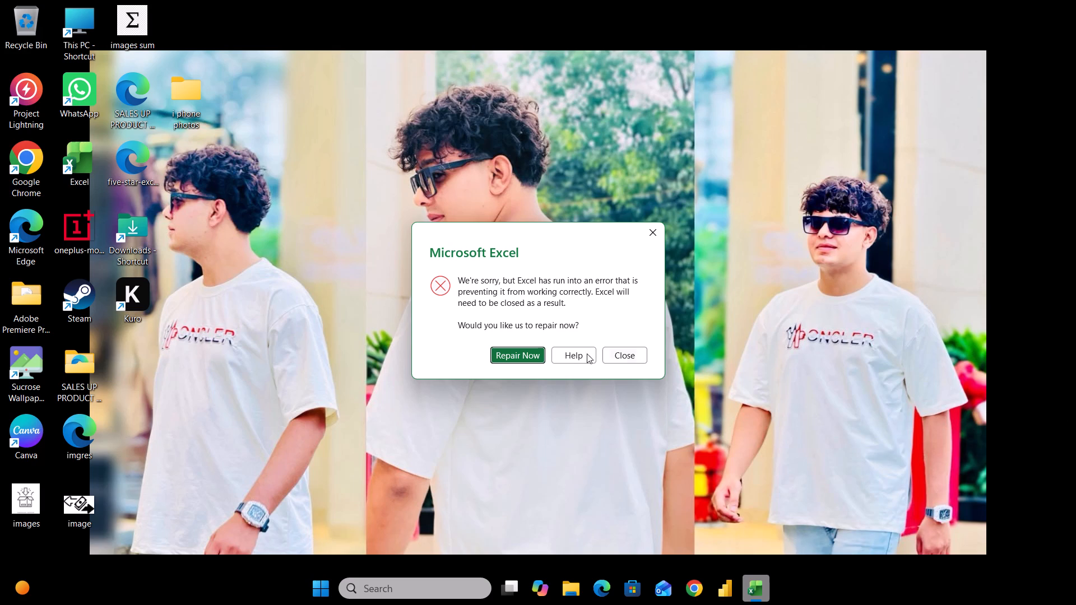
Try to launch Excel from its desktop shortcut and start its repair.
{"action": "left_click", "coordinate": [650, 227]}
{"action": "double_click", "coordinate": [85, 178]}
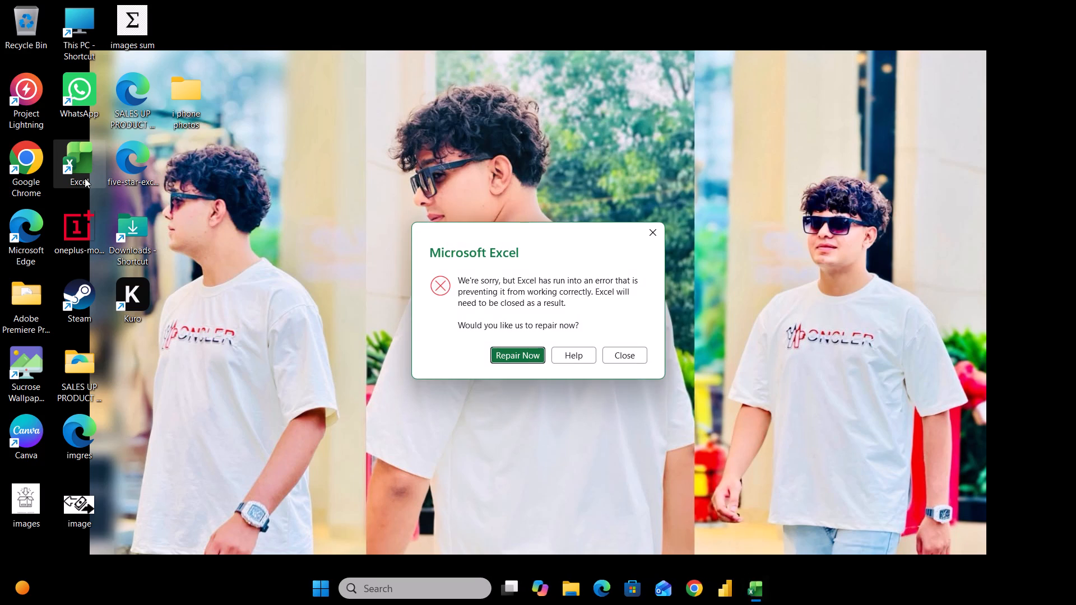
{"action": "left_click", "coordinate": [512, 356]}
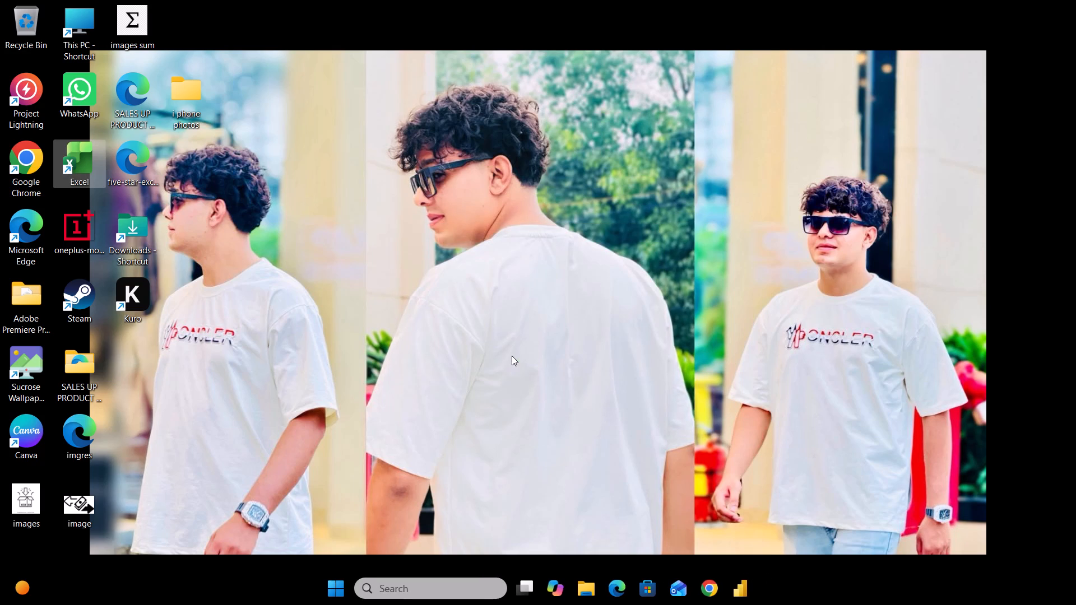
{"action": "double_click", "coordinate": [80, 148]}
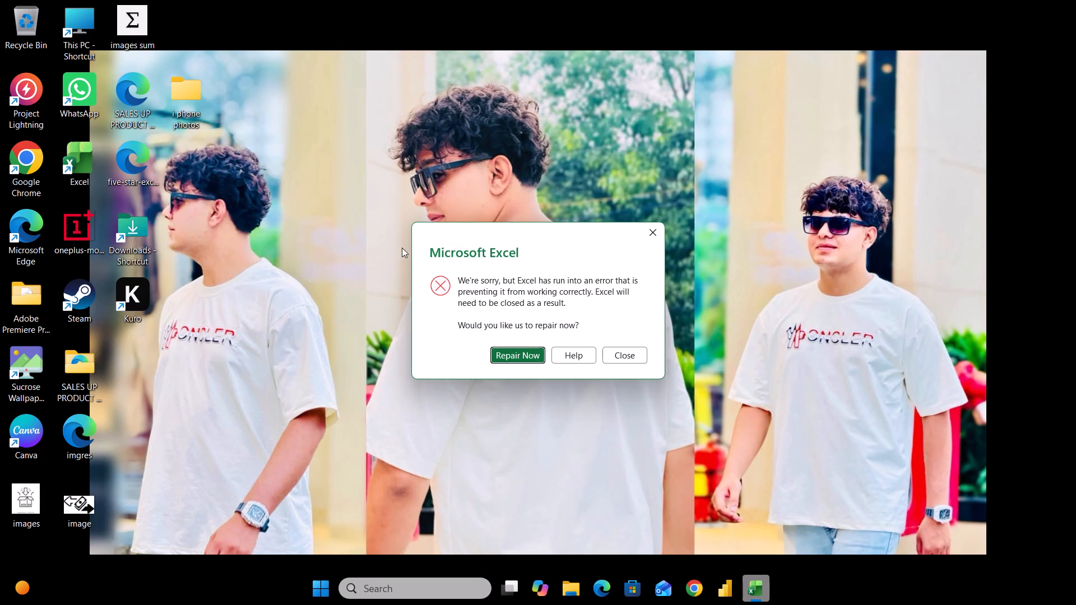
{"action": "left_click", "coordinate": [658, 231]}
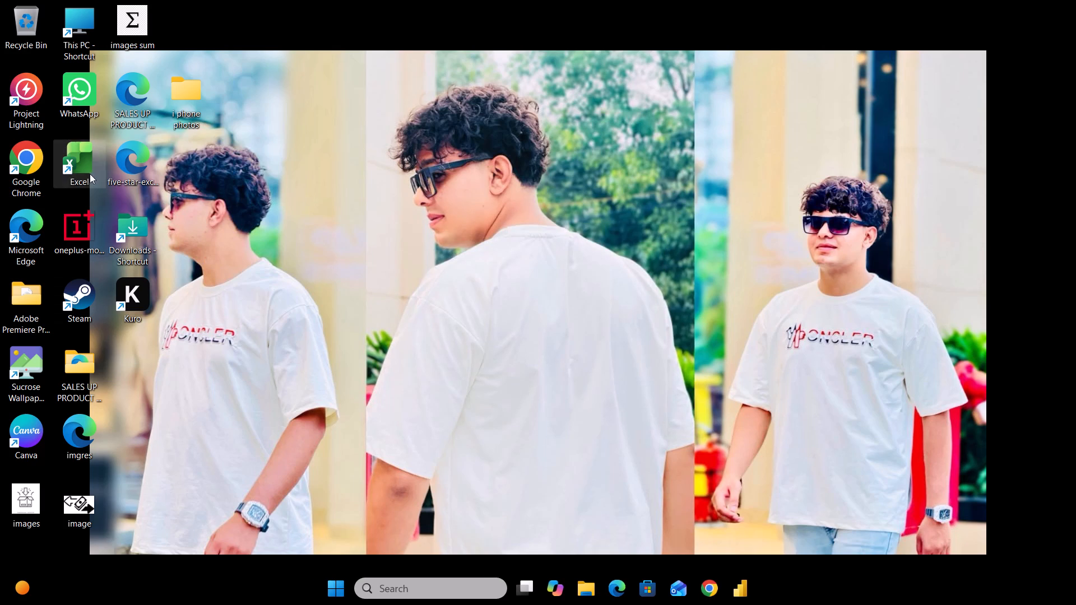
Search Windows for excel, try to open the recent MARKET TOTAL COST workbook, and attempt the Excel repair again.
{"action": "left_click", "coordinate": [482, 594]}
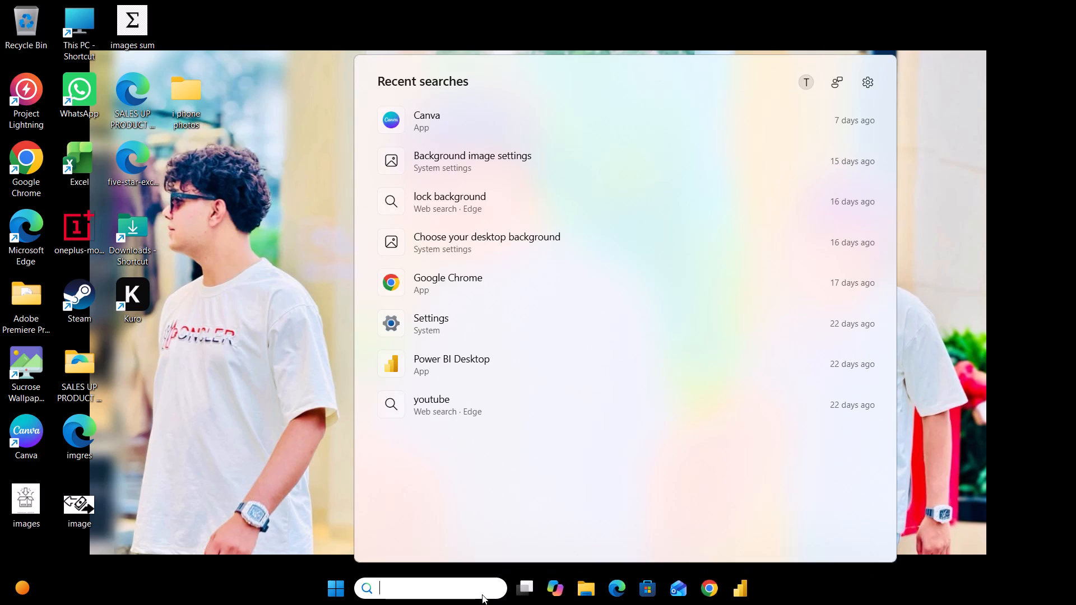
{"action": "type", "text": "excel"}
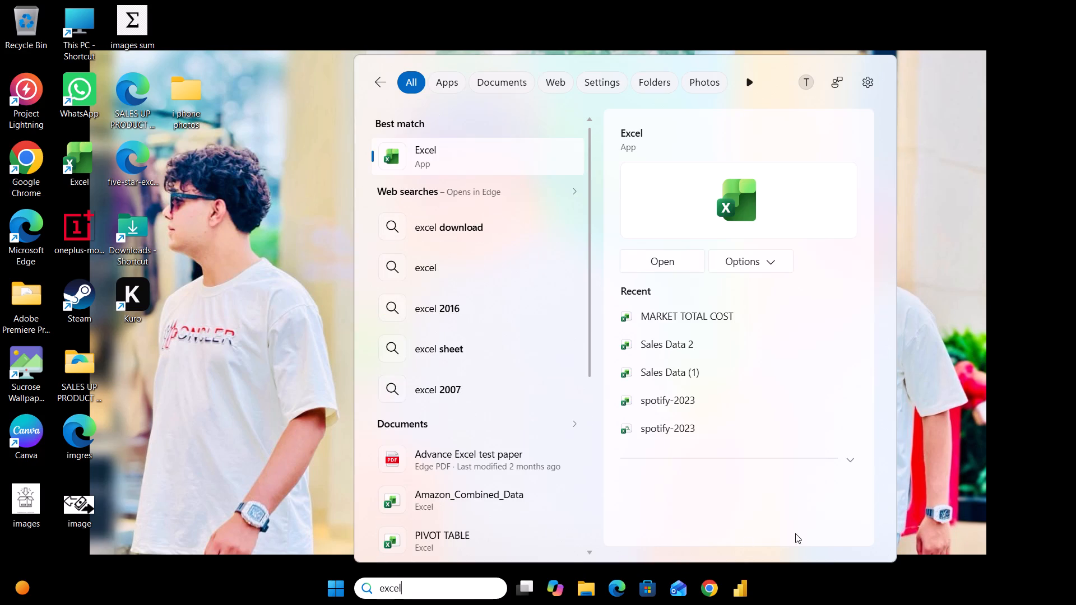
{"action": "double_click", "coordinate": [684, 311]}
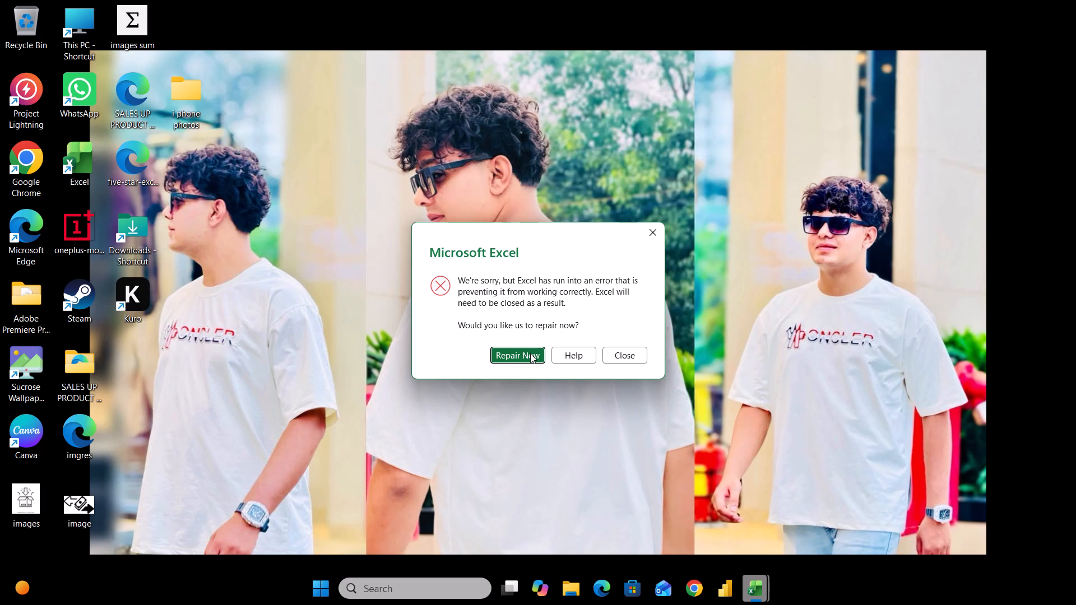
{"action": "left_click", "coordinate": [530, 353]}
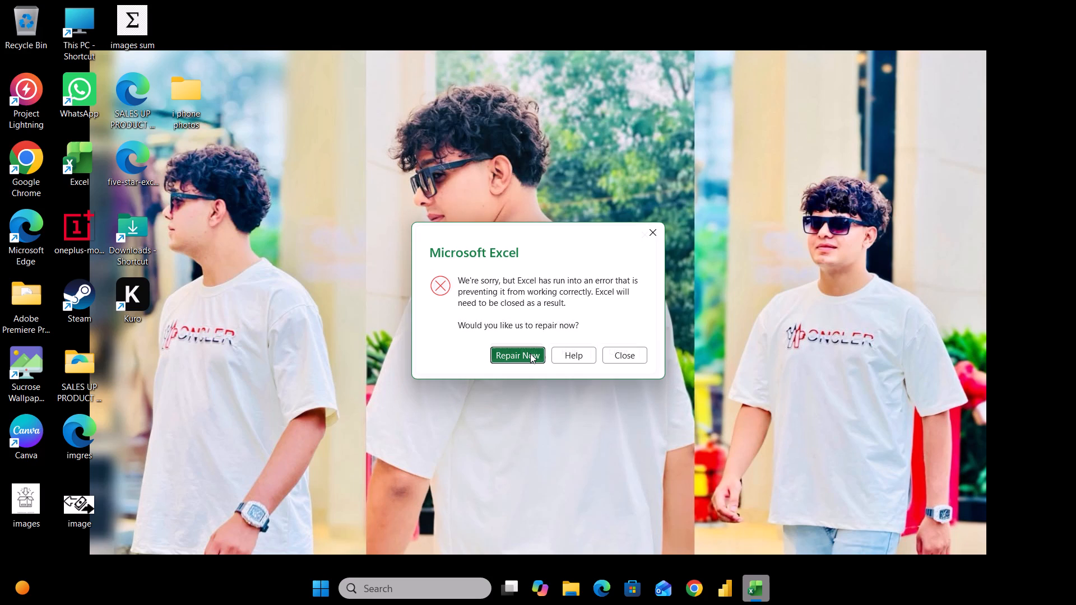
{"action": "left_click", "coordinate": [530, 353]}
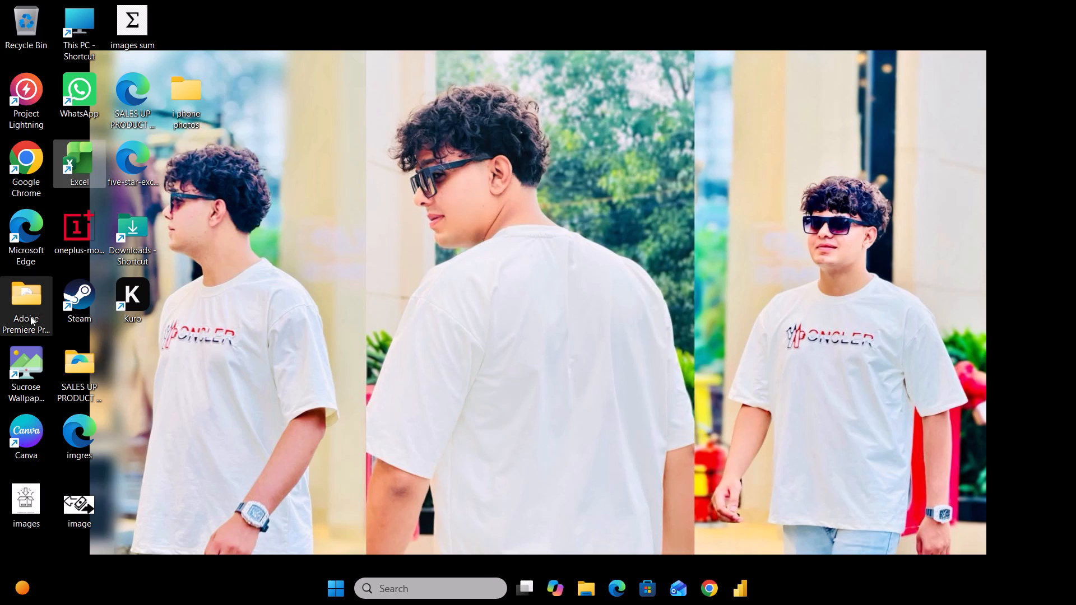
Switch to Power BI Desktop and create a blank report.
{"action": "double_click", "coordinate": [749, 592]}
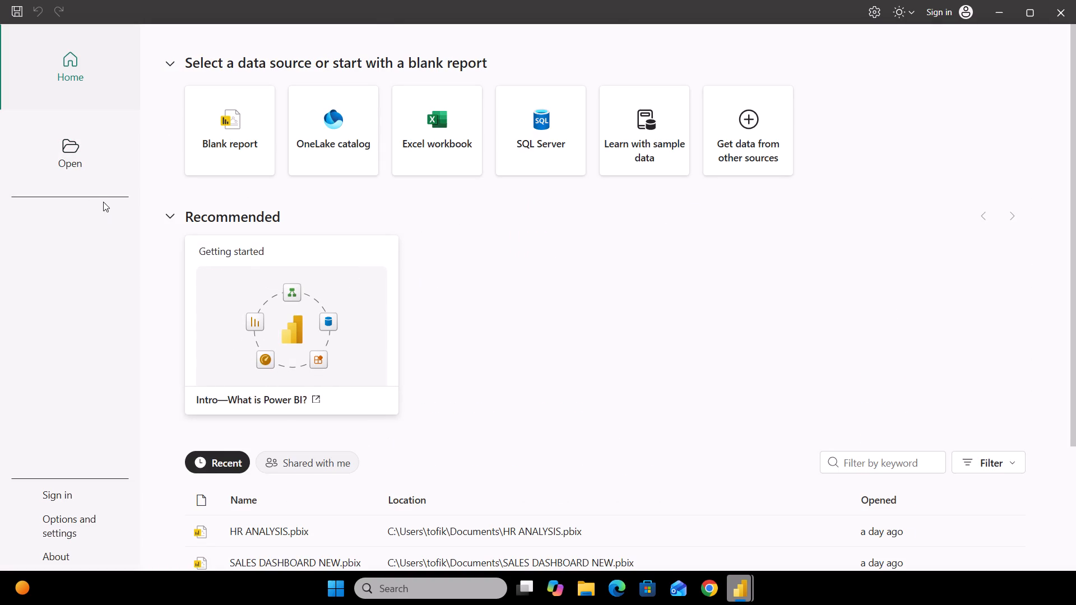
{"action": "left_click", "coordinate": [91, 167]}
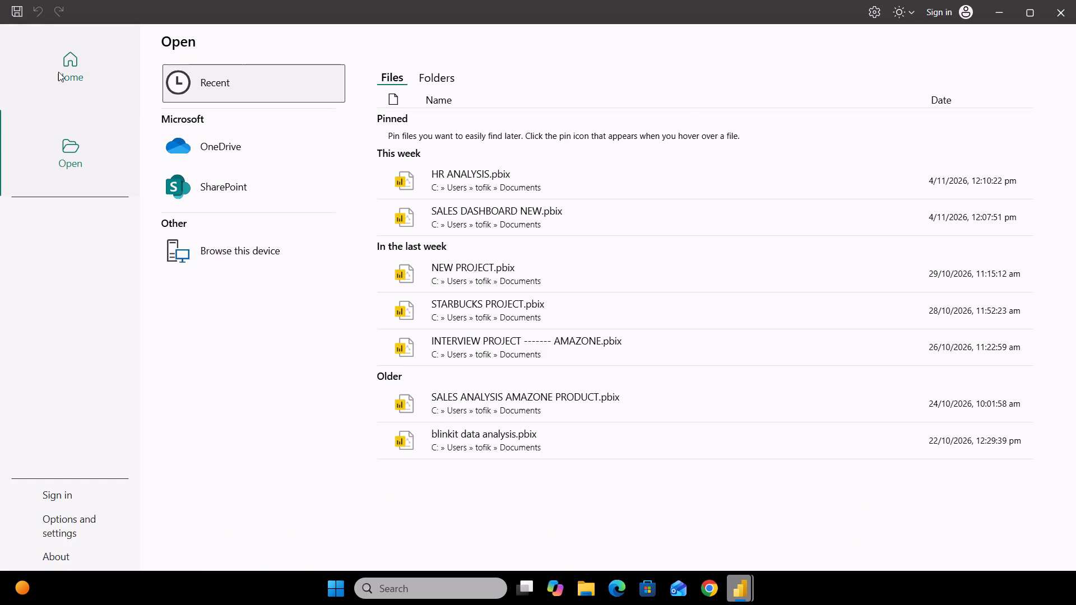
{"action": "left_click", "coordinate": [58, 72]}
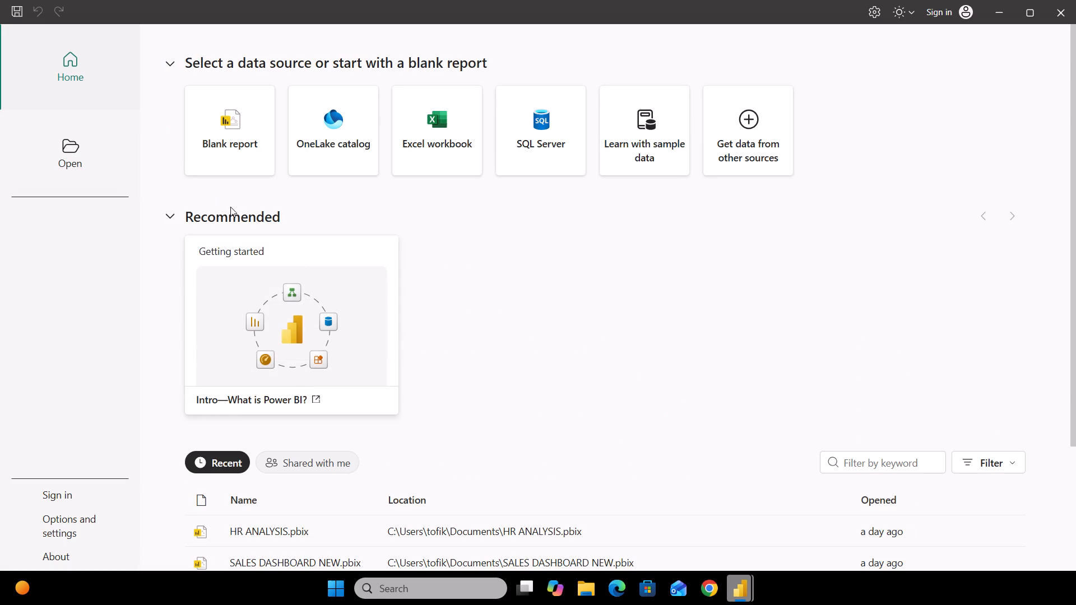
{"action": "left_click", "coordinate": [216, 127]}
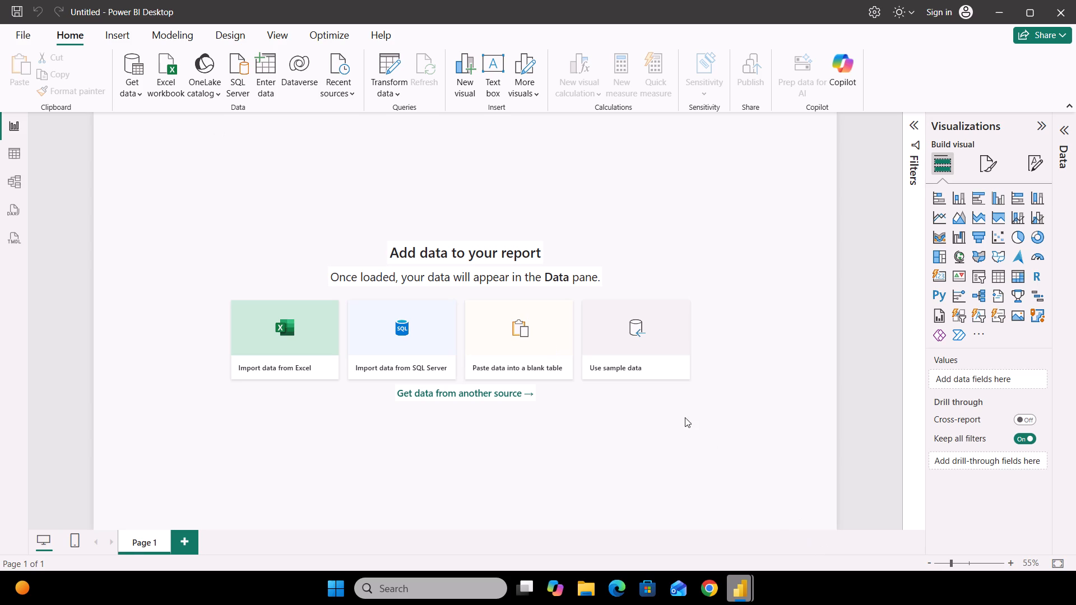
Import data from the Excel workbook Amazon_Combined_Data in the Documents folder.
{"action": "double_click", "coordinate": [272, 338]}
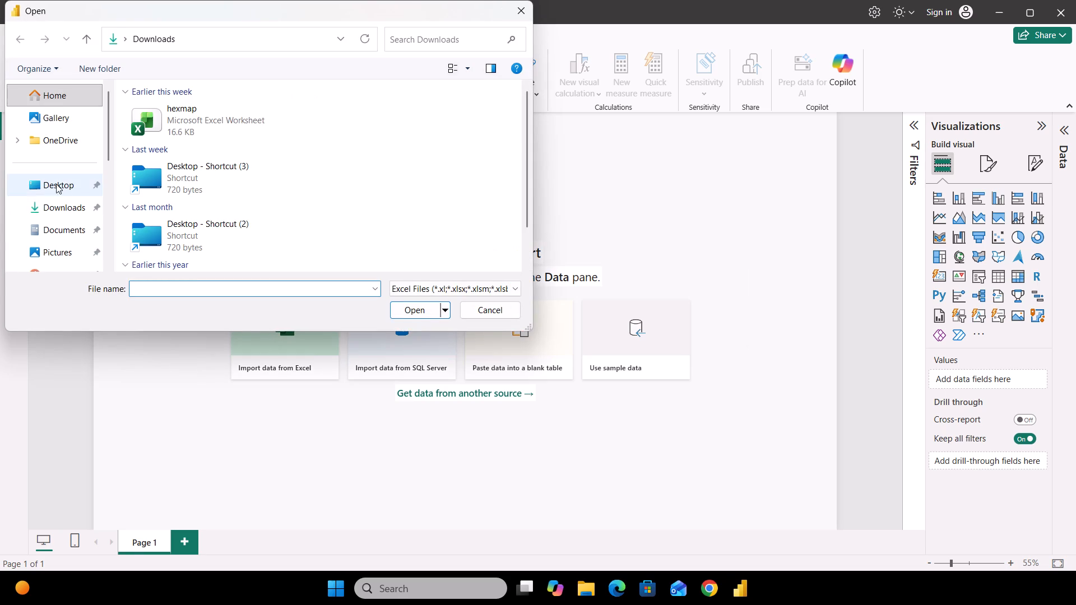
{"action": "left_click", "coordinate": [56, 184]}
{"action": "left_click", "coordinate": [59, 198]}
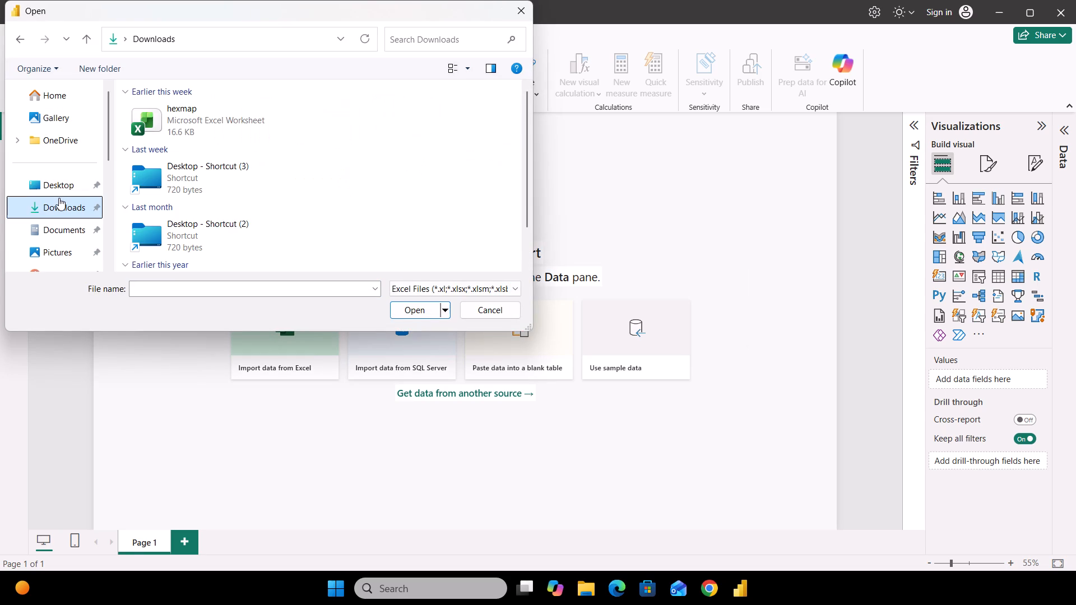
{"action": "scroll", "coordinate": [273, 184], "scroll_direction": "down", "scroll_amount": 1}
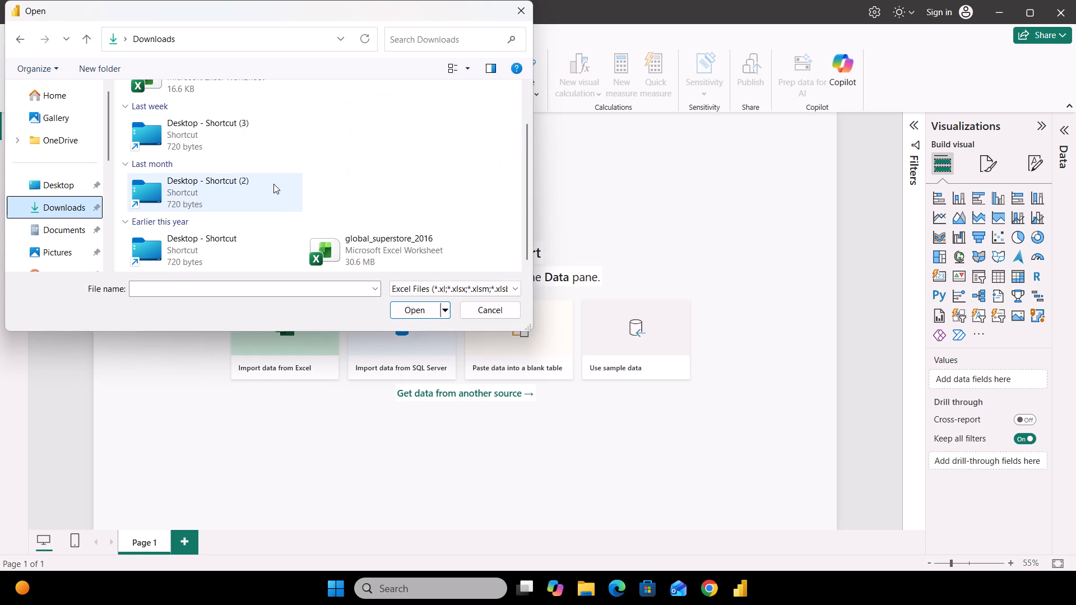
{"action": "scroll", "coordinate": [273, 184], "scroll_direction": "down", "scroll_amount": 2}
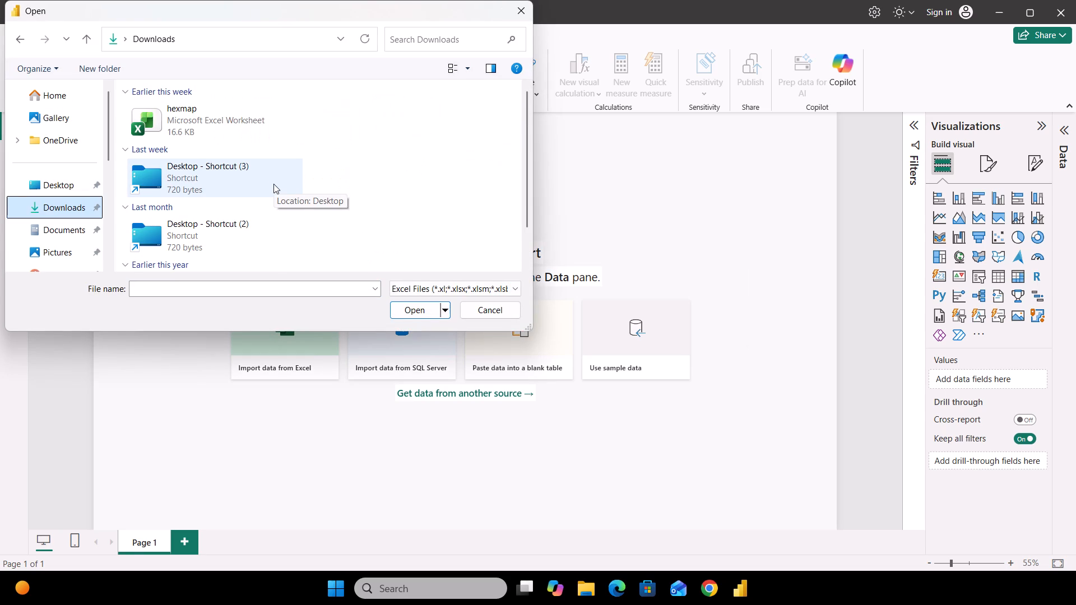
{"action": "scroll", "coordinate": [273, 184], "scroll_direction": "down", "scroll_amount": 1}
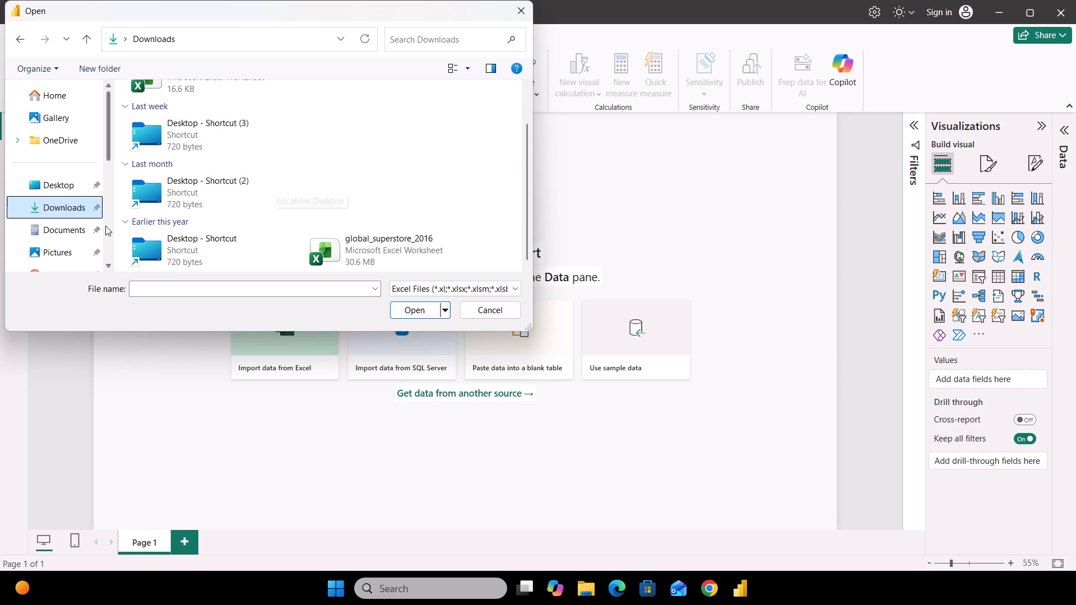
{"action": "left_click", "coordinate": [55, 224]}
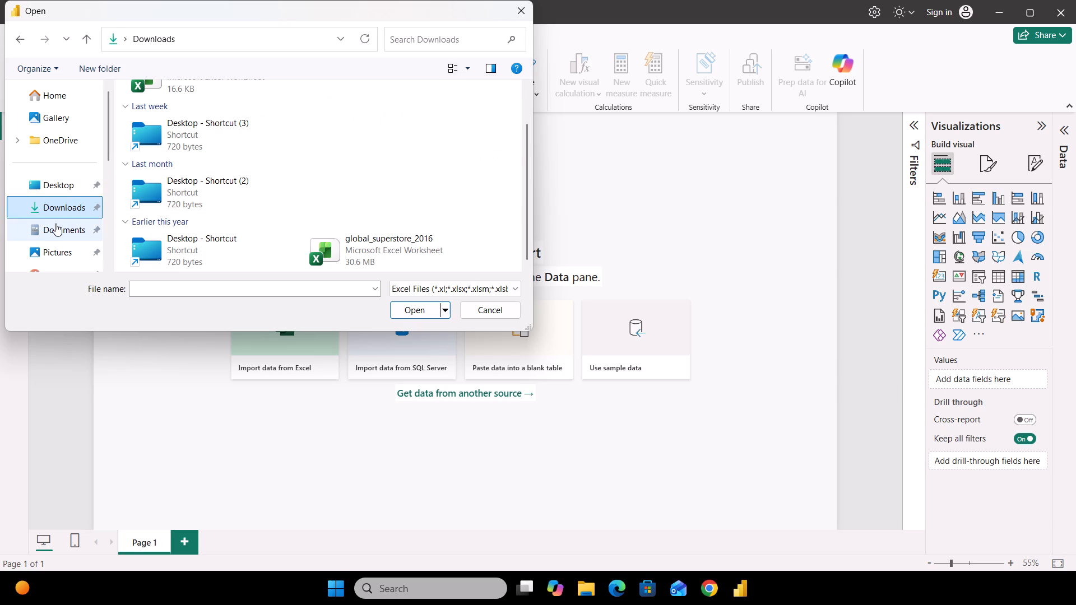
{"action": "scroll", "coordinate": [230, 181], "scroll_direction": "down", "scroll_amount": 1}
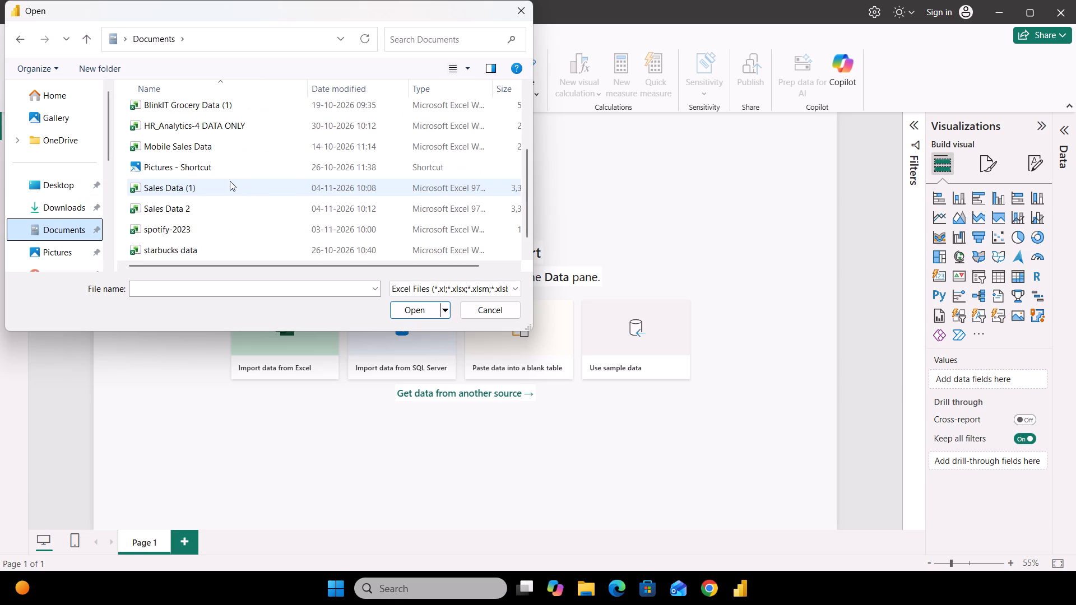
{"action": "scroll", "coordinate": [230, 181], "scroll_direction": "down", "scroll_amount": 4}
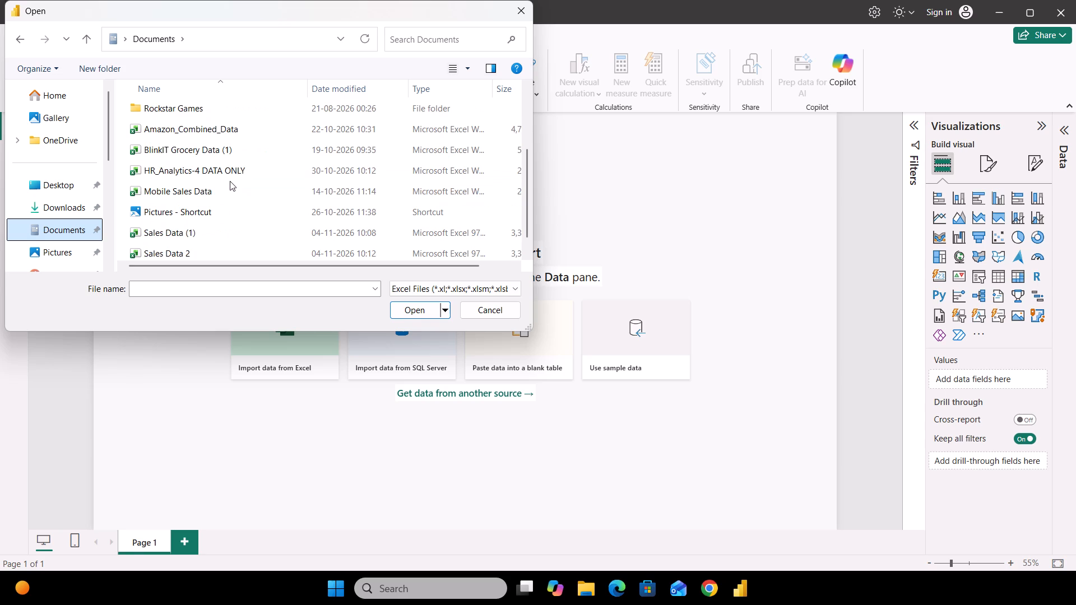
{"action": "scroll", "coordinate": [230, 181], "scroll_direction": "down", "scroll_amount": 1}
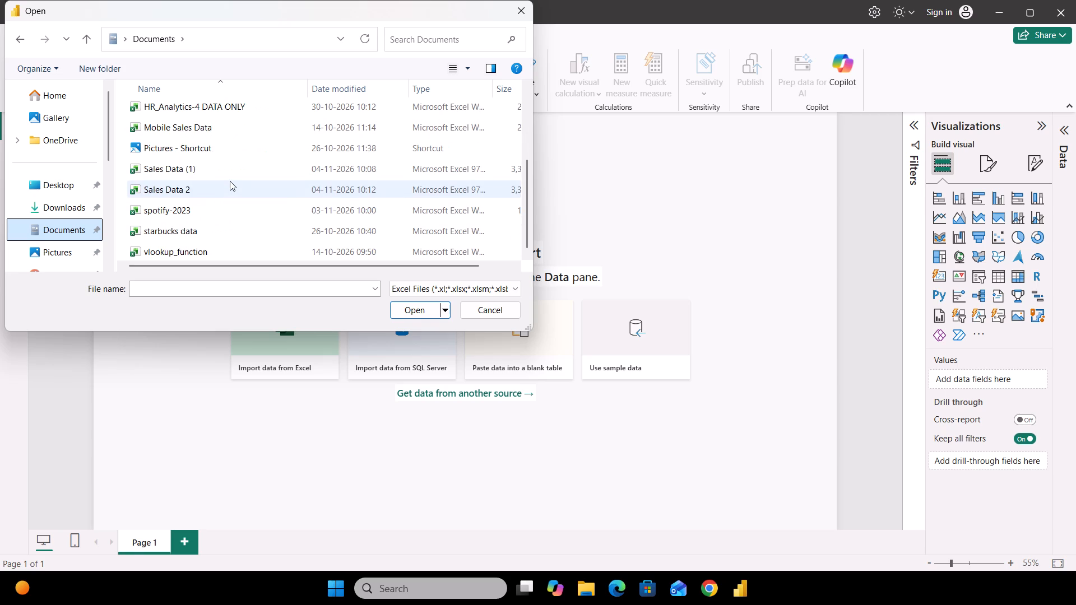
{"action": "scroll", "coordinate": [230, 181], "scroll_direction": "down", "scroll_amount": 1}
{"action": "left_click", "coordinate": [209, 190]}
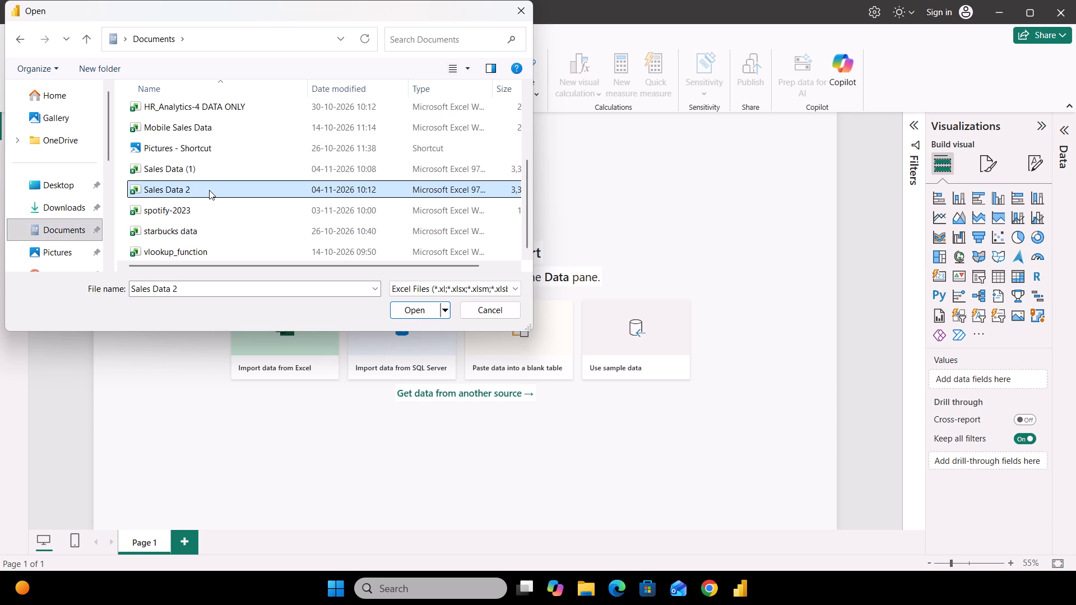
{"action": "scroll", "coordinate": [260, 157], "scroll_direction": "up", "scroll_amount": 1}
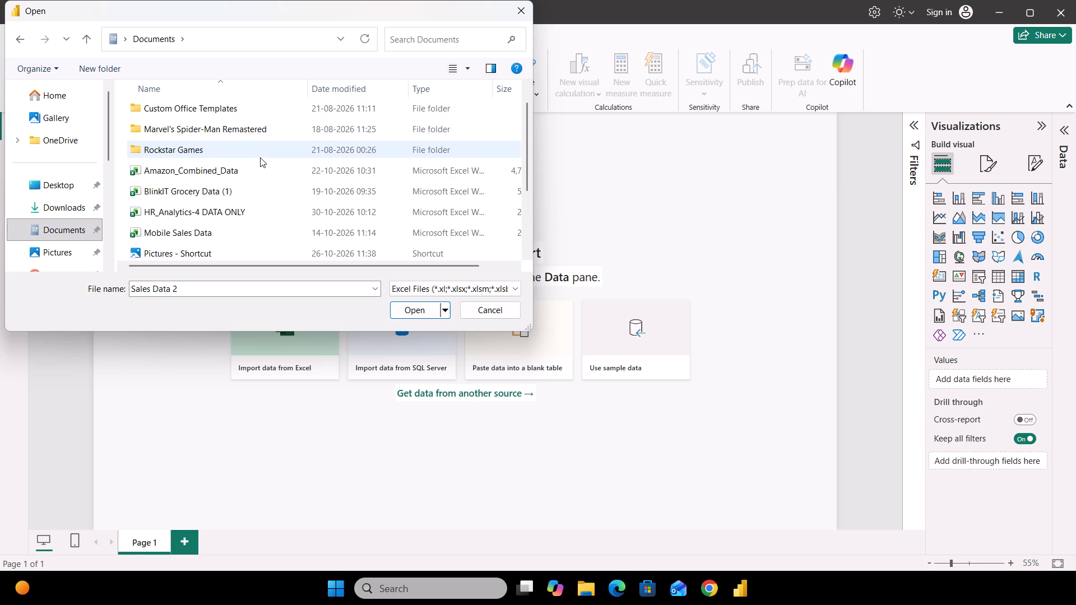
{"action": "scroll", "coordinate": [260, 157], "scroll_direction": "up", "scroll_amount": 1}
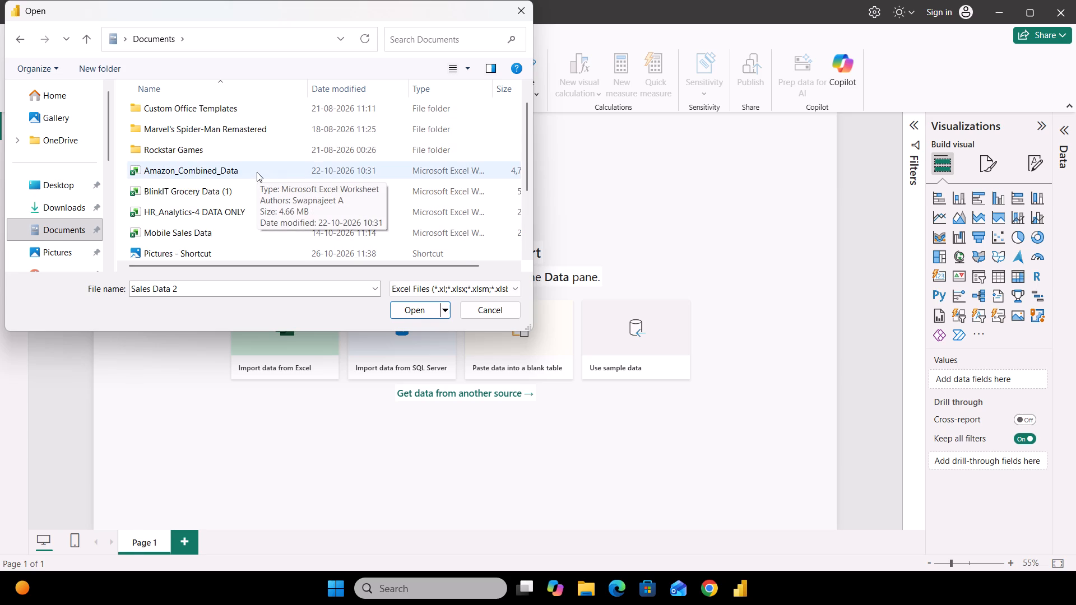
{"action": "double_click", "coordinate": [257, 172]}
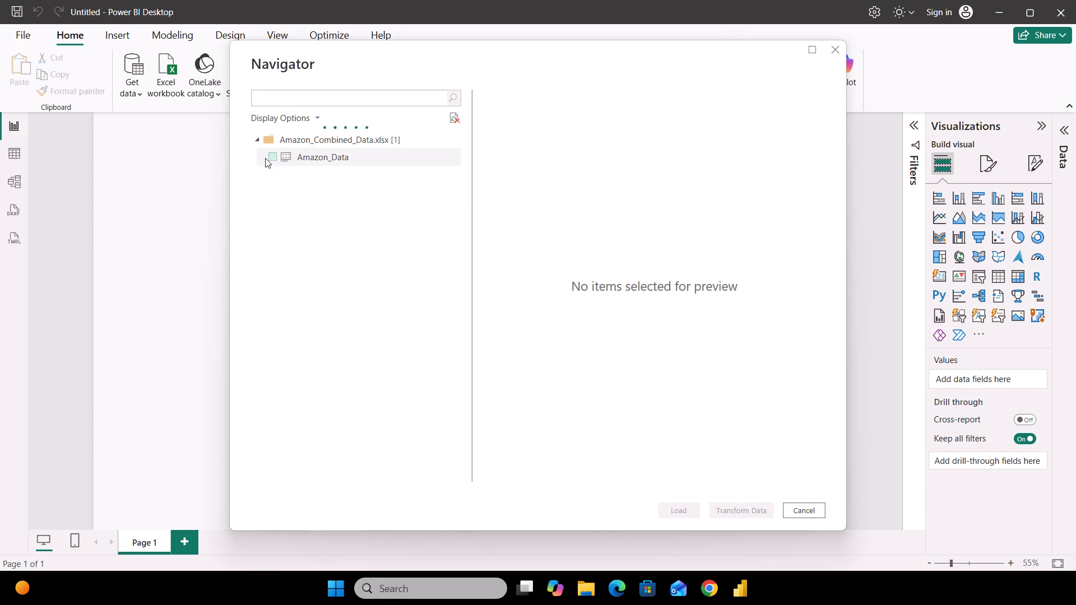
Select the Amazon_Data table from the workbook and open it for transformation in Power Query Editor.
{"action": "left_click", "coordinate": [272, 153]}
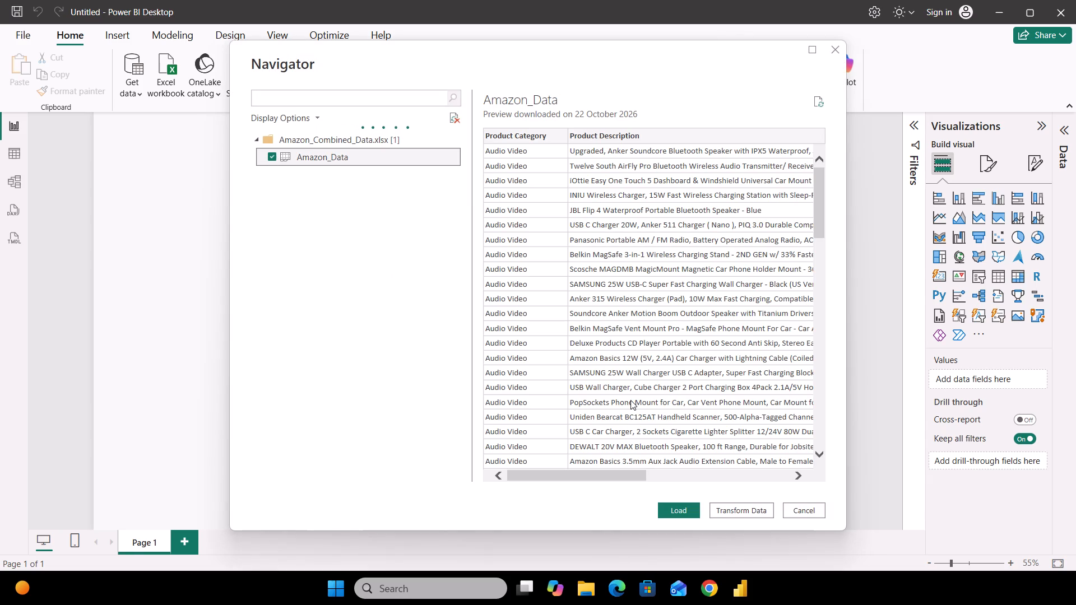
{"action": "left_click", "coordinate": [734, 509]}
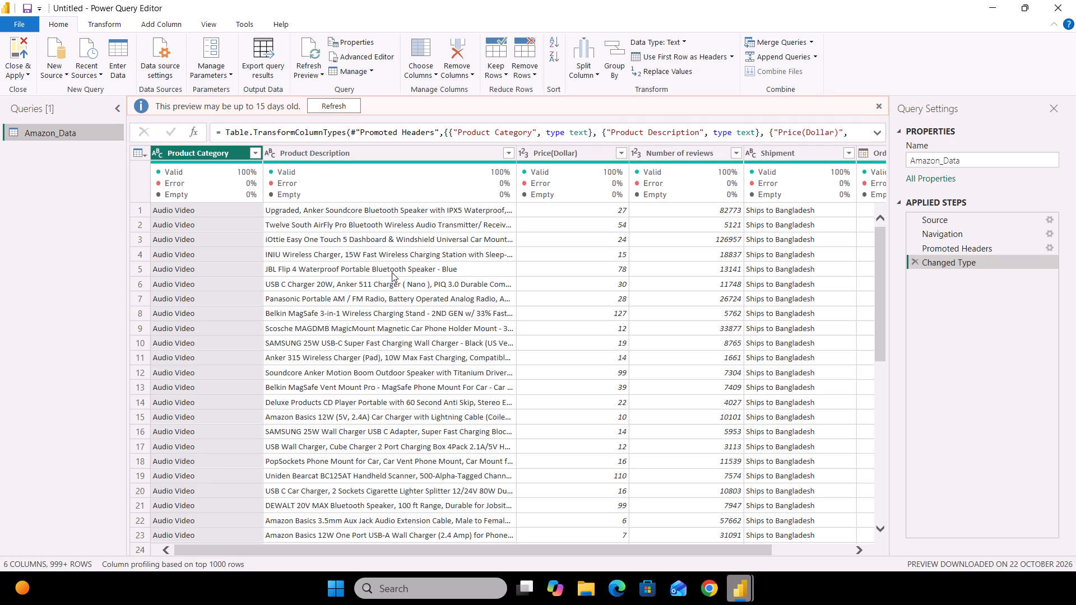
Examine the Amazon_Data columns across to Order Date, including the data preview and column quality.
{"action": "scroll", "coordinate": [392, 272], "scroll_direction": "right", "scroll_amount": 2}
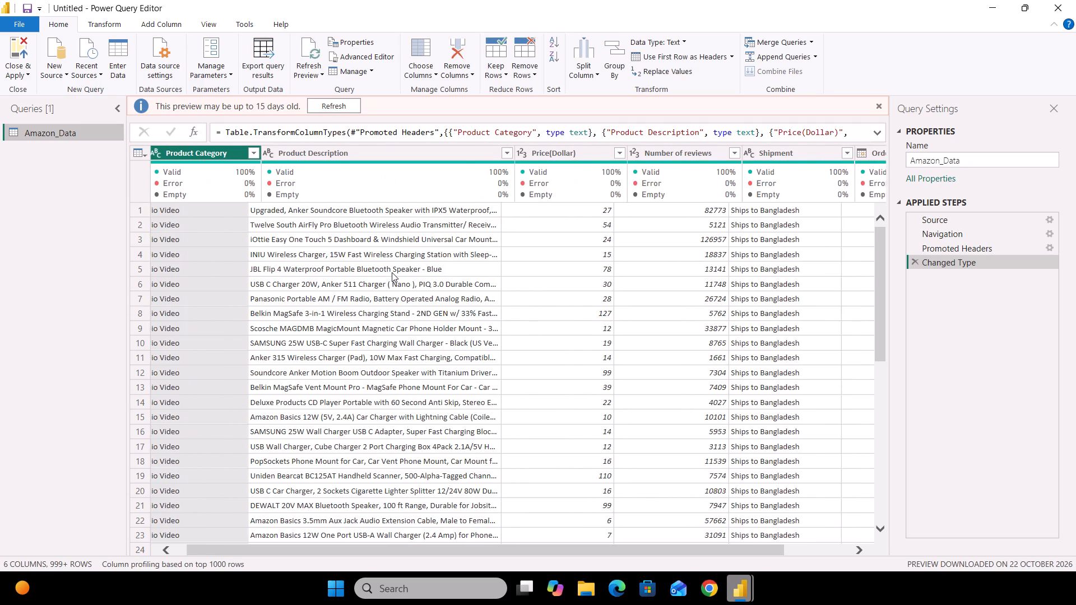
{"action": "scroll", "coordinate": [392, 272], "scroll_direction": "right", "scroll_amount": 2}
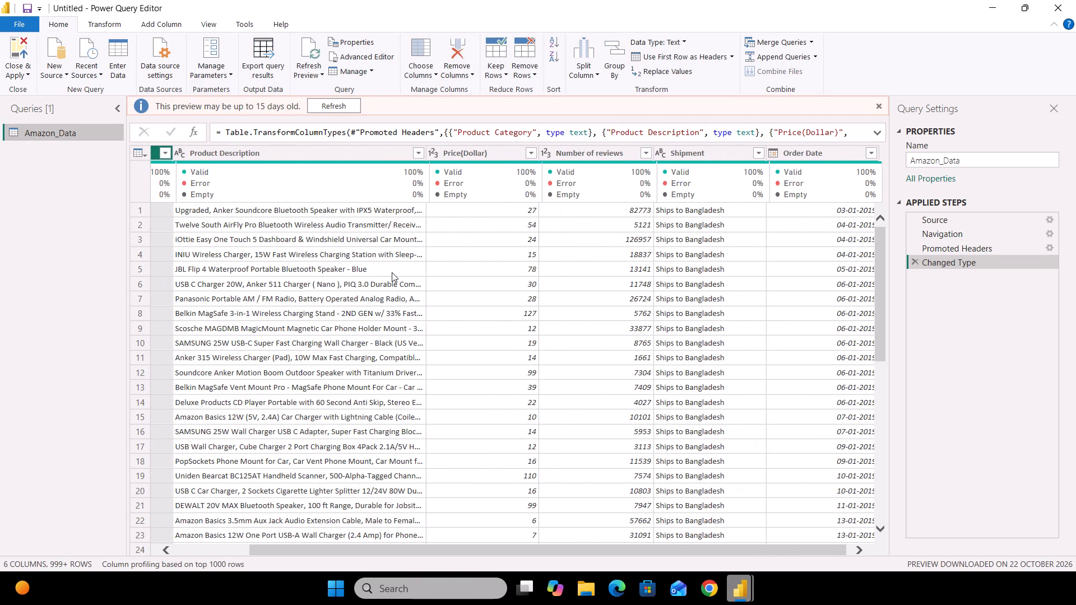
{"action": "scroll", "coordinate": [392, 272], "scroll_direction": "left", "scroll_amount": 1}
{"action": "scroll", "coordinate": [392, 272], "scroll_direction": "up", "scroll_amount": 1}
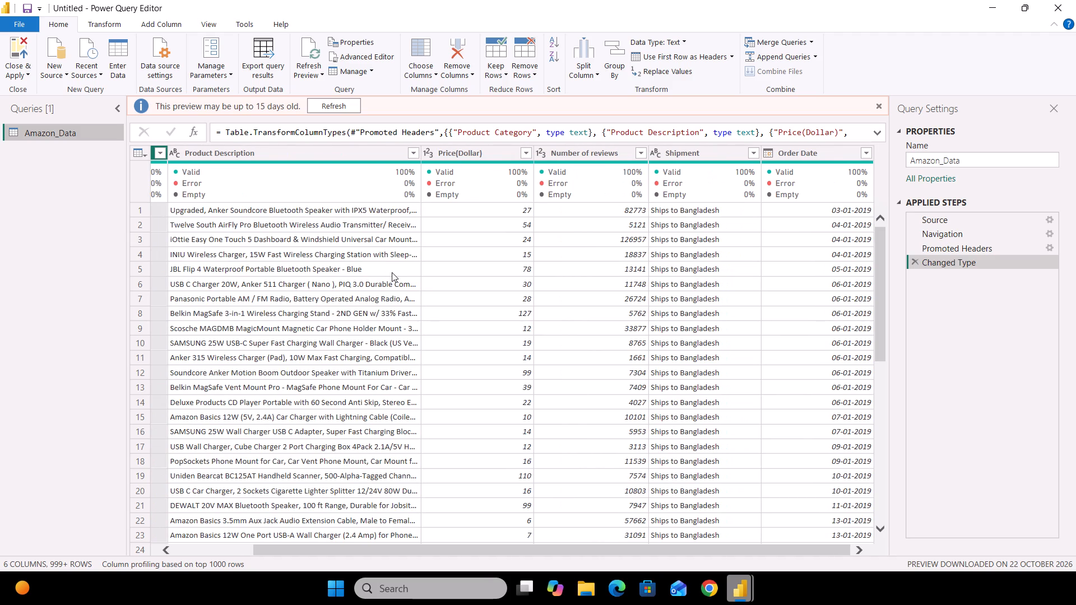
{"action": "scroll", "coordinate": [392, 272], "scroll_direction": "left", "scroll_amount": 2}
Examine the Amazon_Data columns from Product Category through Order Date, and select the Order Date column.
{"action": "scroll", "coordinate": [754, 276], "scroll_direction": "left", "scroll_amount": 1}
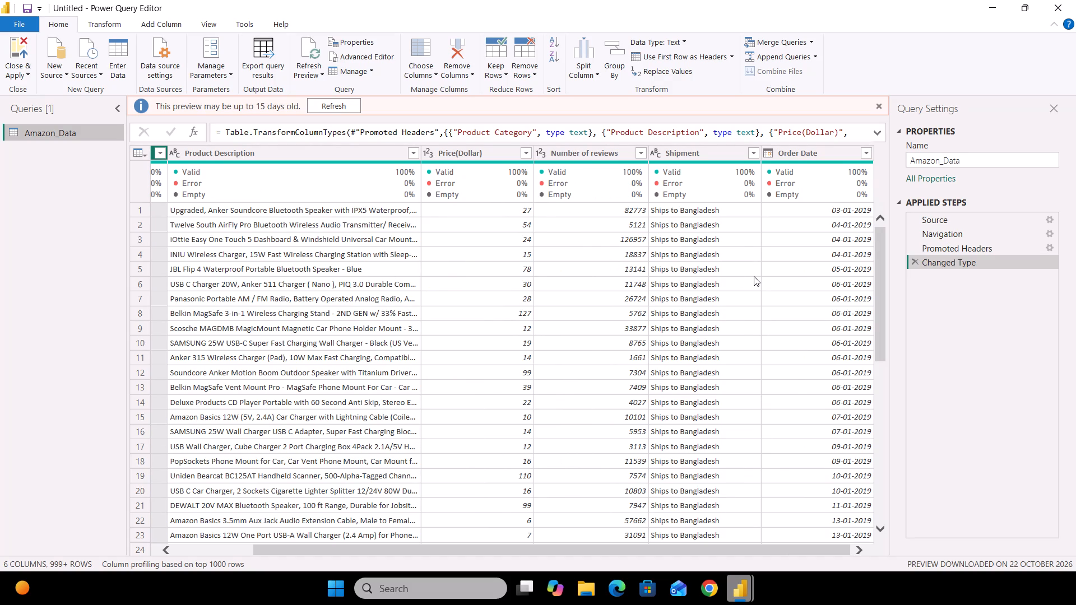
{"action": "scroll", "coordinate": [754, 276], "scroll_direction": "left", "scroll_amount": 1}
{"action": "scroll", "coordinate": [754, 276], "scroll_direction": "right", "scroll_amount": 2}
{"action": "scroll", "coordinate": [754, 276], "scroll_direction": "left", "scroll_amount": 1}
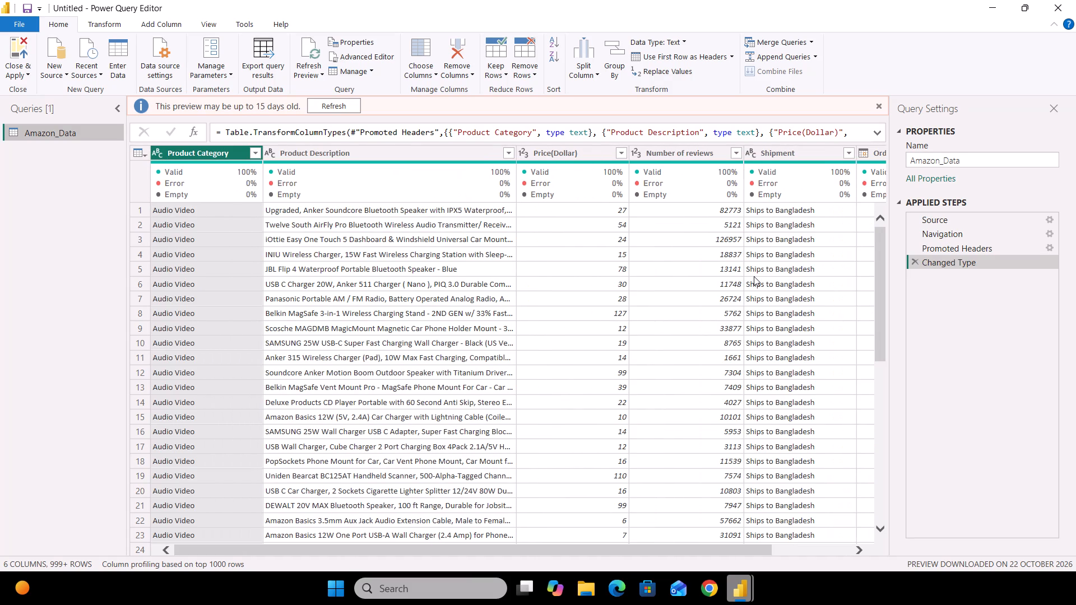
{"action": "scroll", "coordinate": [754, 276], "scroll_direction": "left", "scroll_amount": 1}
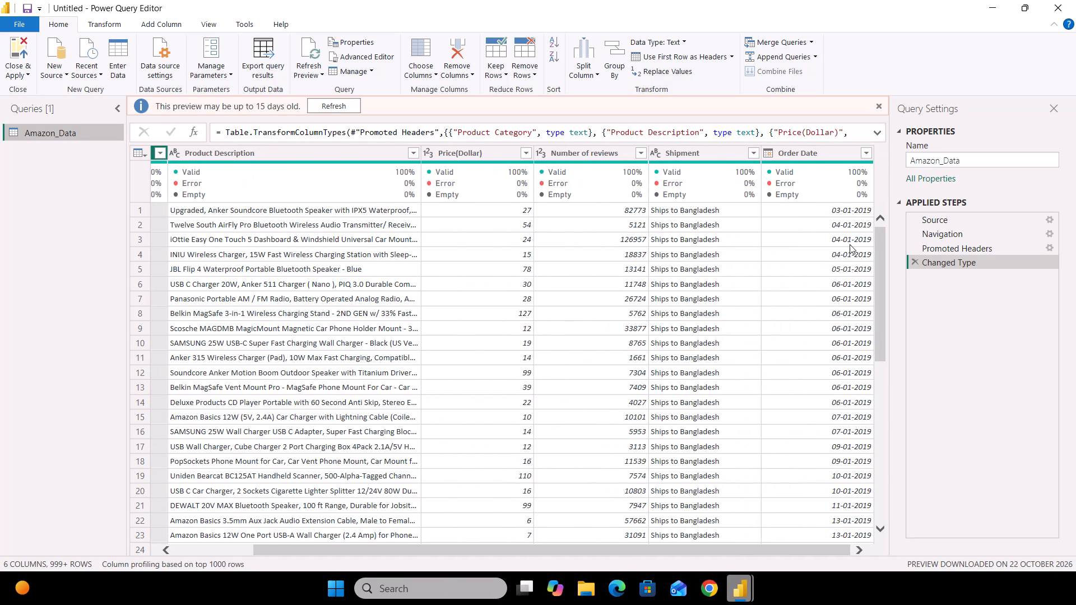
{"action": "left_click", "coordinate": [822, 154]}
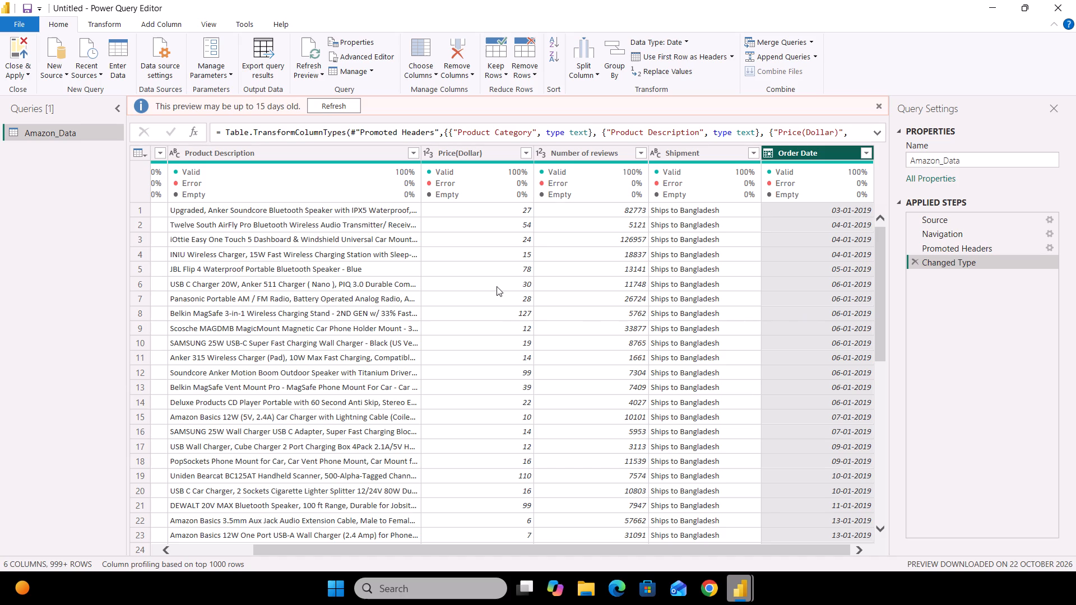
Apply the query changes and close Power Query Editor to load Amazon_Data into the report.
{"action": "left_click", "coordinate": [22, 45]}
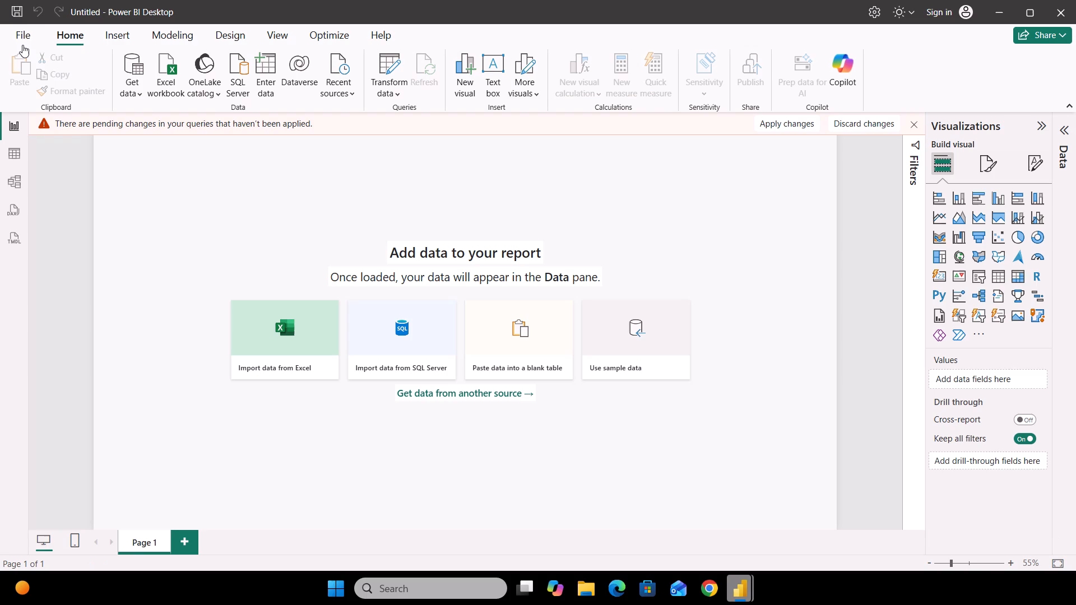
{"action": "double_click", "coordinate": [22, 45]}
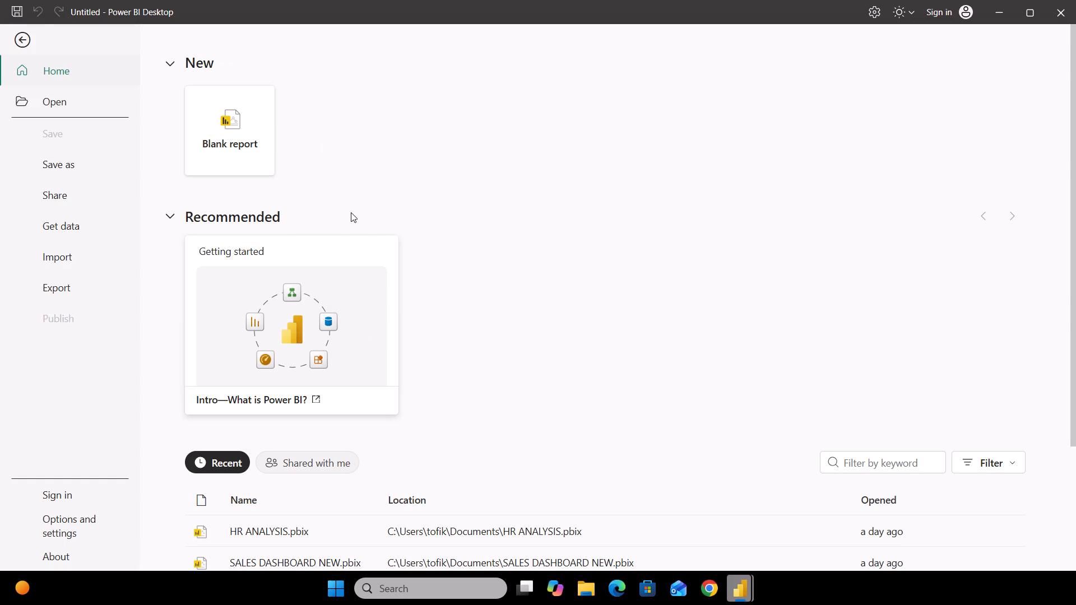
Examine the recently used Power BI report files and folders available for opening.
{"action": "scroll", "coordinate": [424, 401], "scroll_direction": "down", "scroll_amount": 1}
{"action": "scroll", "coordinate": [367, 476], "scroll_direction": "down", "scroll_amount": 1}
{"action": "scroll", "coordinate": [341, 203], "scroll_direction": "left", "scroll_amount": 1}
{"action": "scroll", "coordinate": [77, 178], "scroll_direction": "down", "scroll_amount": 1}
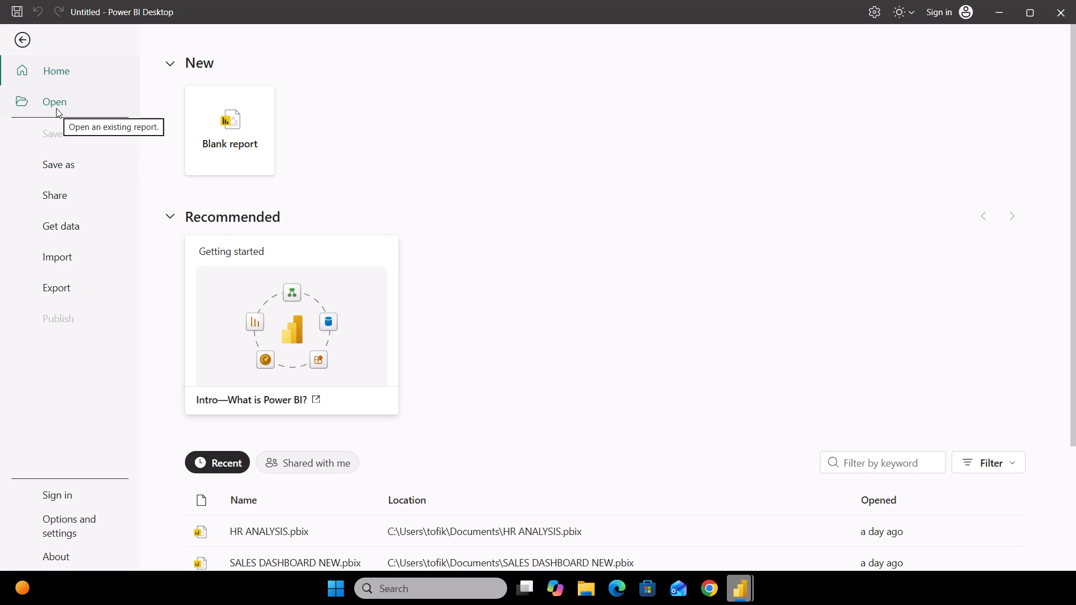
{"action": "scroll", "coordinate": [56, 135], "scroll_direction": "up", "scroll_amount": 1}
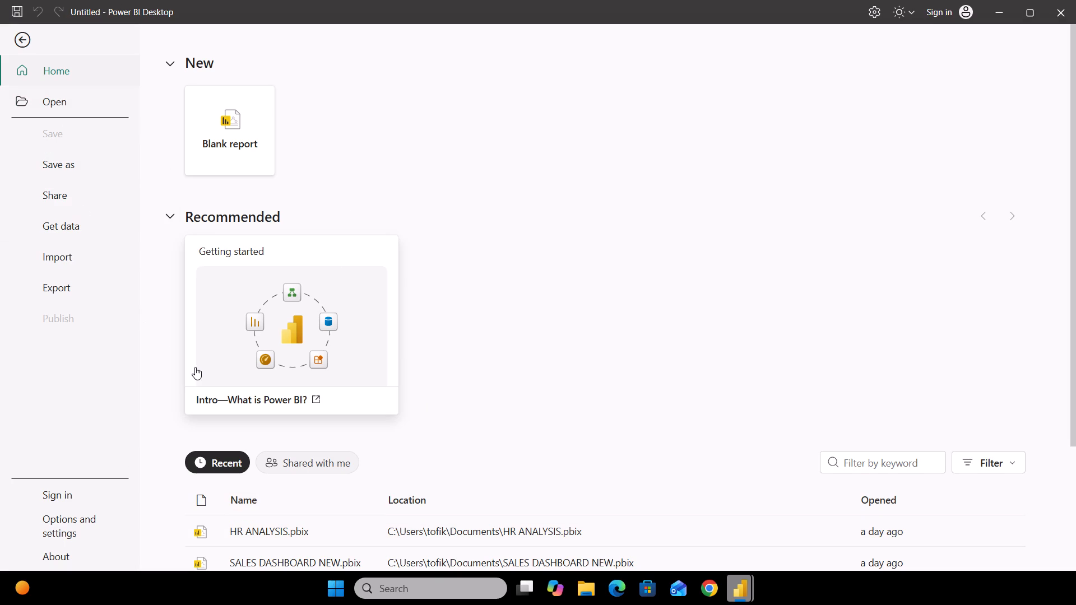
{"action": "scroll", "coordinate": [195, 367], "scroll_direction": "up", "scroll_amount": 1}
{"action": "scroll", "coordinate": [205, 369], "scroll_direction": "down", "scroll_amount": 1}
{"action": "scroll", "coordinate": [156, 184], "scroll_direction": "left", "scroll_amount": 1}
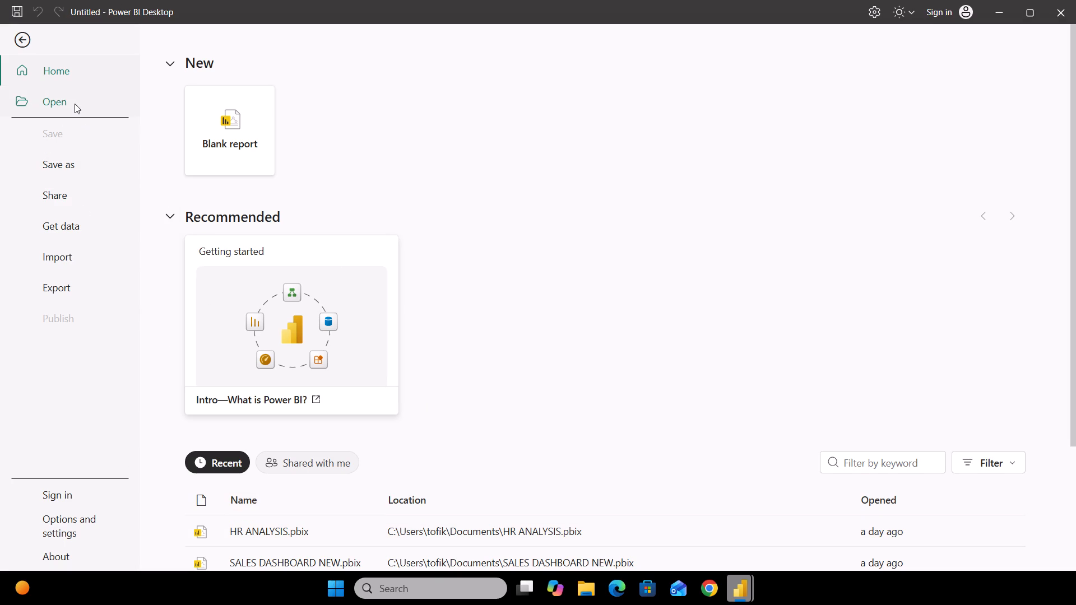
{"action": "left_click", "coordinate": [75, 104]}
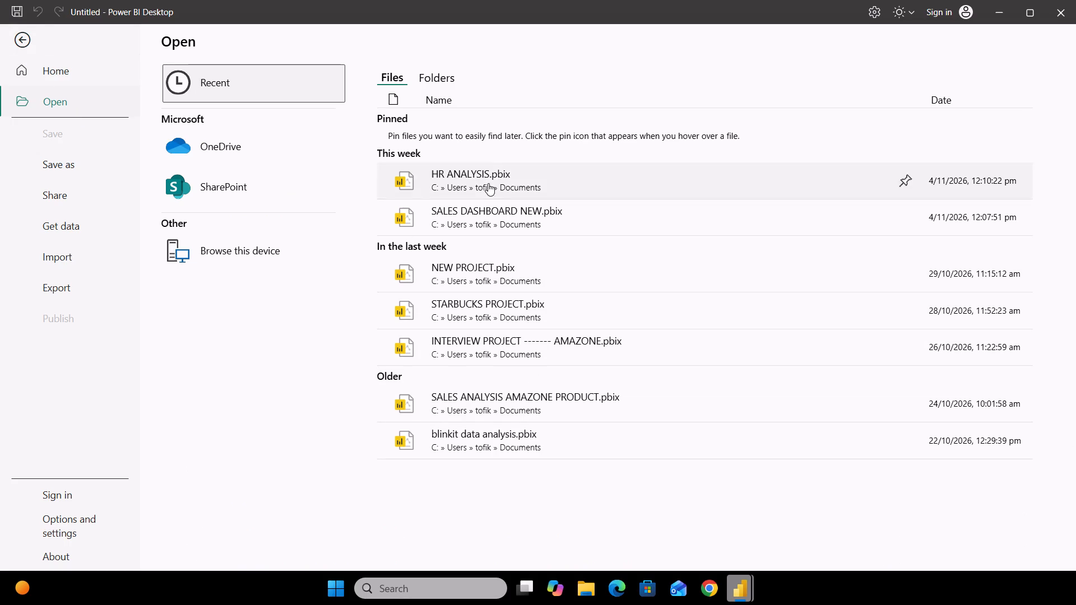
{"action": "left_click", "coordinate": [435, 72]}
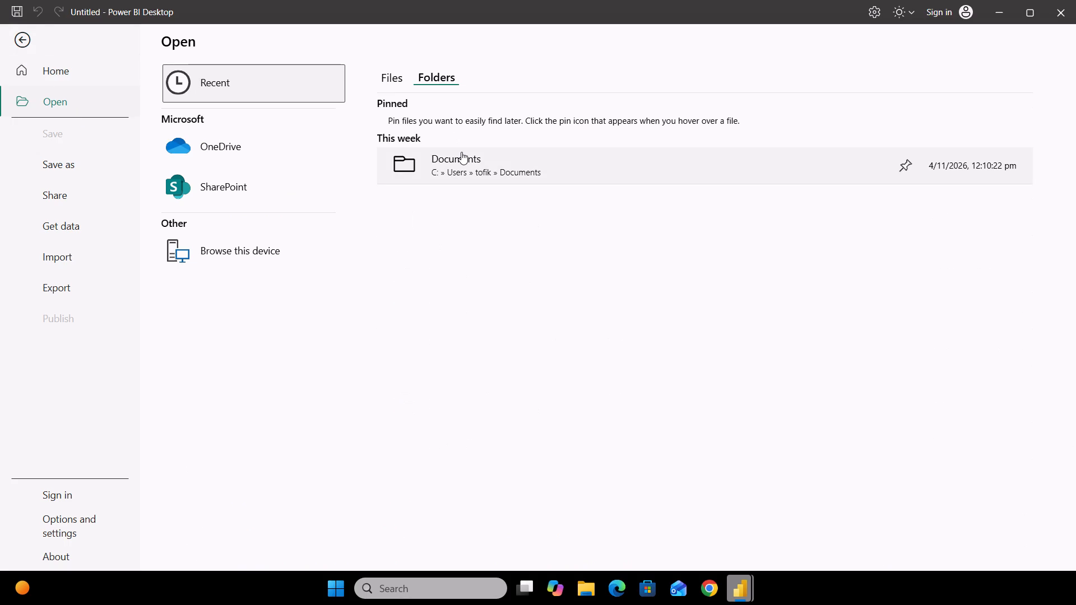
Look through the Documents folder for saved Power BI reports, and leave it without opening a file.
{"action": "left_click", "coordinate": [461, 152]}
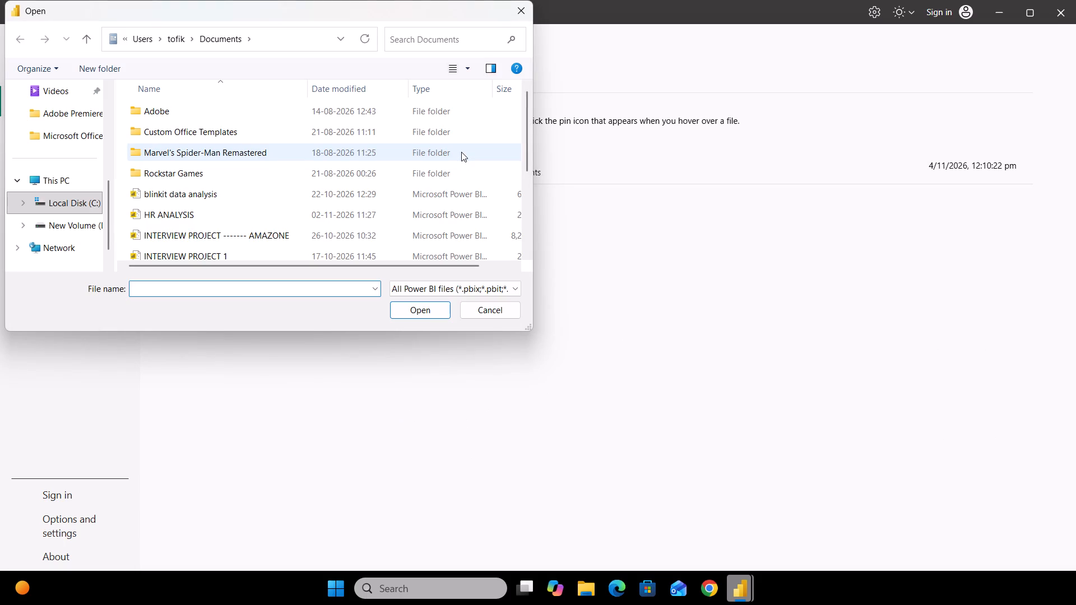
{"action": "scroll", "coordinate": [461, 152], "scroll_direction": "down", "scroll_amount": 1}
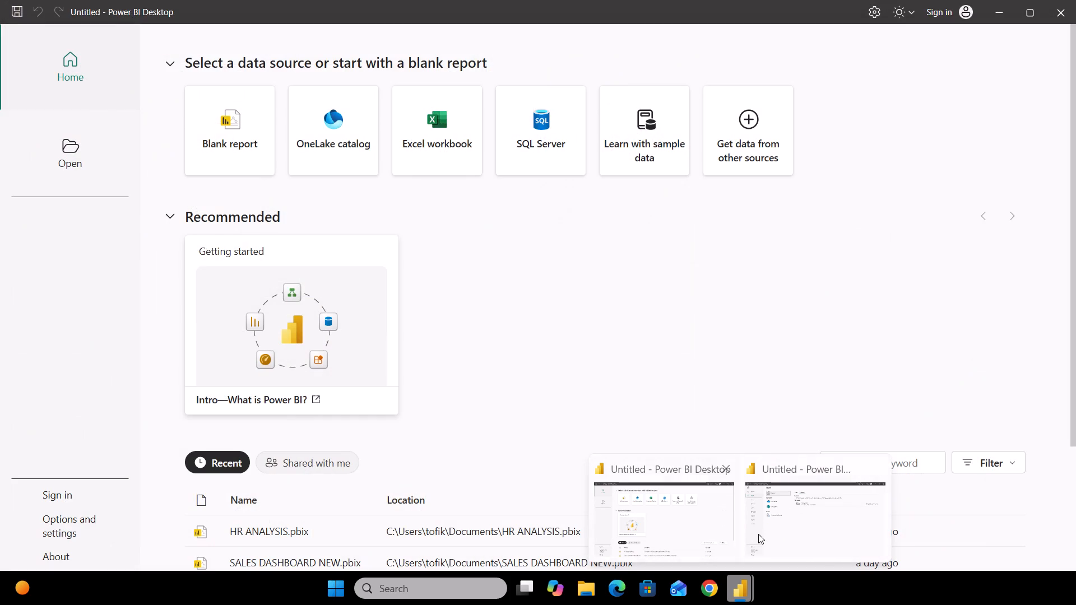
{"action": "left_click", "coordinate": [789, 537]}
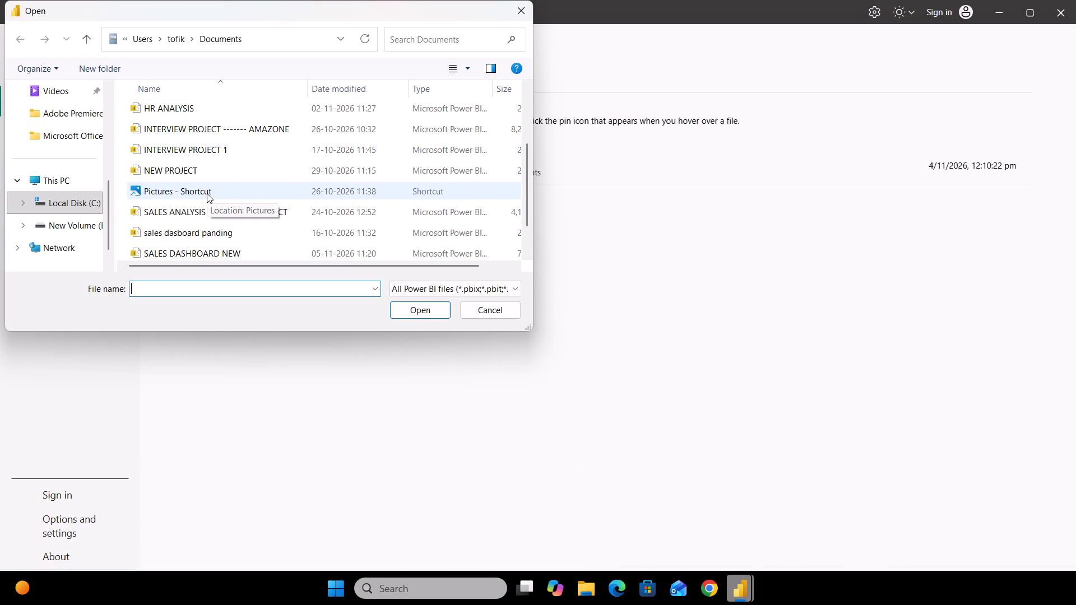
{"action": "scroll", "coordinate": [207, 193], "scroll_direction": "up", "scroll_amount": 2}
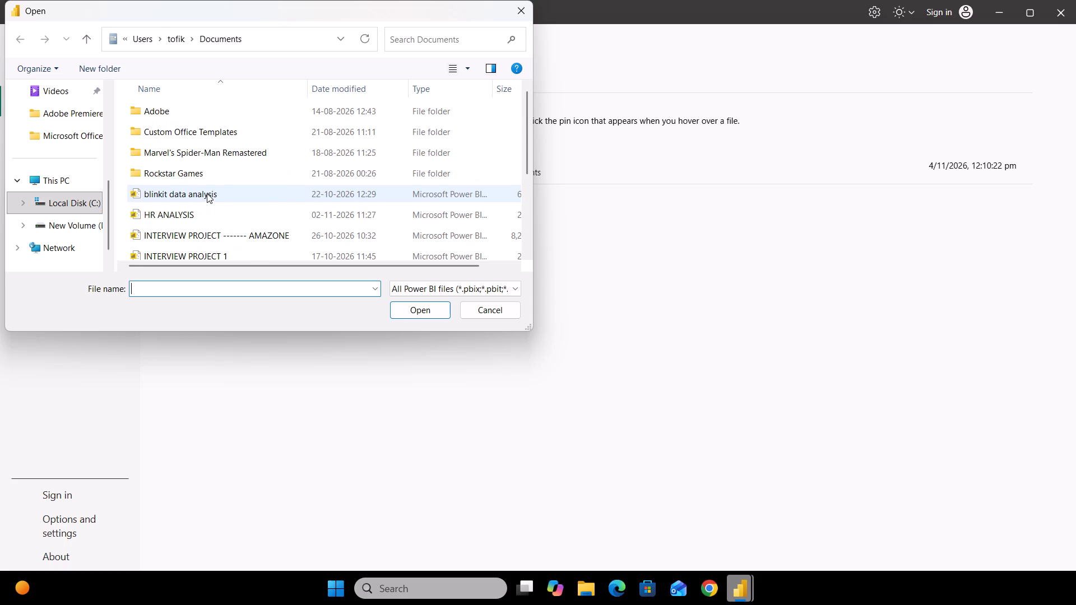
{"action": "scroll", "coordinate": [207, 193], "scroll_direction": "up", "scroll_amount": 1}
{"action": "scroll", "coordinate": [78, 196], "scroll_direction": "up", "scroll_amount": 6}
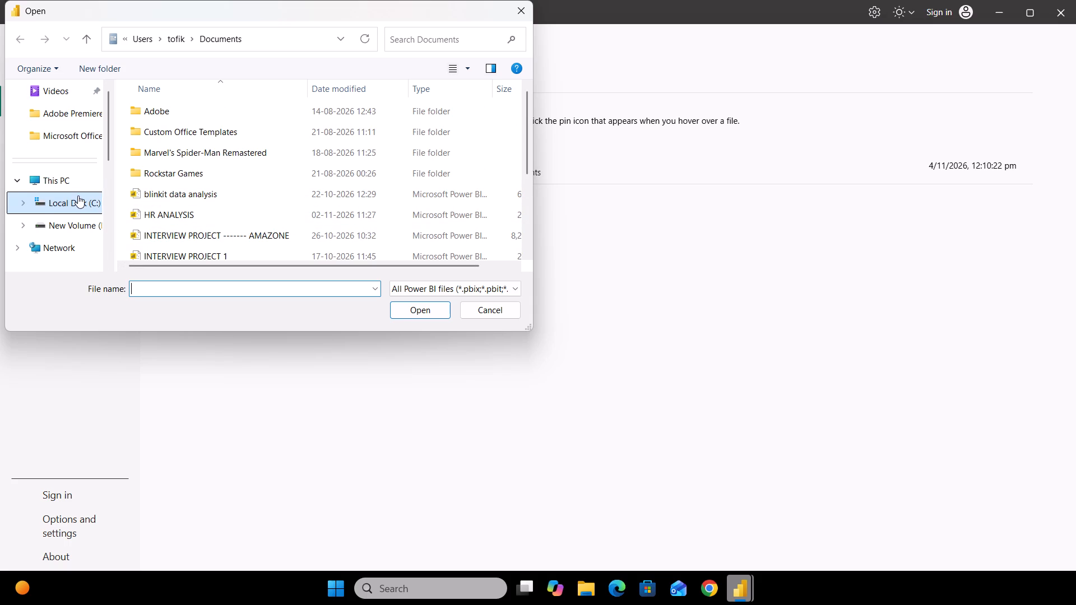
{"action": "left_click", "coordinate": [71, 233]}
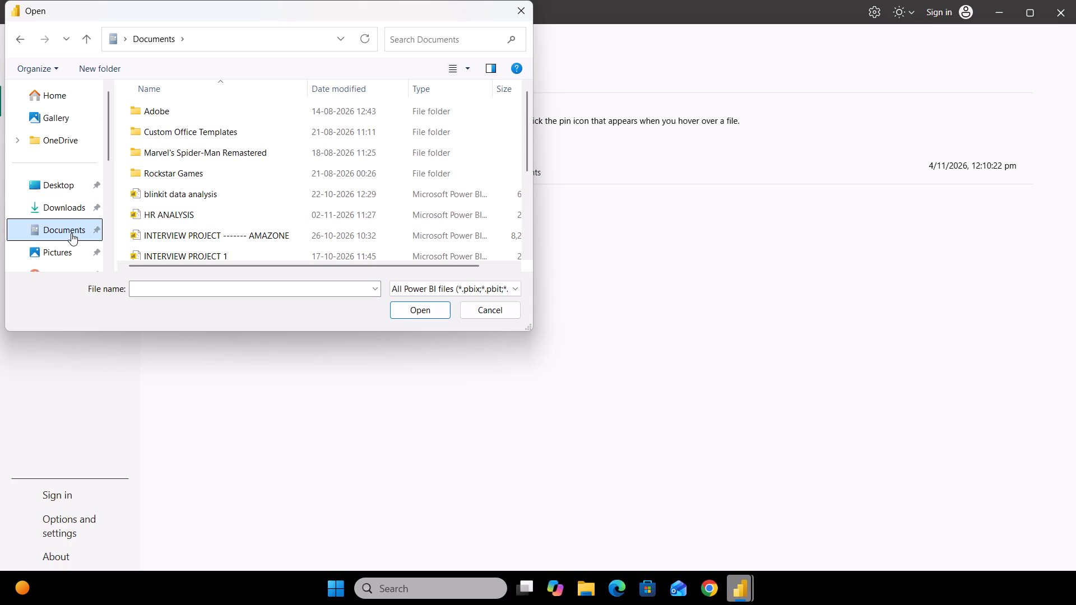
{"action": "scroll", "coordinate": [243, 213], "scroll_direction": "down", "scroll_amount": 1}
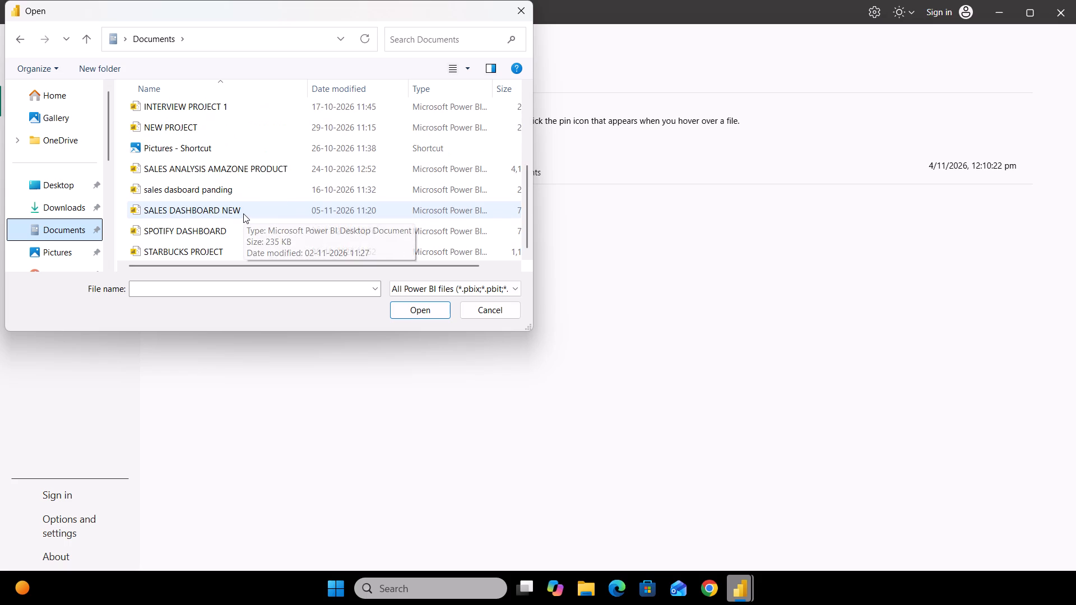
{"action": "scroll", "coordinate": [243, 213], "scroll_direction": "down", "scroll_amount": 1}
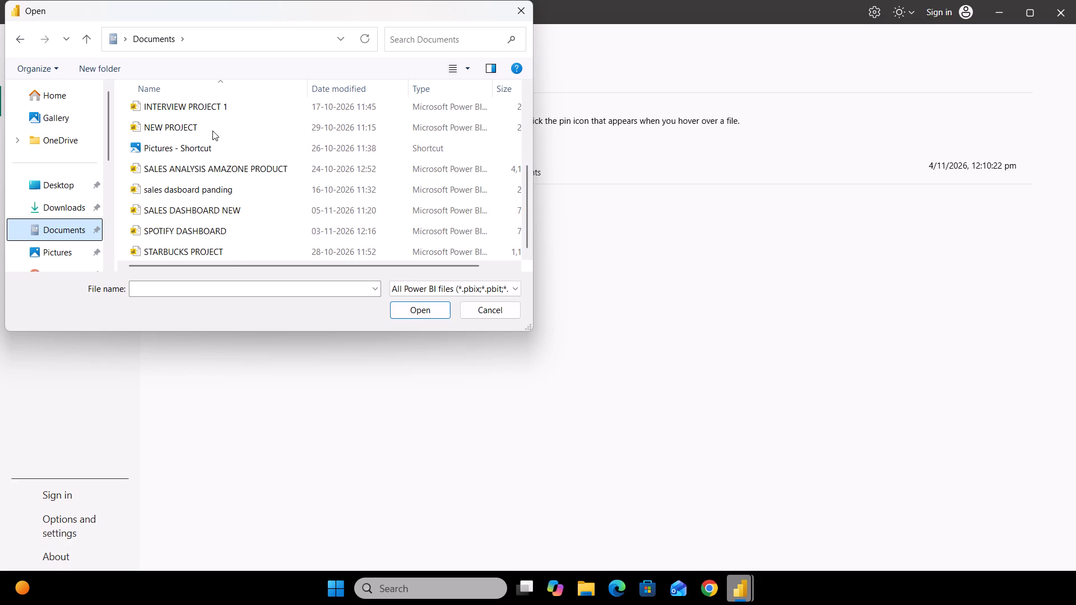
{"action": "scroll", "coordinate": [212, 131], "scroll_direction": "up", "scroll_amount": 1}
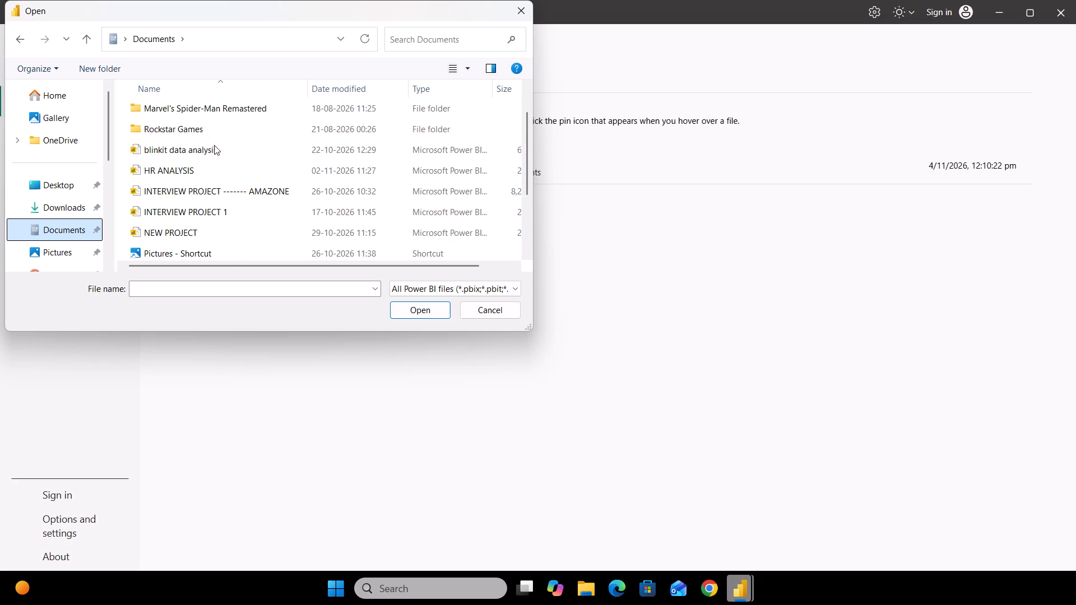
{"action": "scroll", "coordinate": [216, 118], "scroll_direction": "up", "scroll_amount": 2}
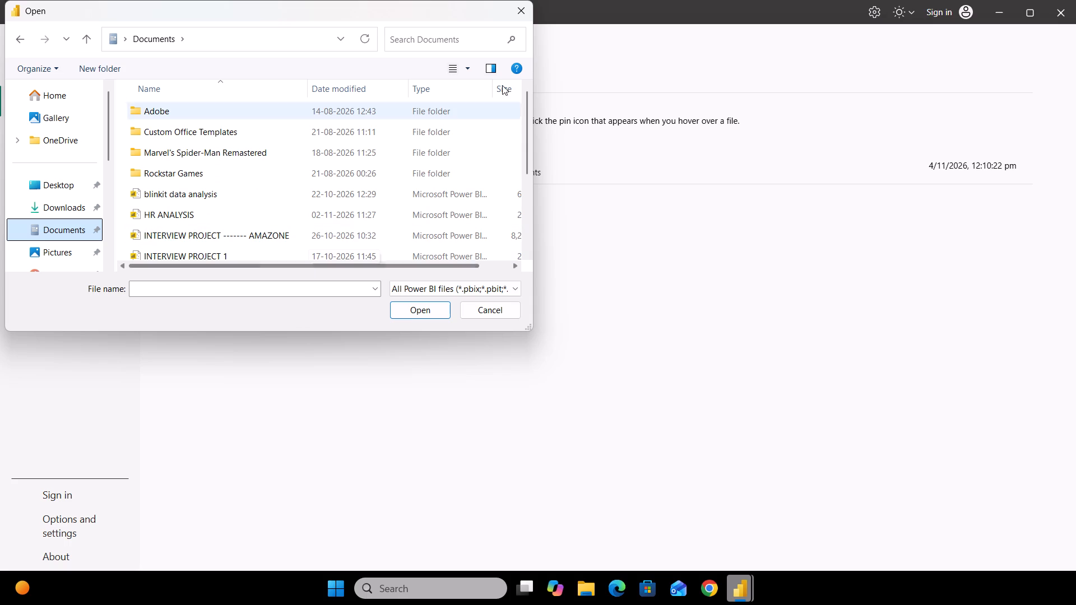
{"action": "left_click", "coordinate": [518, 16]}
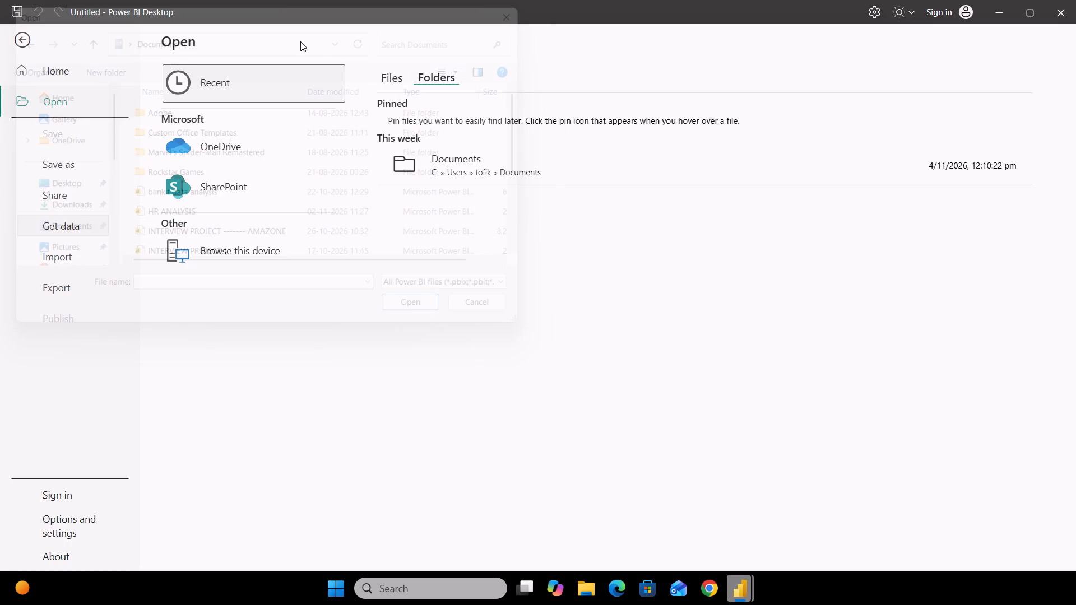
Check the recent reports on the Home page and create another blank report.
{"action": "left_click", "coordinate": [67, 77]}
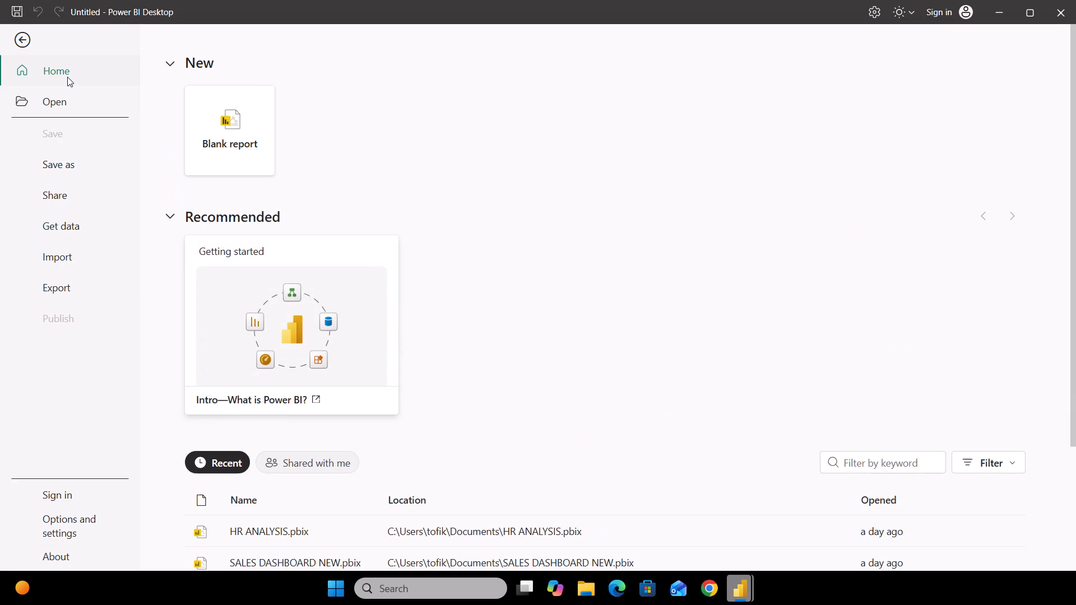
{"action": "scroll", "coordinate": [420, 415], "scroll_direction": "down", "scroll_amount": 1}
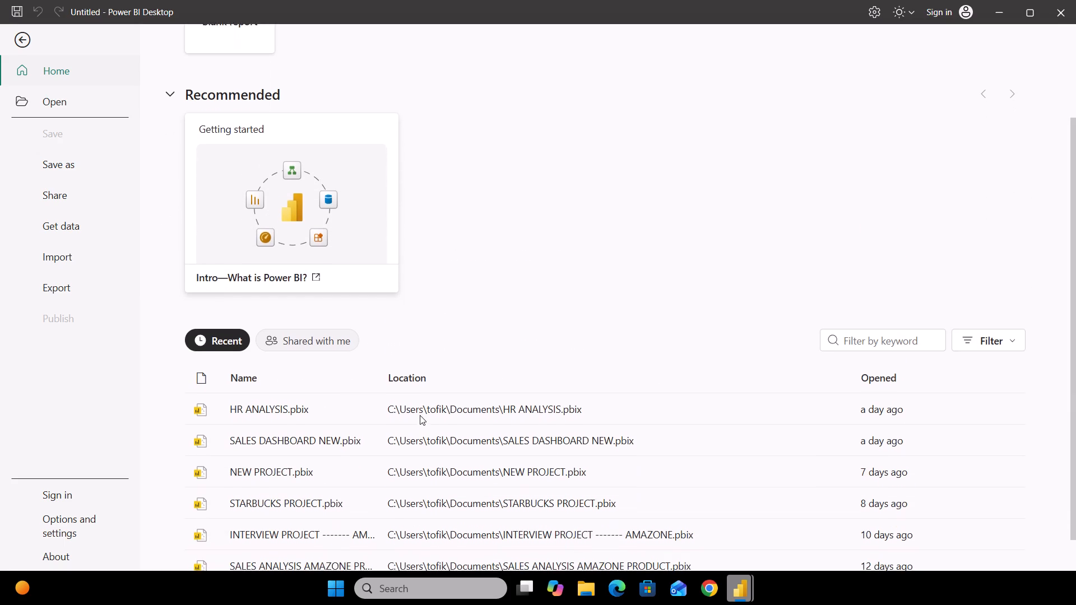
{"action": "scroll", "coordinate": [420, 415], "scroll_direction": "down", "scroll_amount": 3}
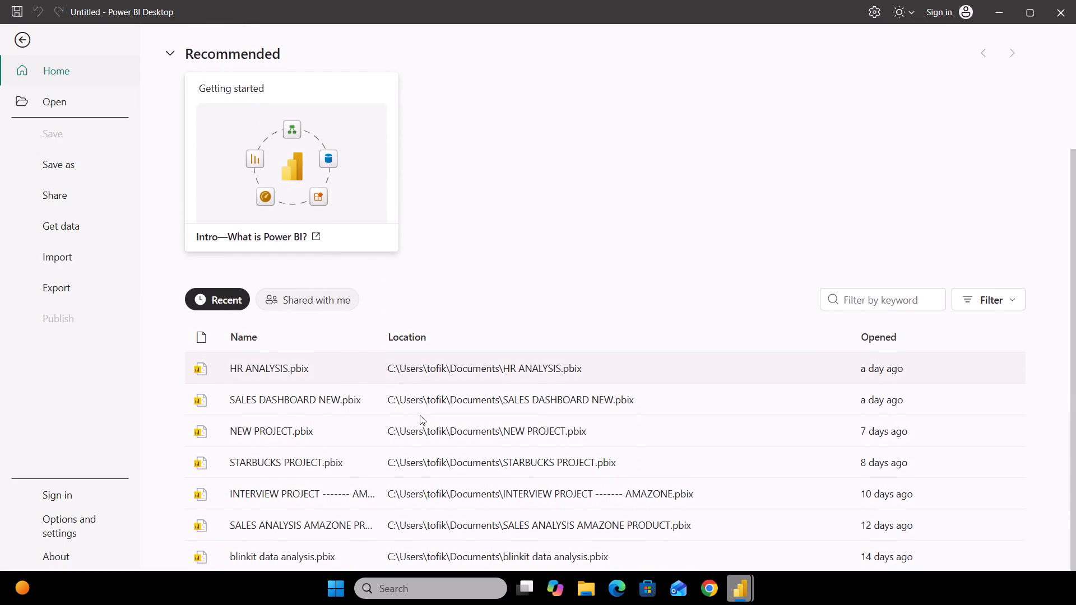
{"action": "scroll", "coordinate": [420, 415], "scroll_direction": "up", "scroll_amount": 2}
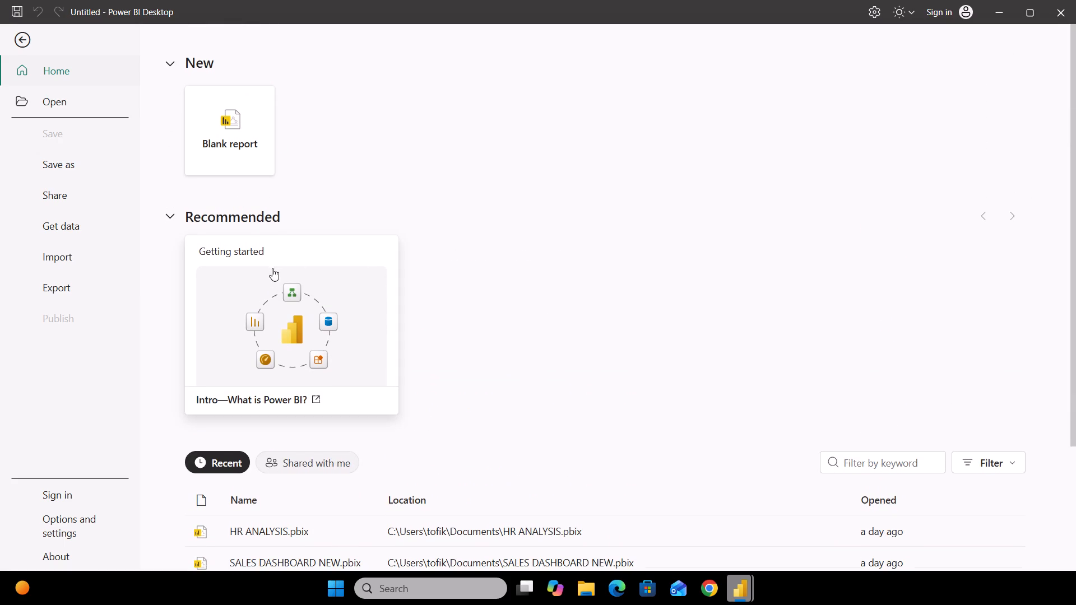
{"action": "left_click", "coordinate": [221, 140]}
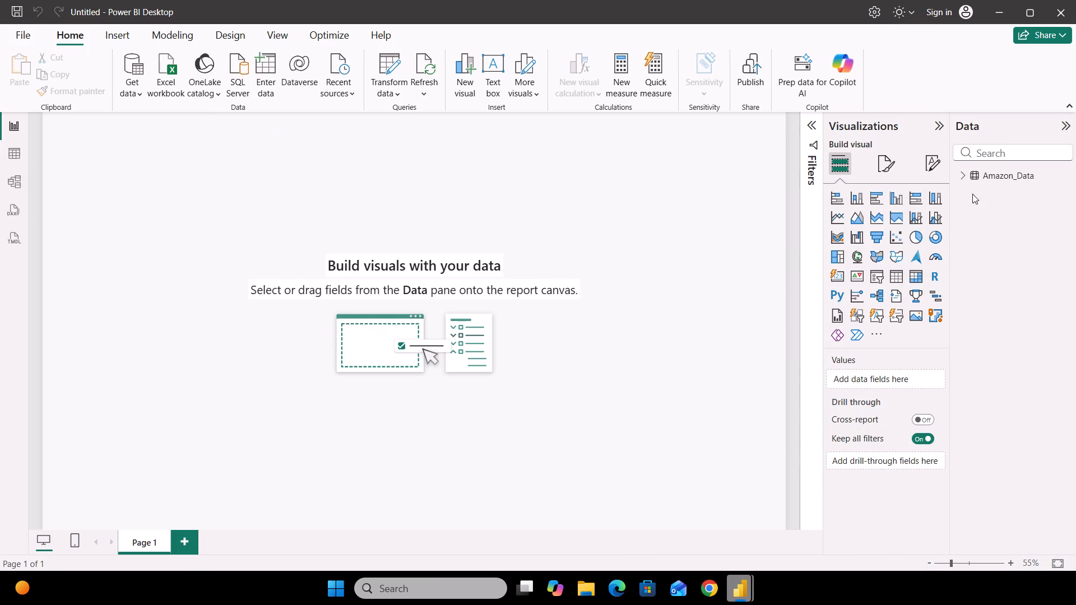
Select the Amazon_Data table in the original report's data and expand its fields.
{"action": "left_click", "coordinate": [984, 178]}
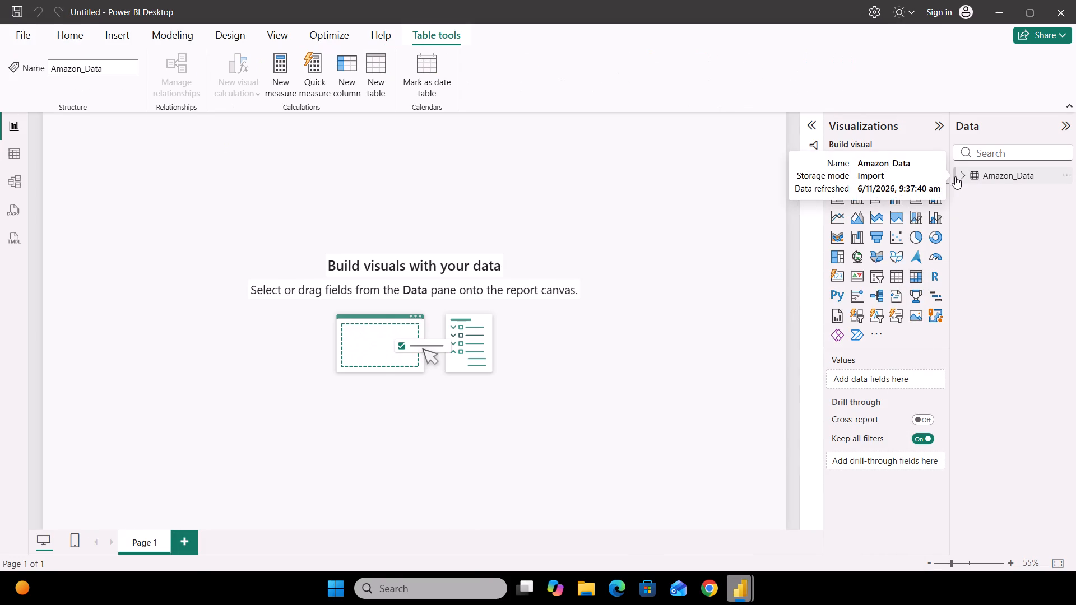
{"action": "left_click", "coordinate": [971, 175]}
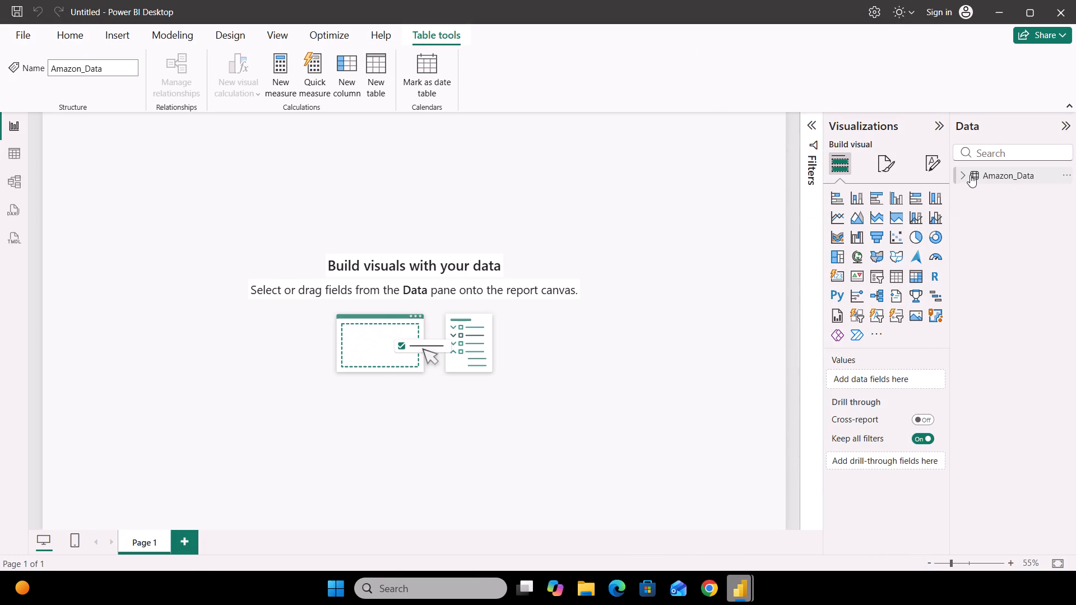
{"action": "left_click", "coordinate": [961, 174]}
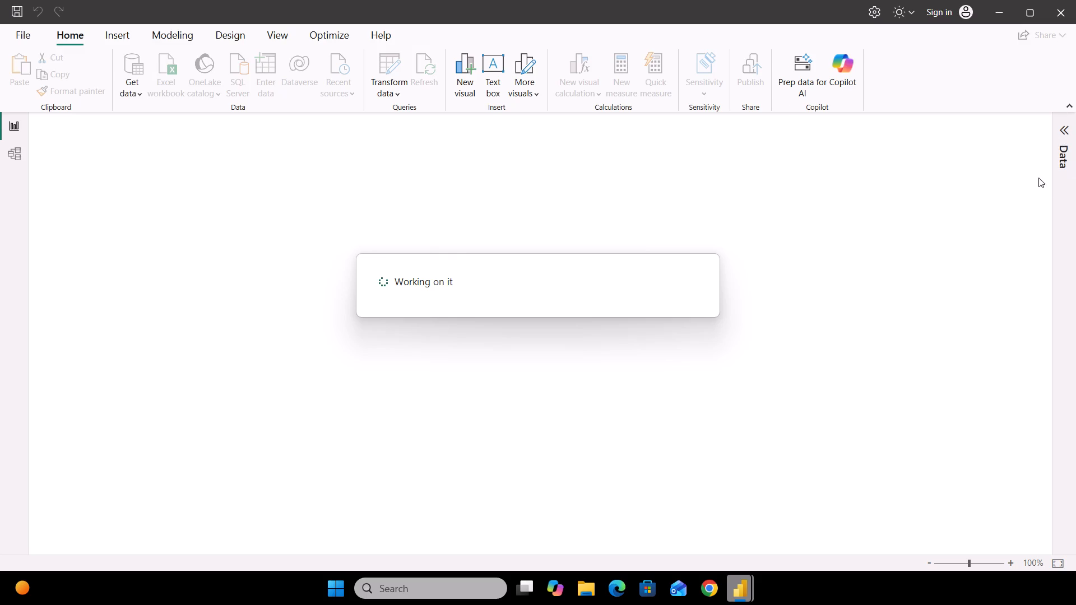
Load the Amazon_Data table from the Amazon_Combined_Data Excel workbook in Documents into the blank report.
{"action": "left_click", "coordinate": [1064, 125]}
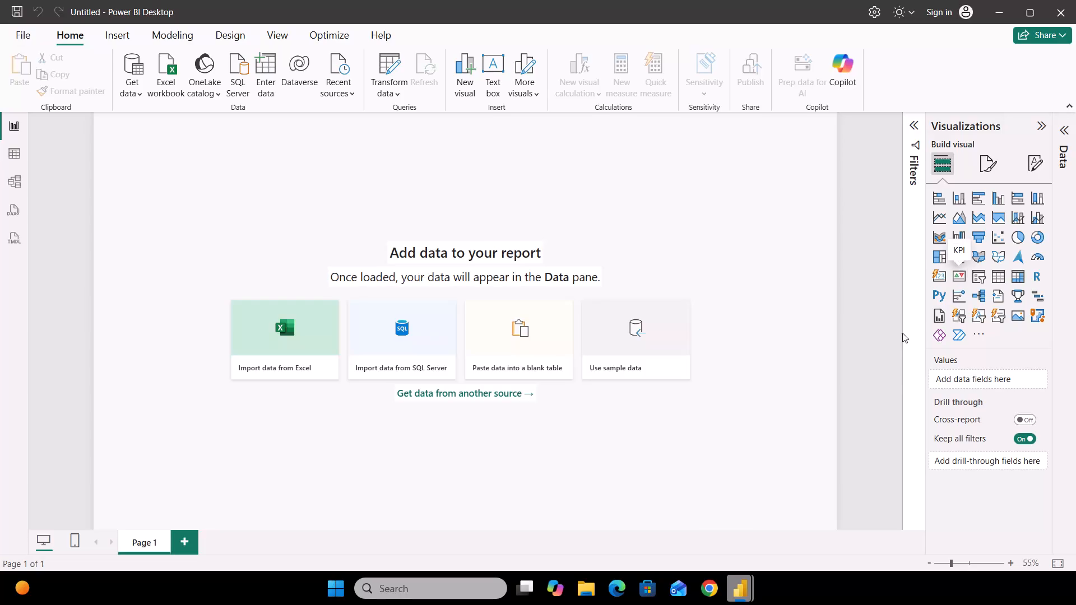
{"action": "left_click", "coordinate": [1068, 129]}
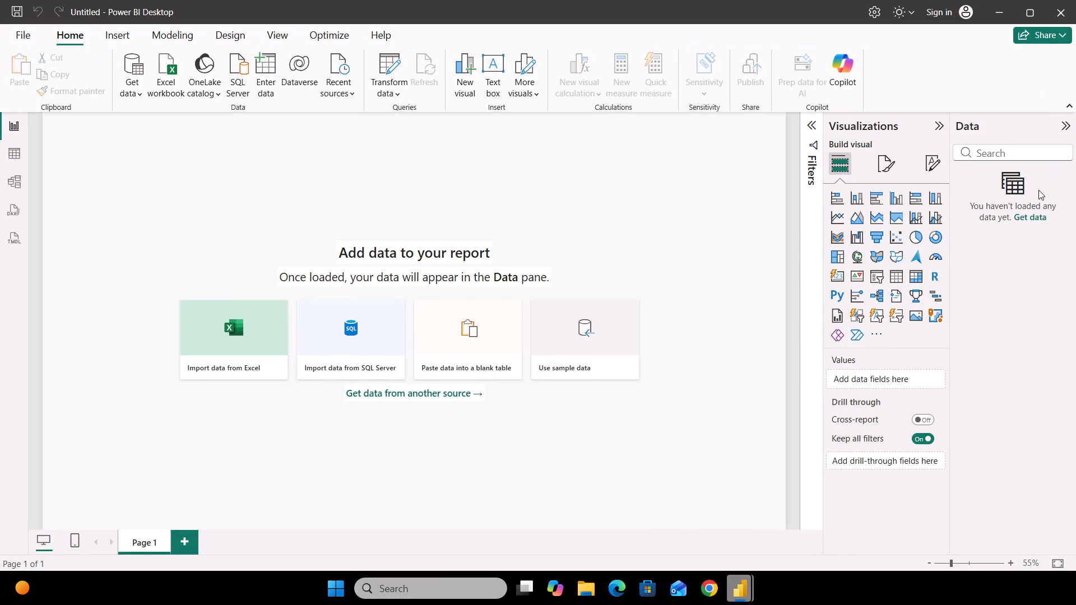
{"action": "left_click", "coordinate": [1034, 221]}
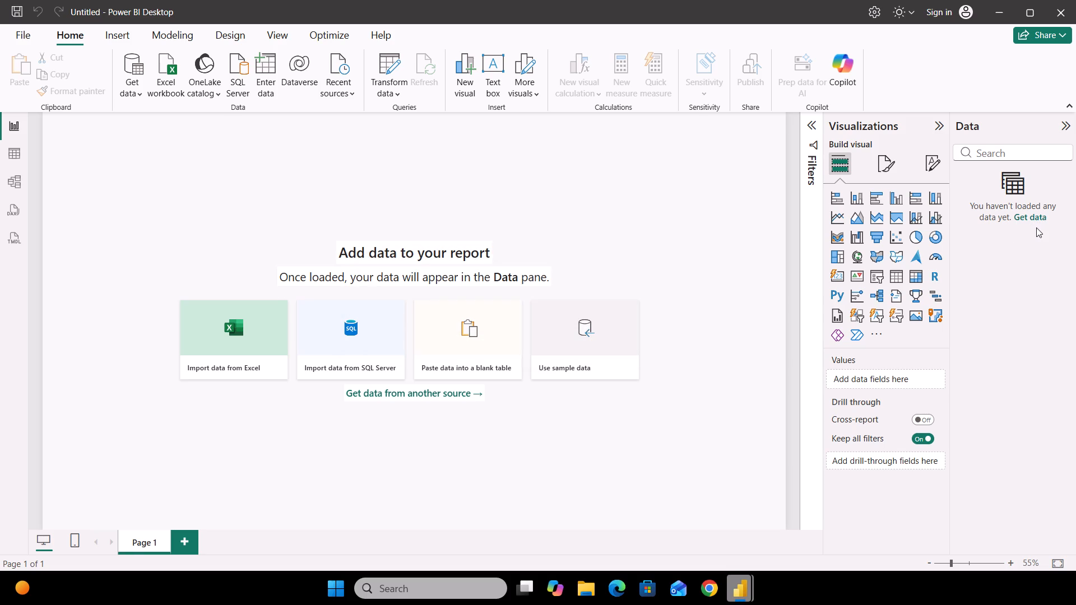
{"action": "left_click", "coordinate": [1038, 220]}
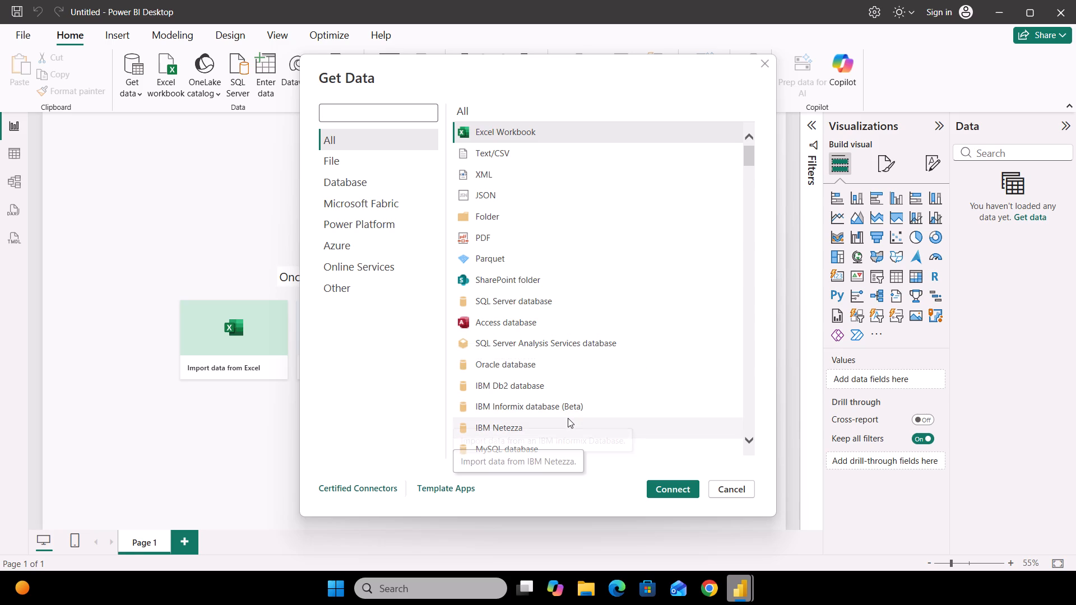
{"action": "scroll", "coordinate": [568, 418], "scroll_direction": "up", "scroll_amount": 1}
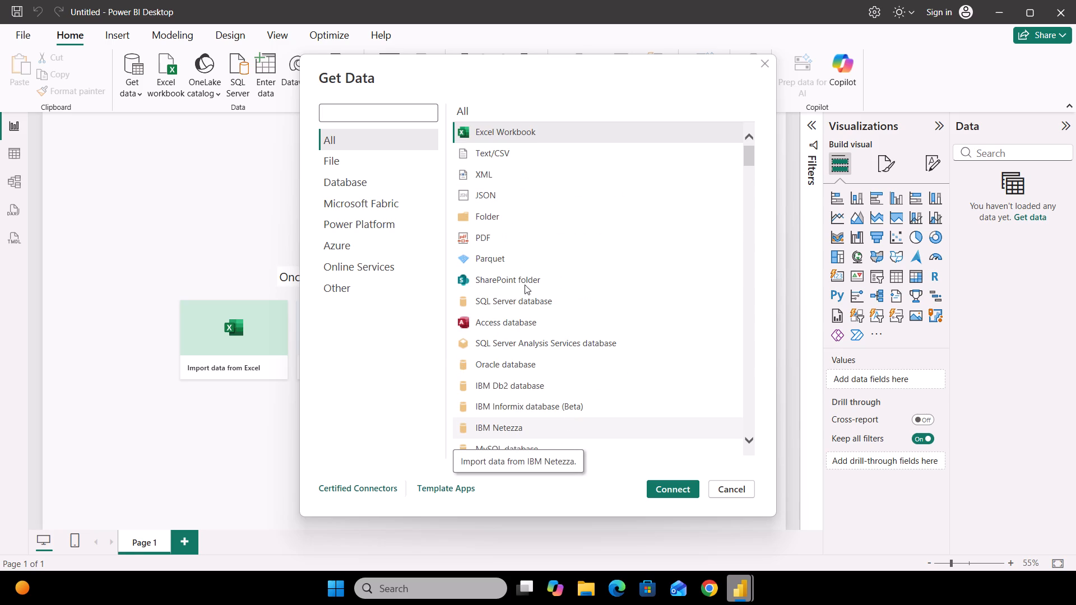
{"action": "double_click", "coordinate": [518, 132]}
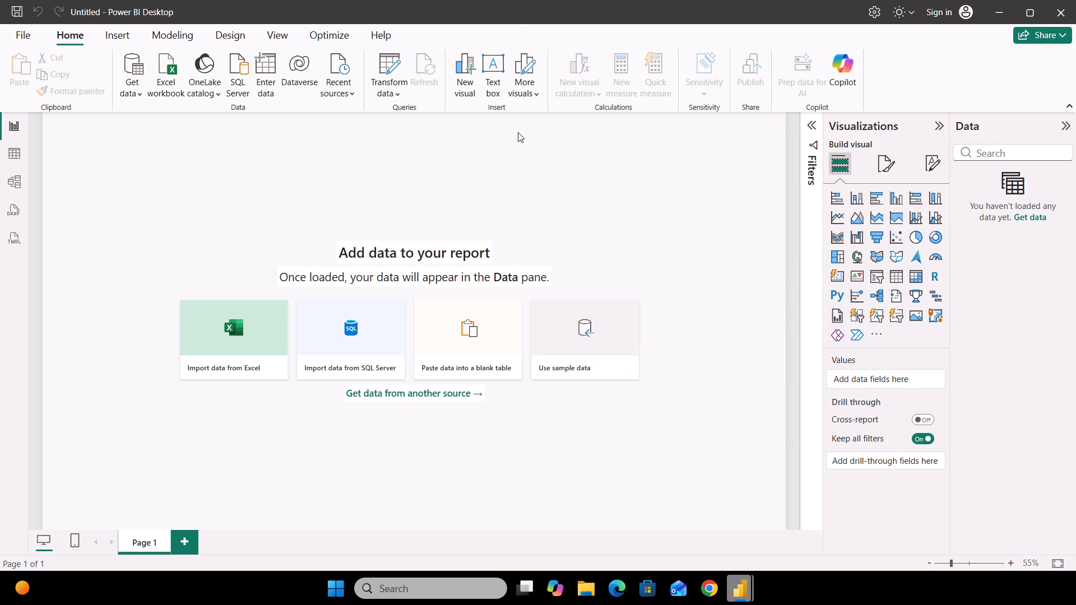
{"action": "left_click", "coordinate": [328, 199]}
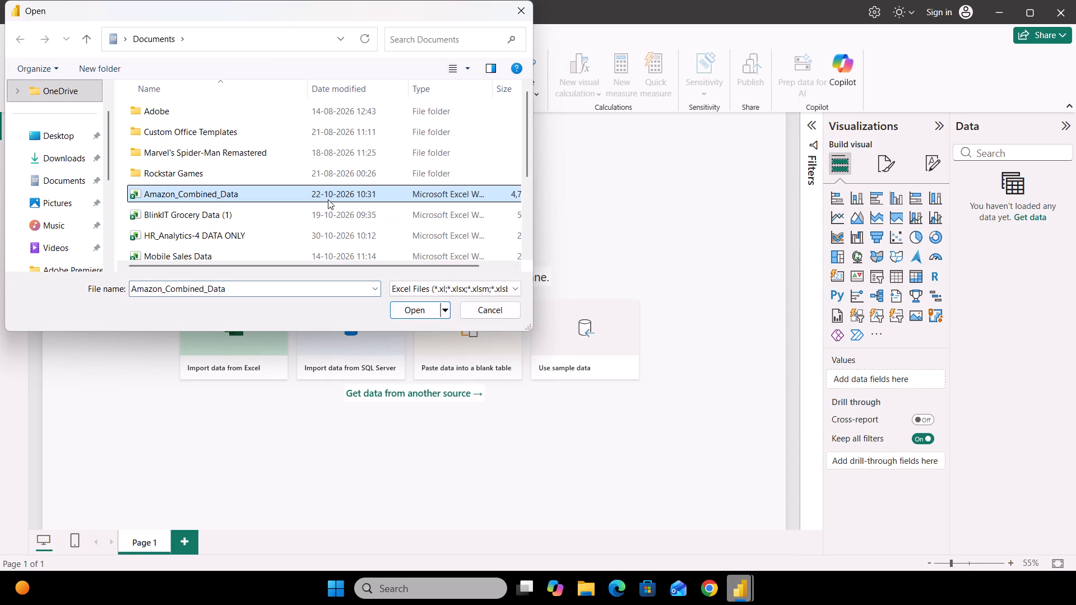
{"action": "left_click", "coordinate": [415, 311]}
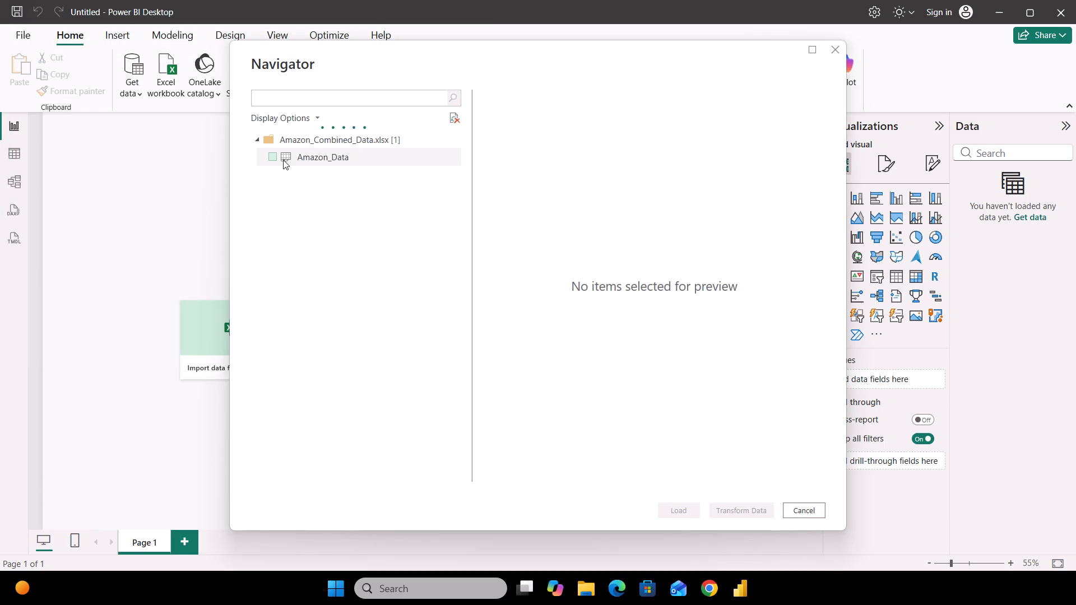
{"action": "left_click", "coordinate": [272, 160]}
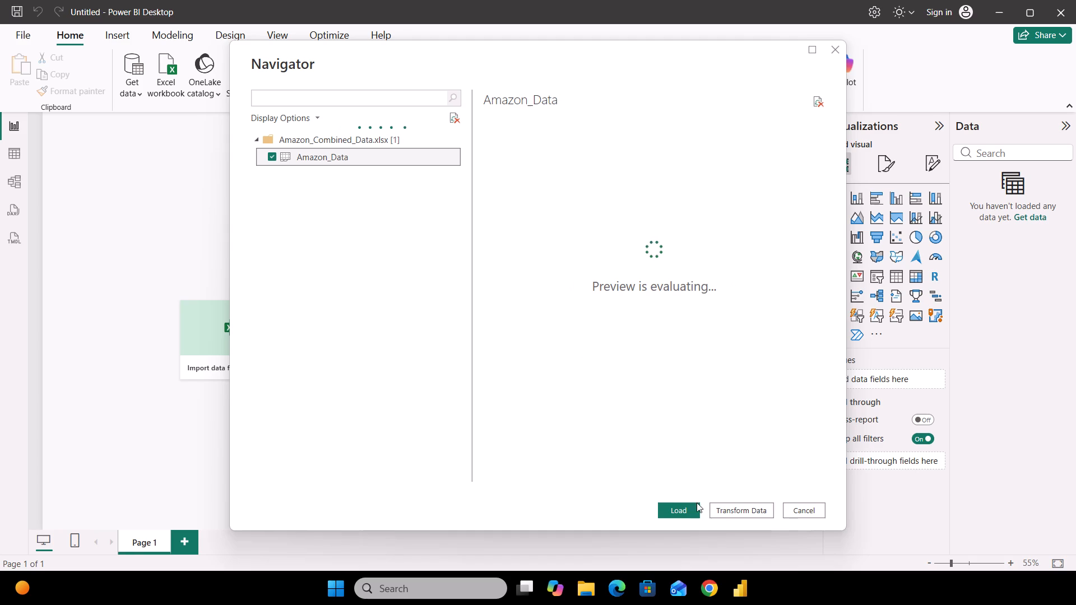
{"action": "left_click", "coordinate": [683, 510]}
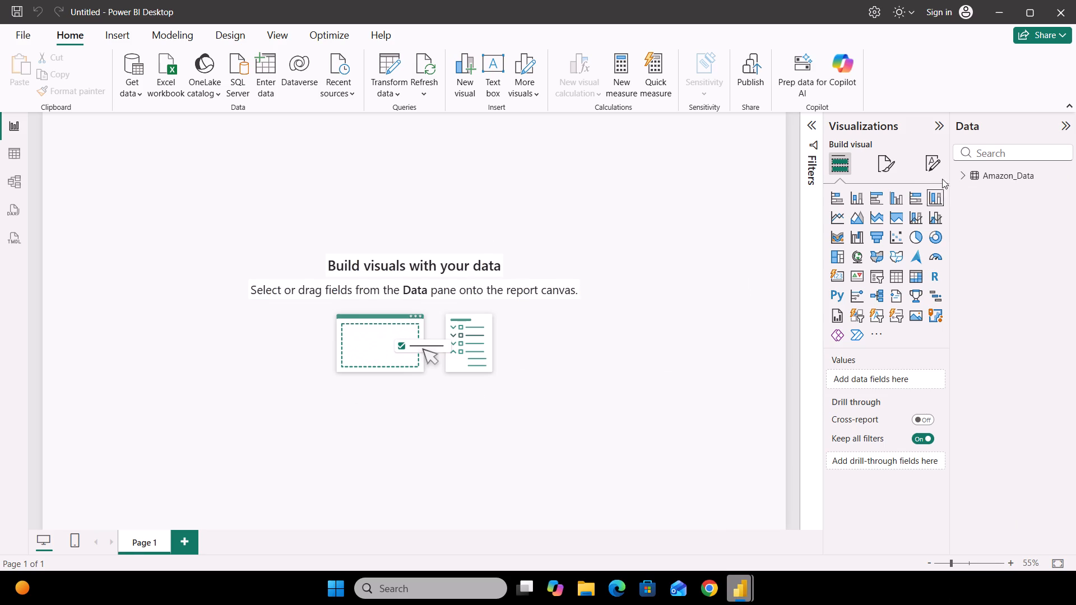
Expand the Amazon_Data table's fields and look inside the Order Date field.
{"action": "left_click", "coordinate": [959, 171]}
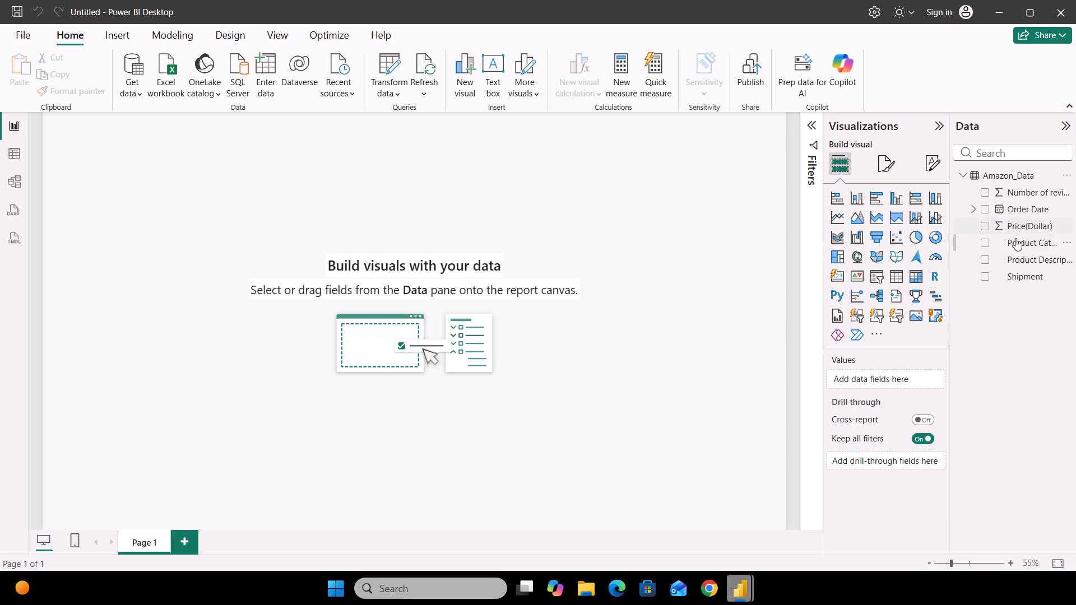
{"action": "left_click", "coordinate": [973, 207]}
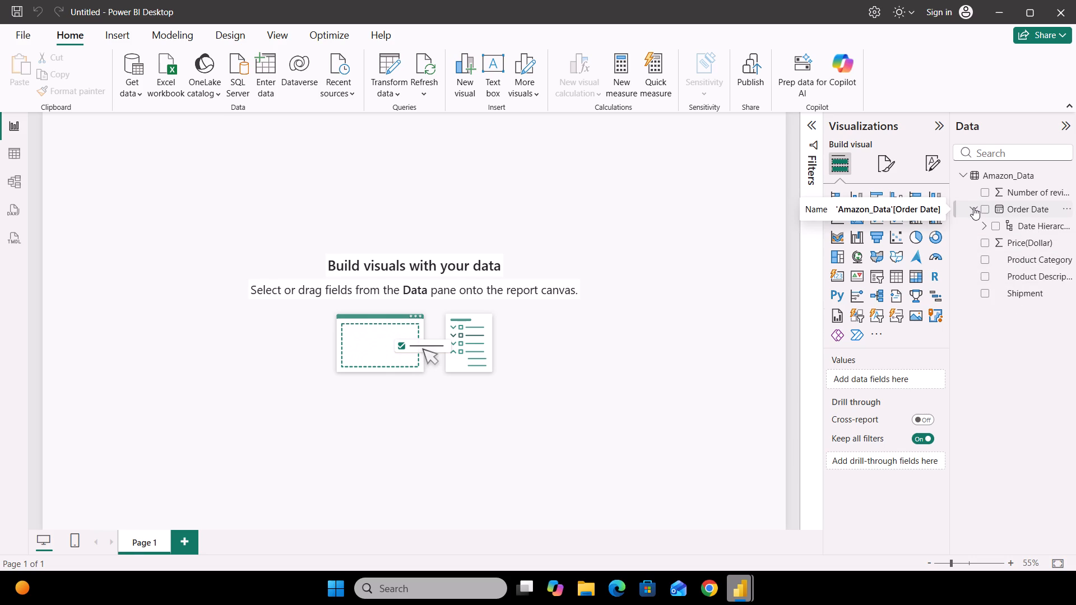
{"action": "left_click", "coordinate": [973, 207]}
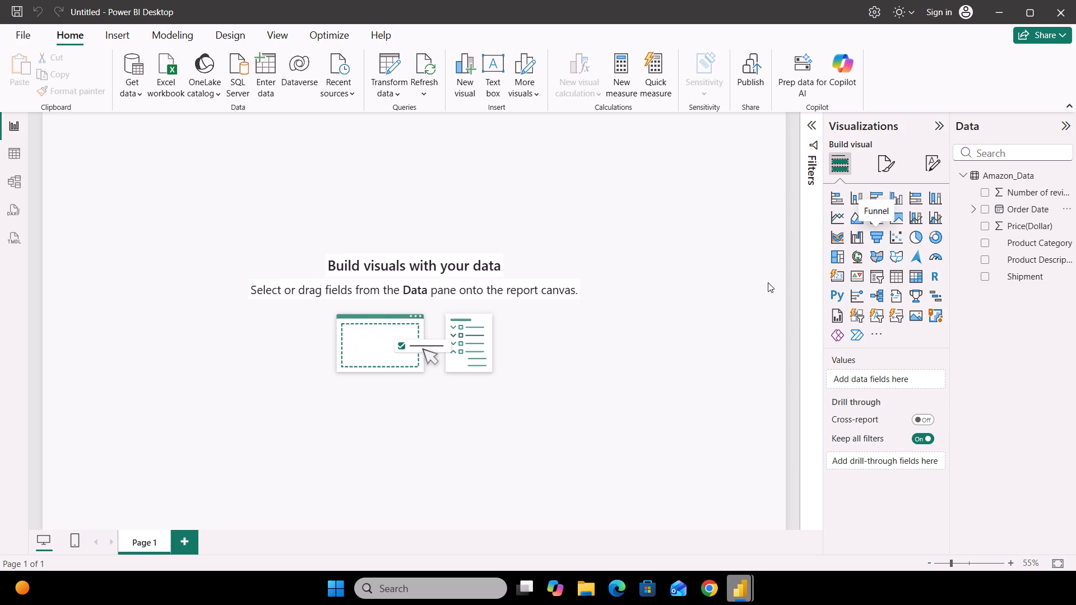
Show the page formatting options and expand the canvas background settings.
{"action": "scroll", "coordinate": [625, 260], "scroll_direction": "right", "scroll_amount": 1}
{"action": "scroll", "coordinate": [938, 190], "scroll_direction": "left", "scroll_amount": 1}
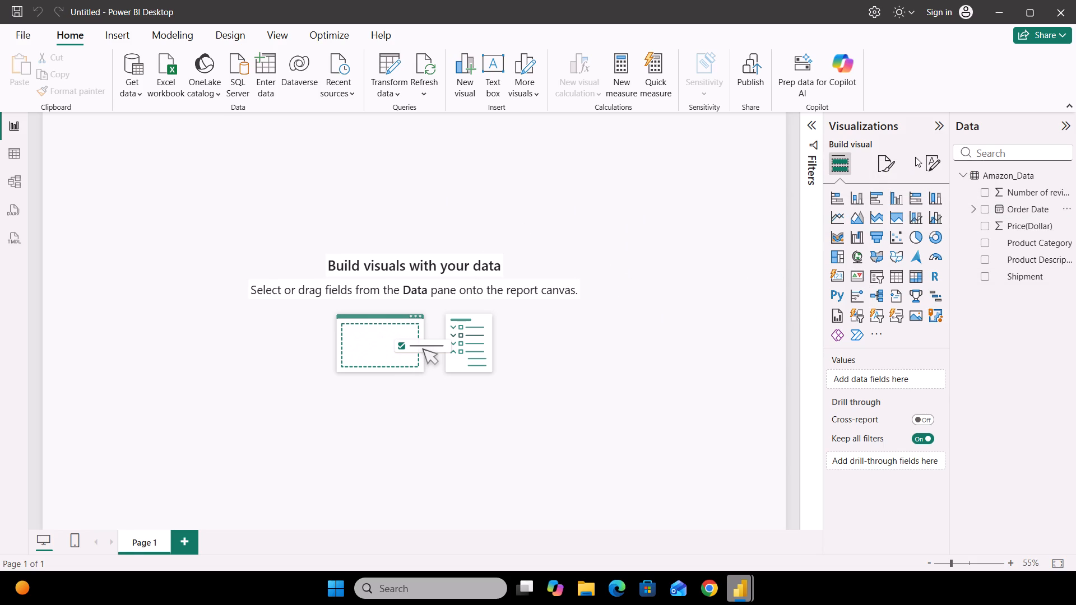
{"action": "scroll", "coordinate": [915, 157], "scroll_direction": "left", "scroll_amount": 1}
{"action": "left_click", "coordinate": [876, 168]}
{"action": "scroll", "coordinate": [876, 177], "scroll_direction": "up", "scroll_amount": 1}
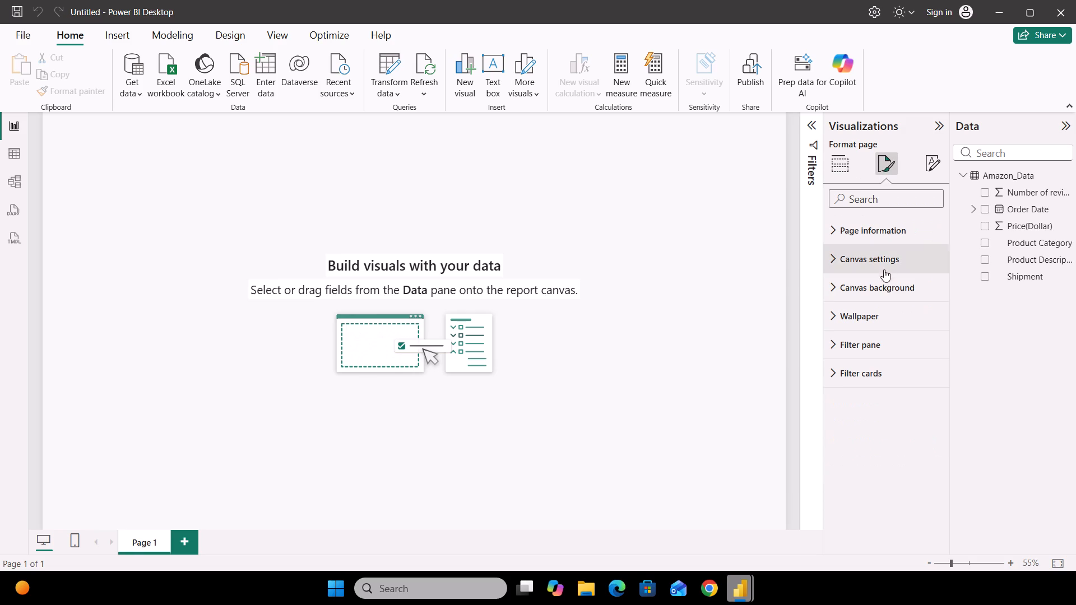
{"action": "scroll", "coordinate": [884, 269], "scroll_direction": "up", "scroll_amount": 1}
{"action": "left_click", "coordinate": [884, 281]}
{"action": "scroll", "coordinate": [884, 281], "scroll_direction": "up", "scroll_amount": 2}
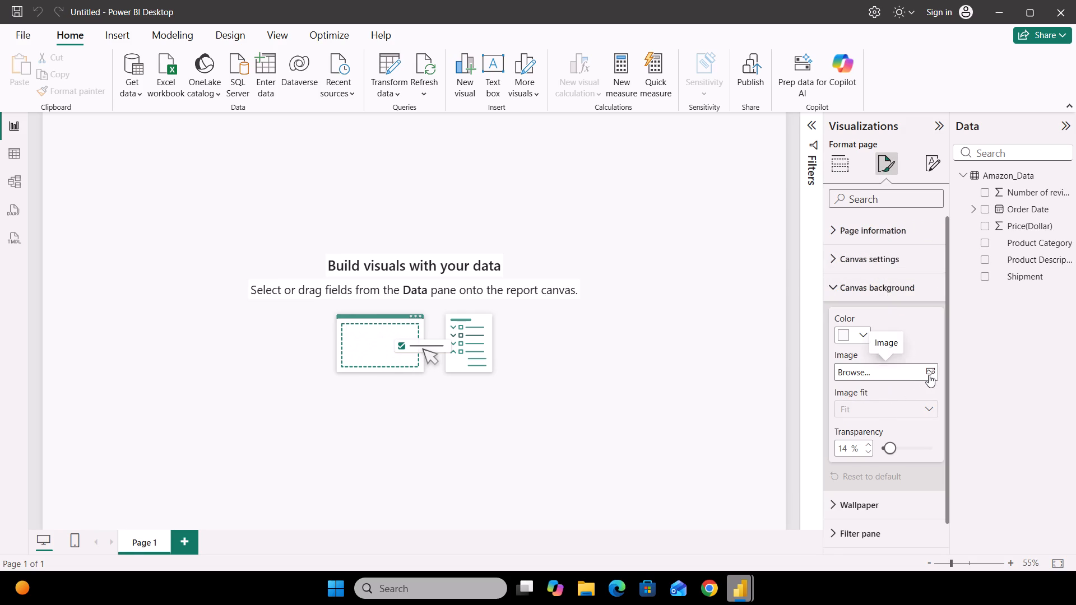
{"action": "scroll", "coordinate": [929, 375], "scroll_direction": "up", "scroll_amount": 1}
Set Amazon Background.jpg from the Pictures folder as the canvas background image.
{"action": "left_click", "coordinate": [933, 374]}
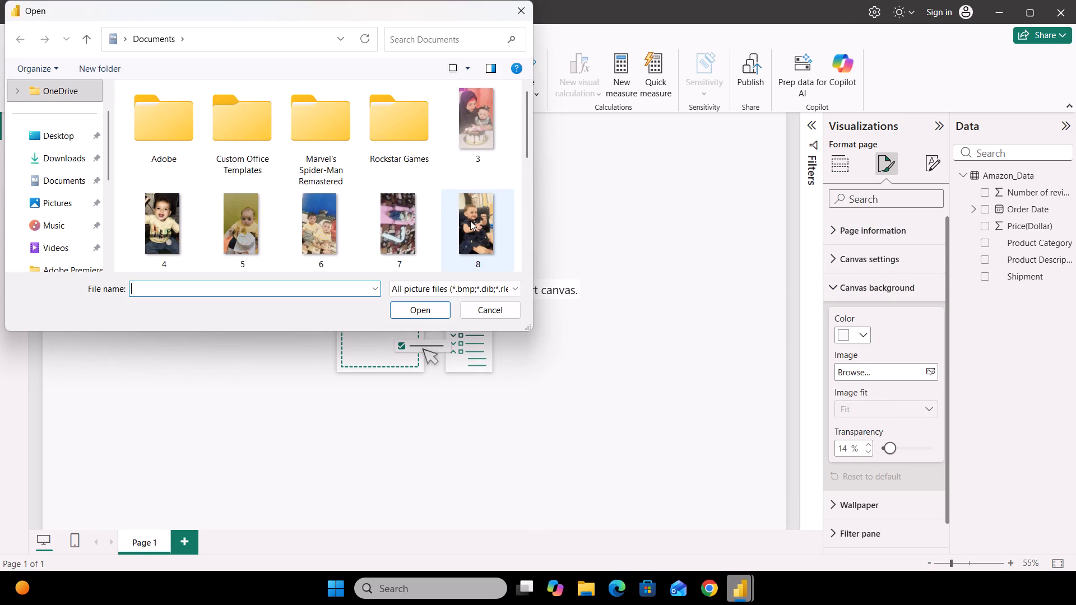
{"action": "left_click", "coordinate": [72, 164]}
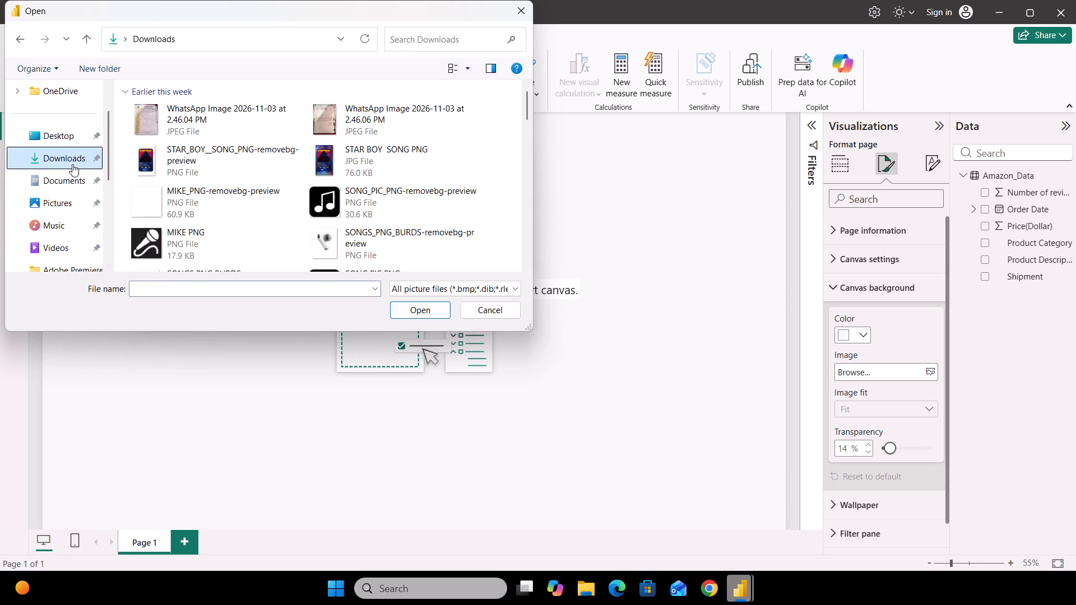
{"action": "scroll", "coordinate": [268, 204], "scroll_direction": "down", "scroll_amount": 3}
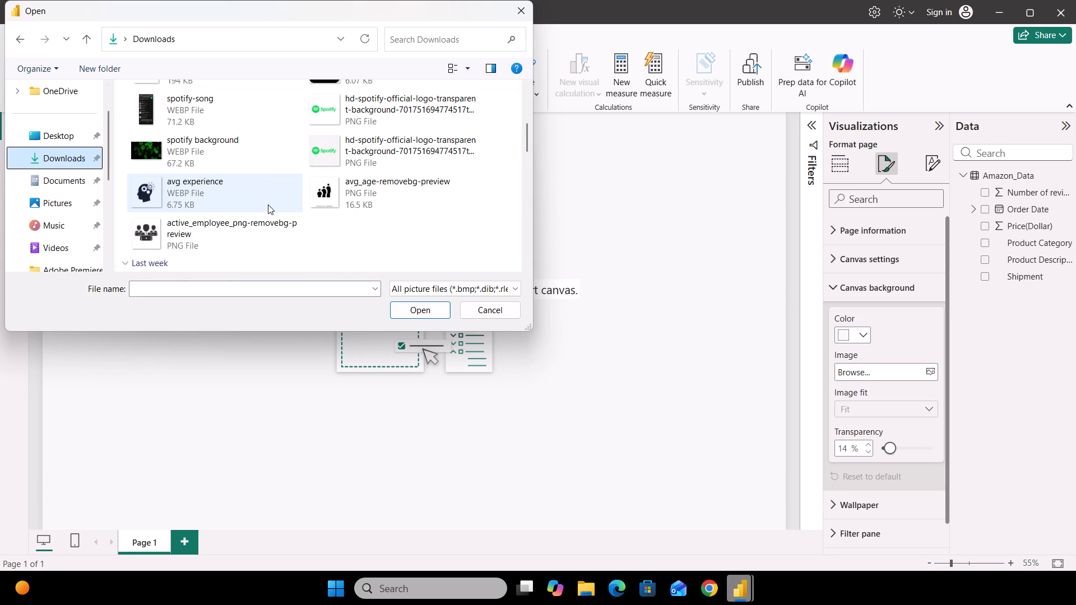
{"action": "left_click", "coordinate": [78, 185]}
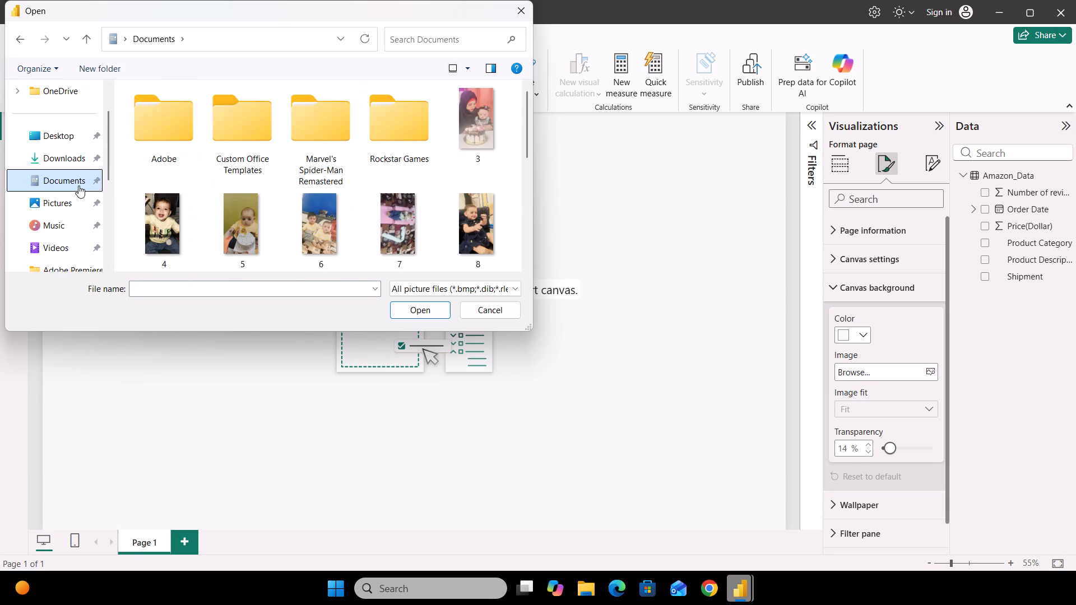
{"action": "left_click", "coordinate": [75, 195]}
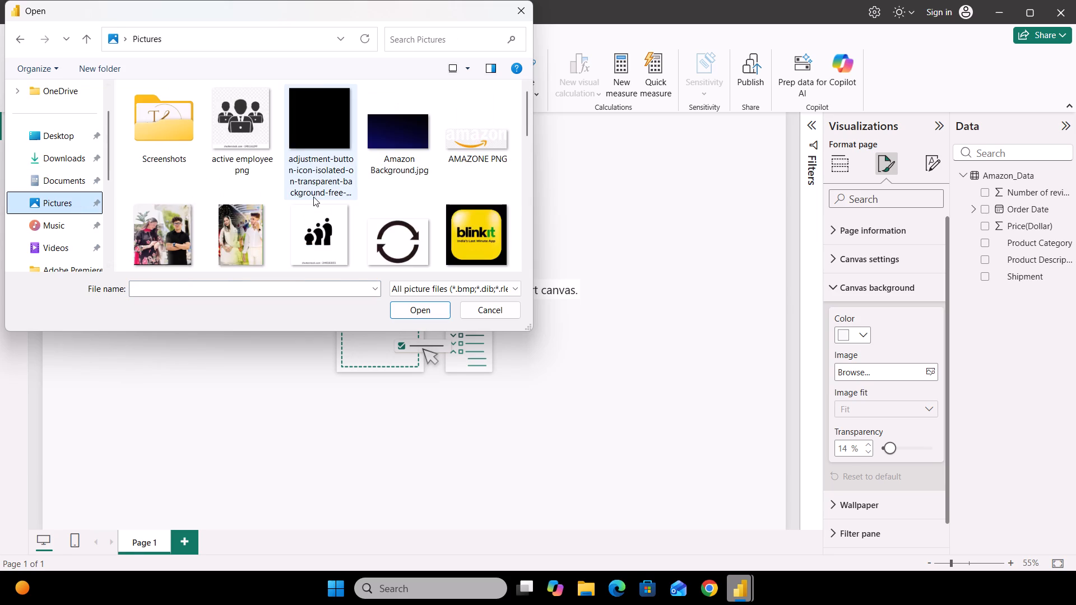
{"action": "scroll", "coordinate": [313, 197], "scroll_direction": "down", "scroll_amount": 5}
{"action": "scroll", "coordinate": [313, 197], "scroll_direction": "up", "scroll_amount": 4}
{"action": "left_click", "coordinate": [406, 153]}
{"action": "left_click", "coordinate": [428, 311]}
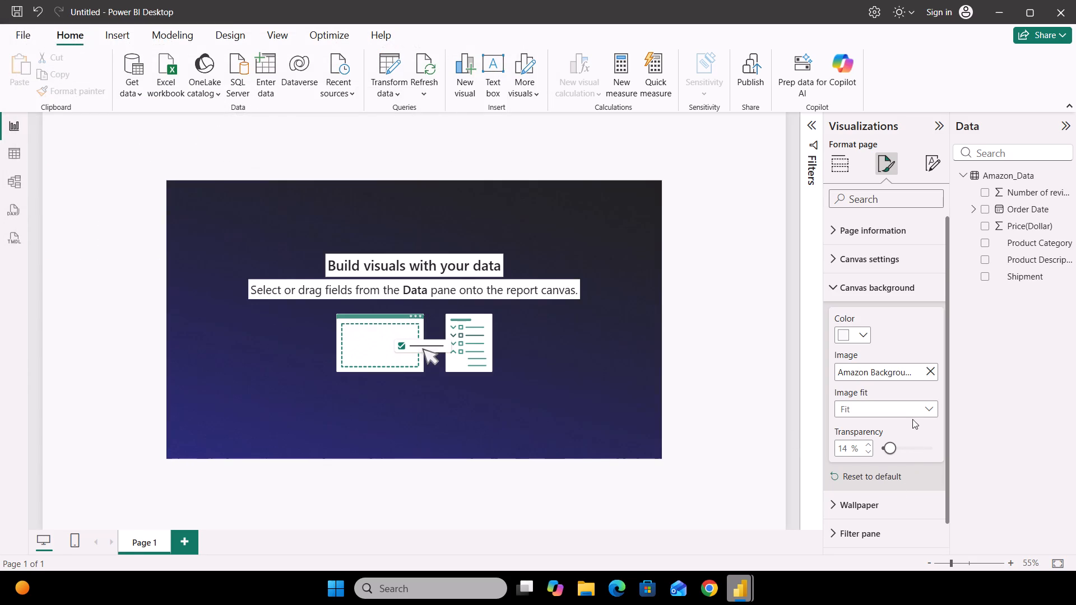
Set the canvas background's image fit to Fill.
{"action": "left_click", "coordinate": [924, 408]}
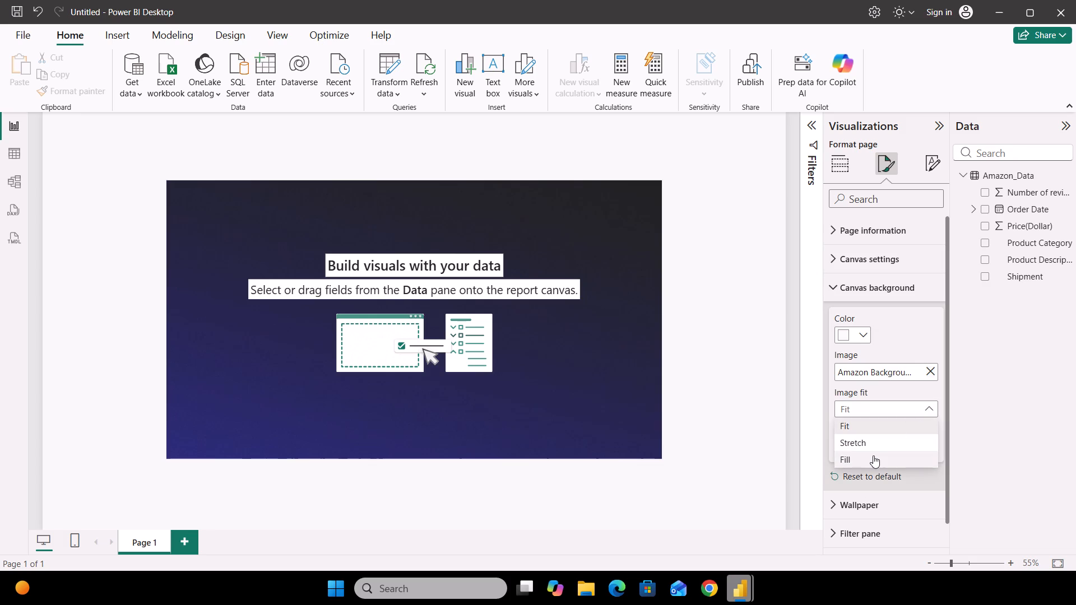
{"action": "left_click", "coordinate": [873, 455]}
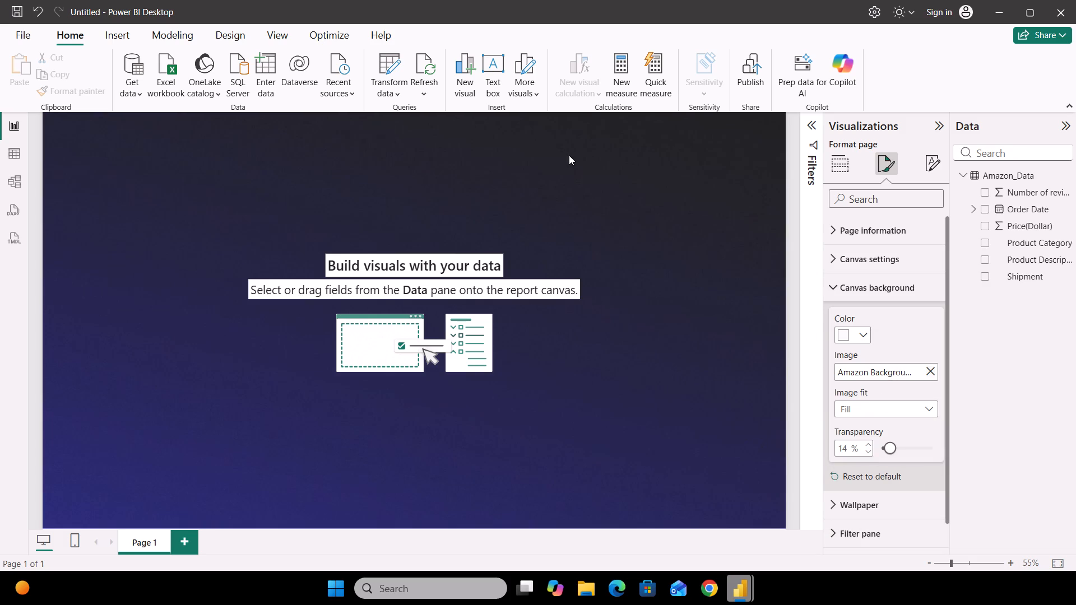
Insert image placeholders on the report page.
{"action": "left_click", "coordinate": [118, 31]}
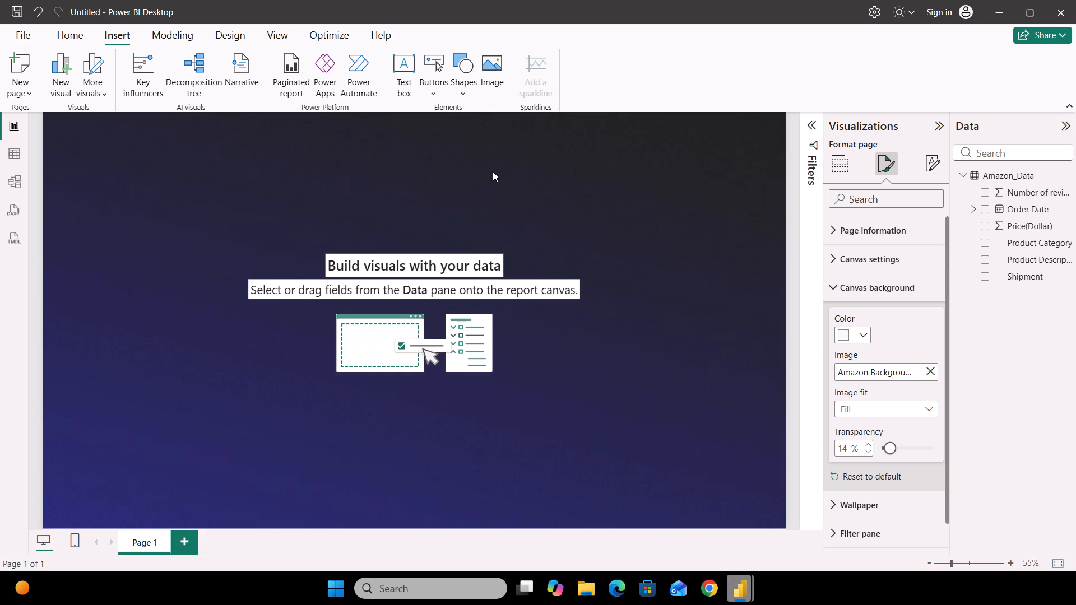
{"action": "double_click", "coordinate": [485, 59]}
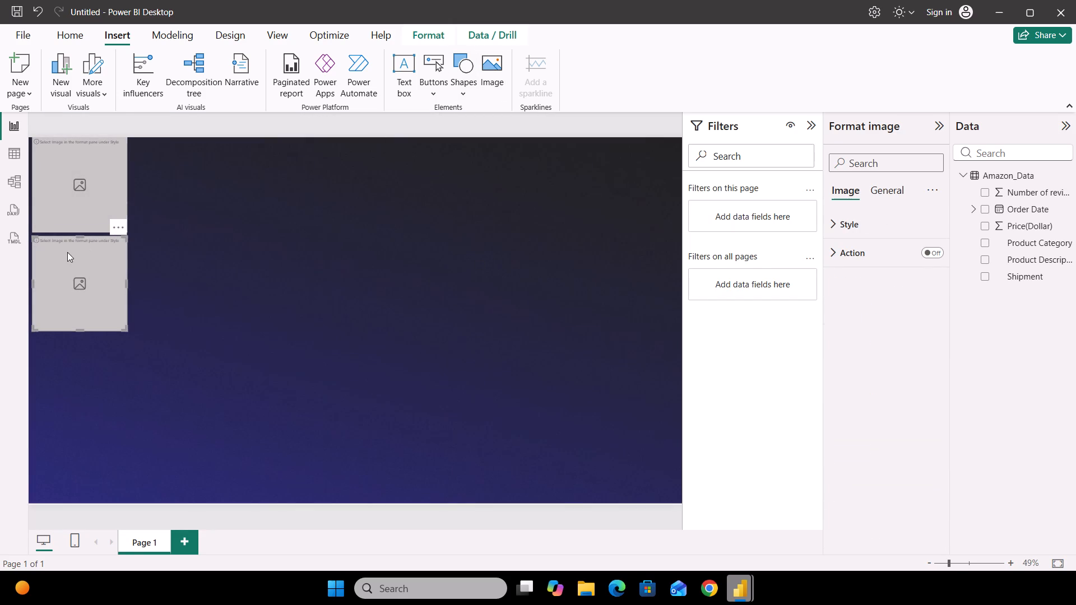
Remove the lower, duplicate image placeholder and keep the one in the page's upper corner.
{"action": "left_click", "coordinate": [67, 252]}
{"action": "left_click", "coordinate": [127, 233]}
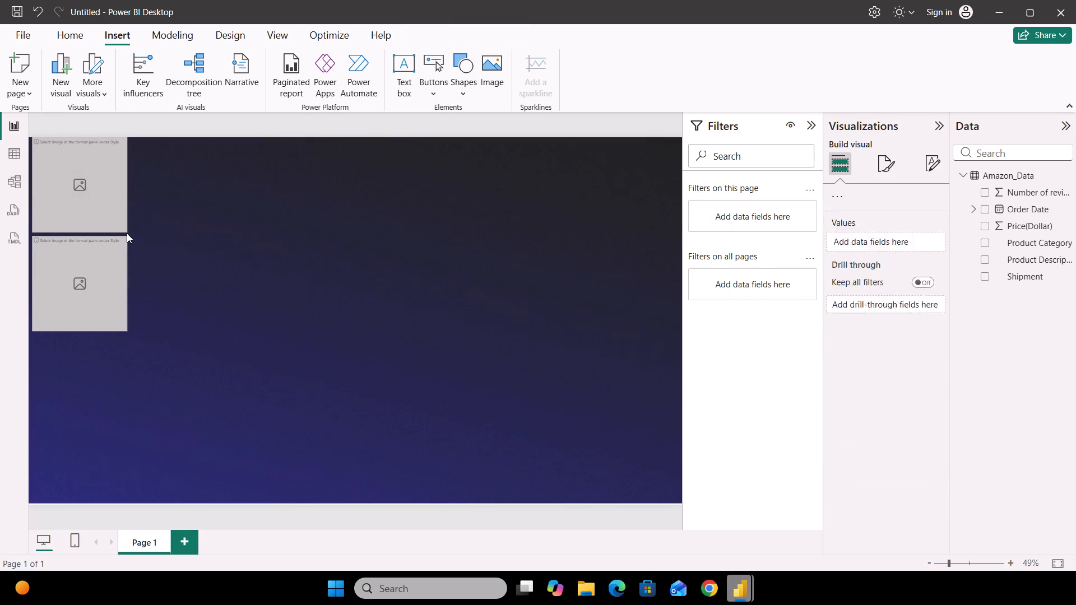
{"action": "left_click", "coordinate": [119, 252]}
{"action": "left_click", "coordinate": [119, 231]}
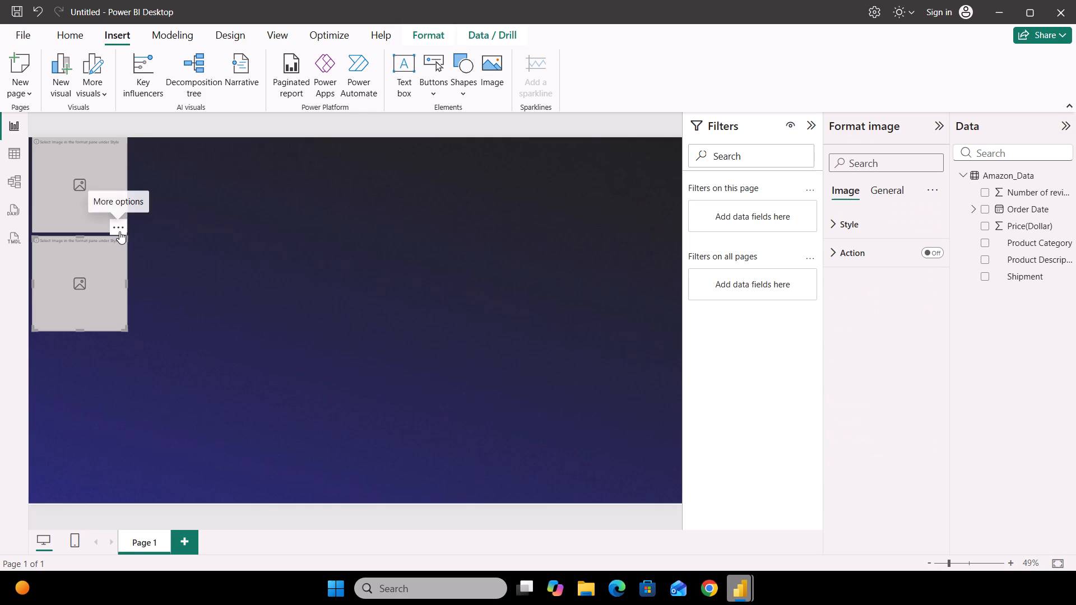
{"action": "left_click", "coordinate": [152, 246]}
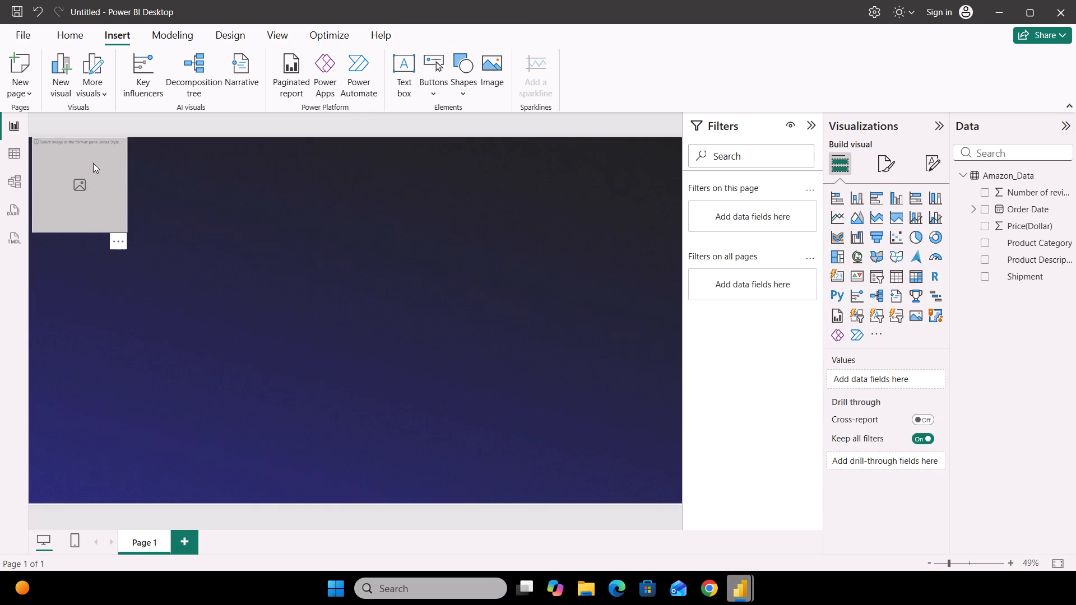
Upload AMAZONE PNG from the Pictures folder as the picture of the remaining image placeholder.
{"action": "left_click", "coordinate": [93, 163]}
{"action": "left_click", "coordinate": [917, 220]}
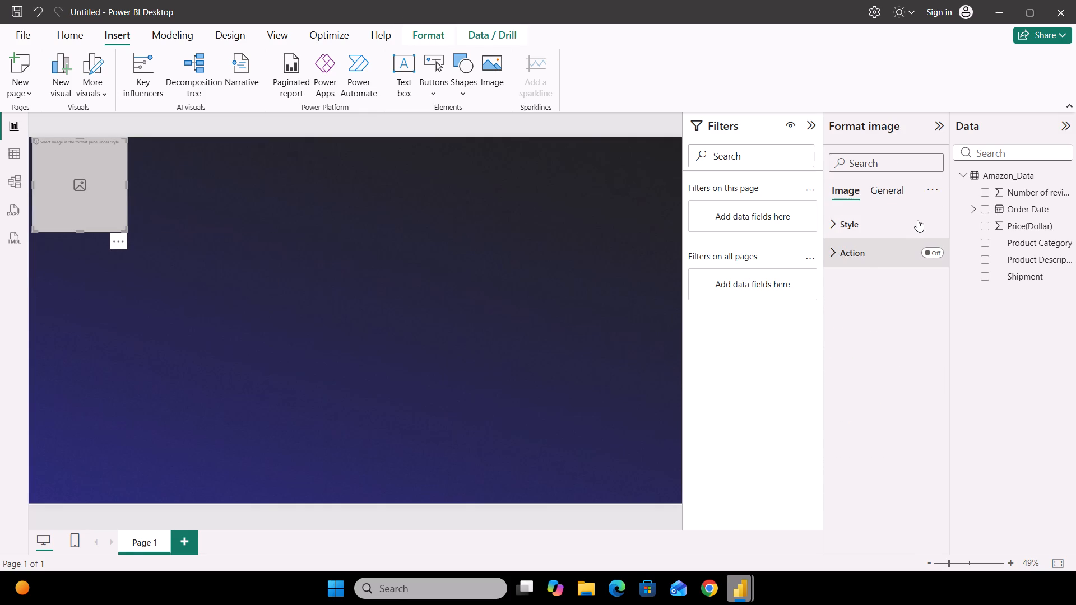
{"action": "left_click", "coordinate": [933, 403]}
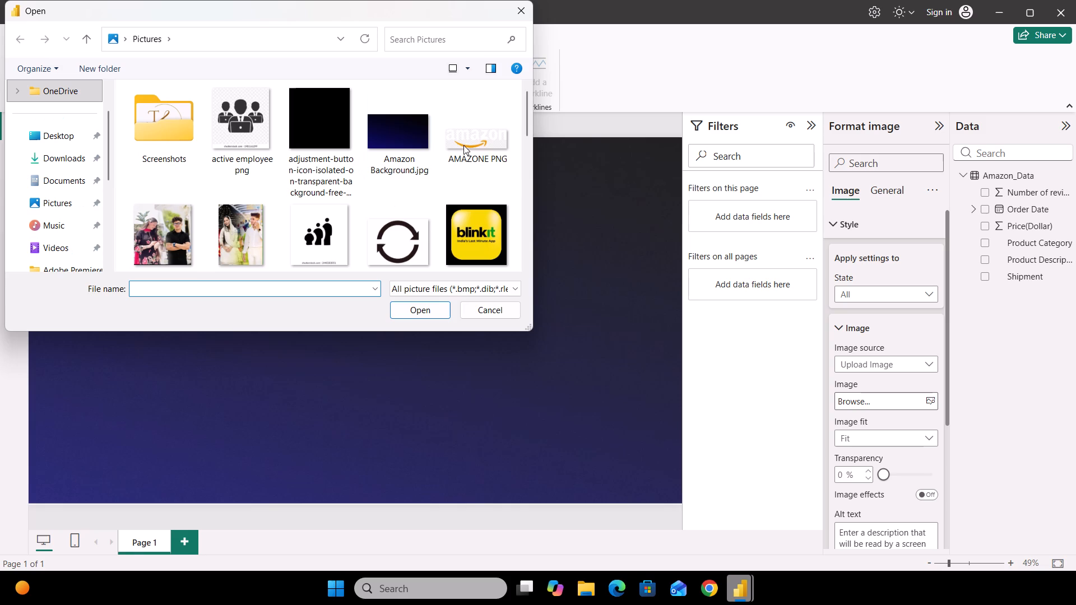
{"action": "left_click", "coordinate": [467, 142]}
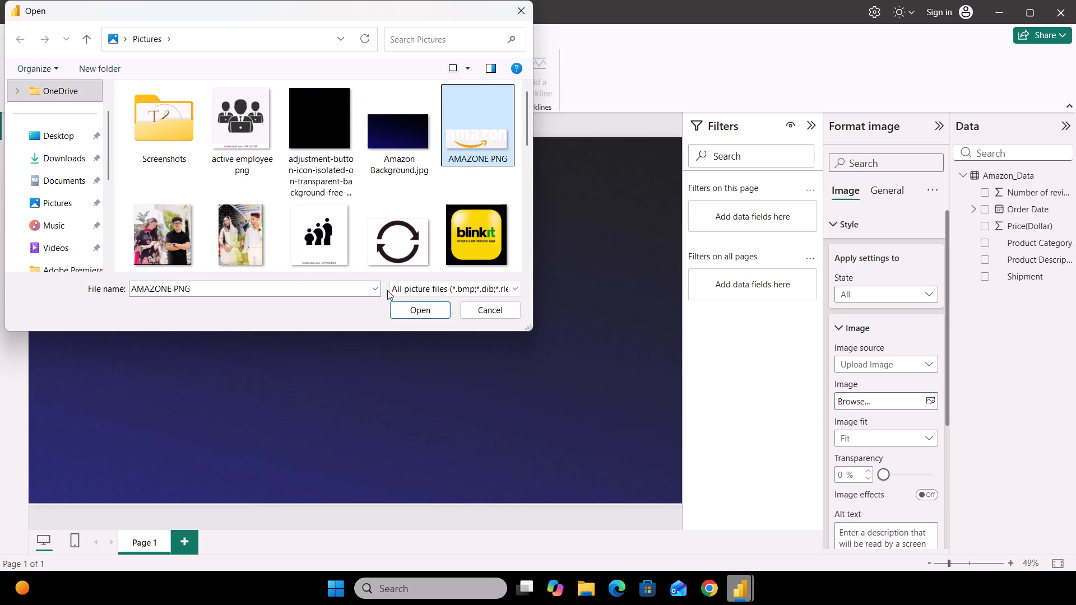
{"action": "left_click", "coordinate": [422, 311]}
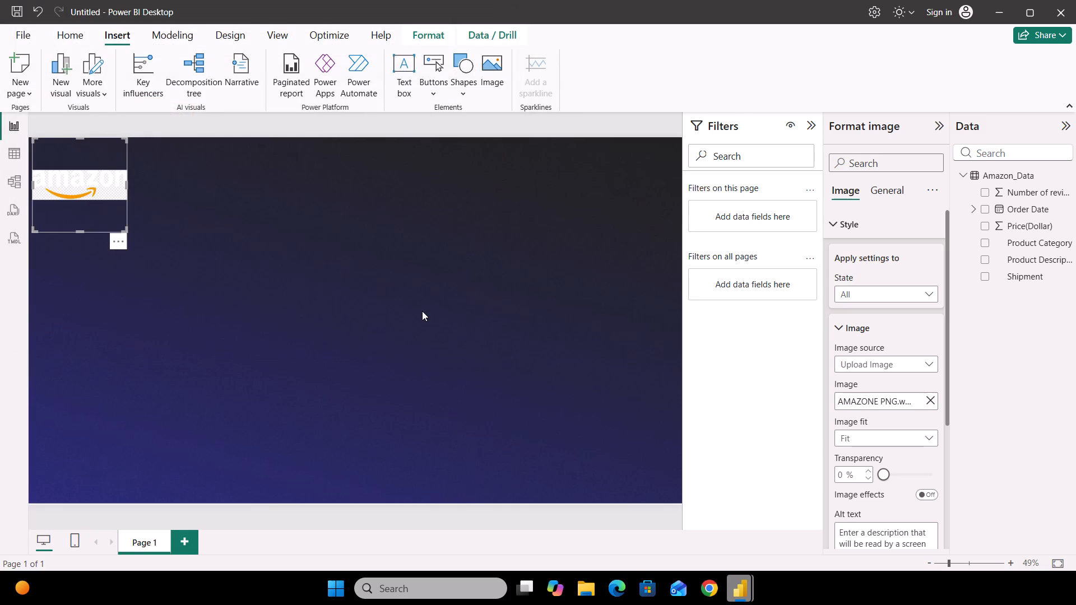
Replace the logo picture with the background-free AMAZONE_PNG-removebg-preview file from the Downloads folder.
{"action": "key", "text": "ctrl+z"}
{"action": "left_click", "coordinate": [926, 399]}
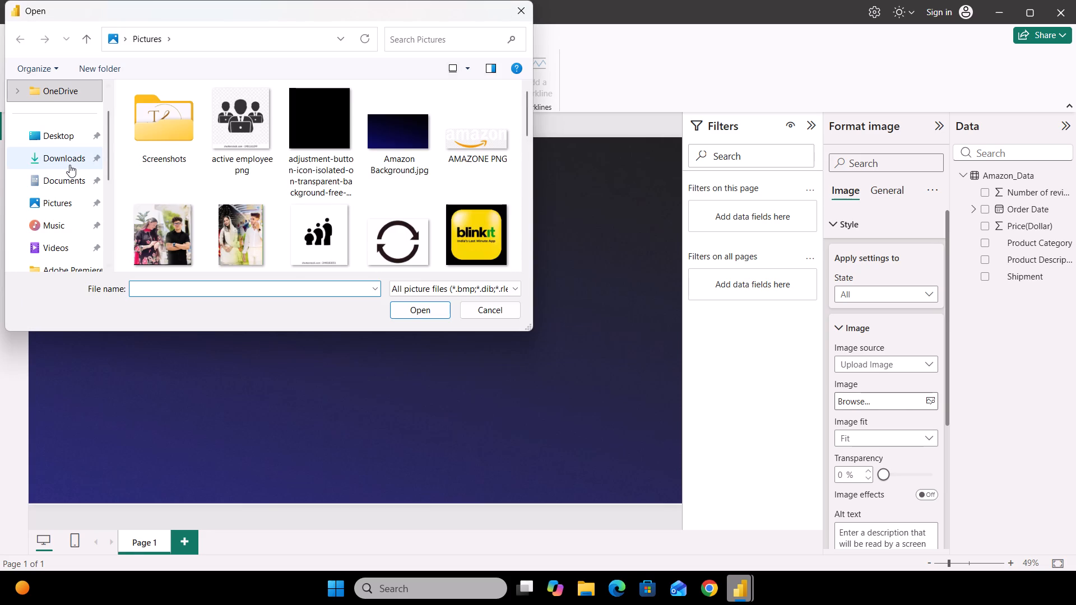
{"action": "left_click", "coordinate": [69, 165]}
{"action": "scroll", "coordinate": [322, 207], "scroll_direction": "down", "scroll_amount": 2}
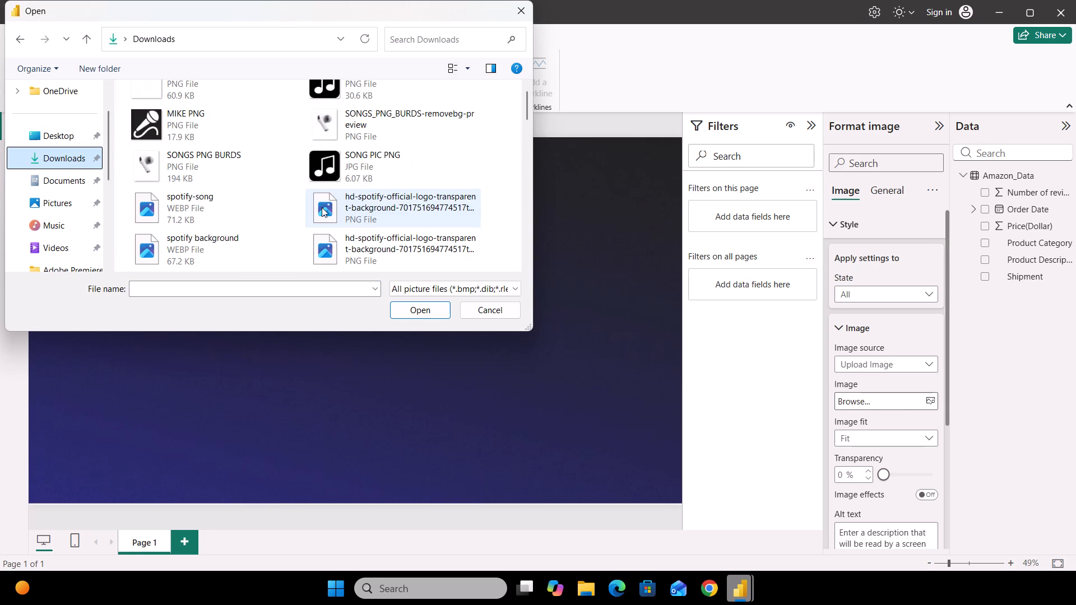
{"action": "scroll", "coordinate": [322, 207], "scroll_direction": "down", "scroll_amount": 2}
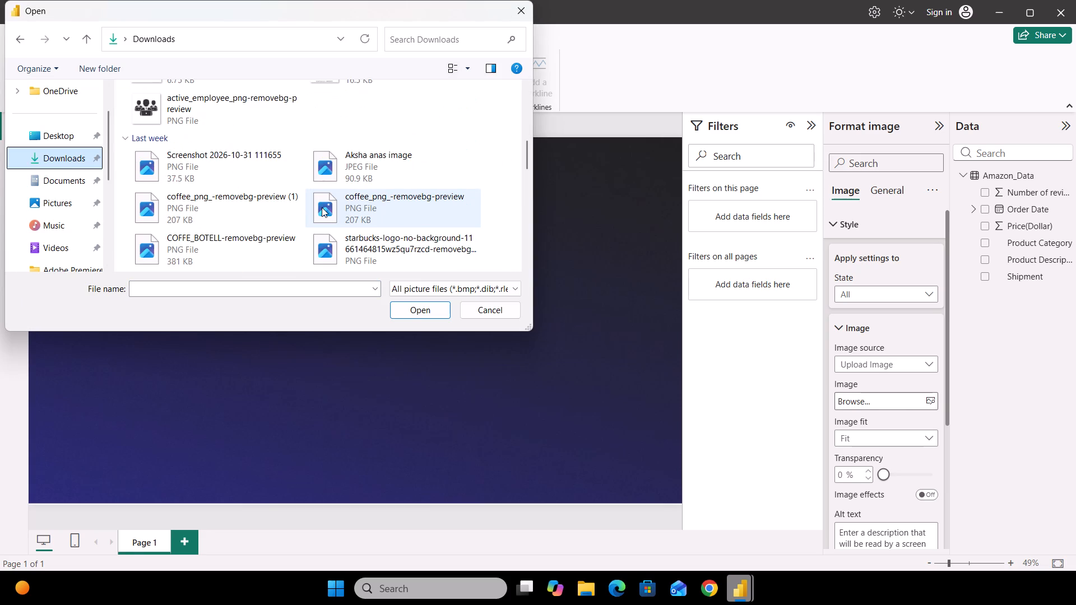
{"action": "scroll", "coordinate": [322, 207], "scroll_direction": "down", "scroll_amount": 3}
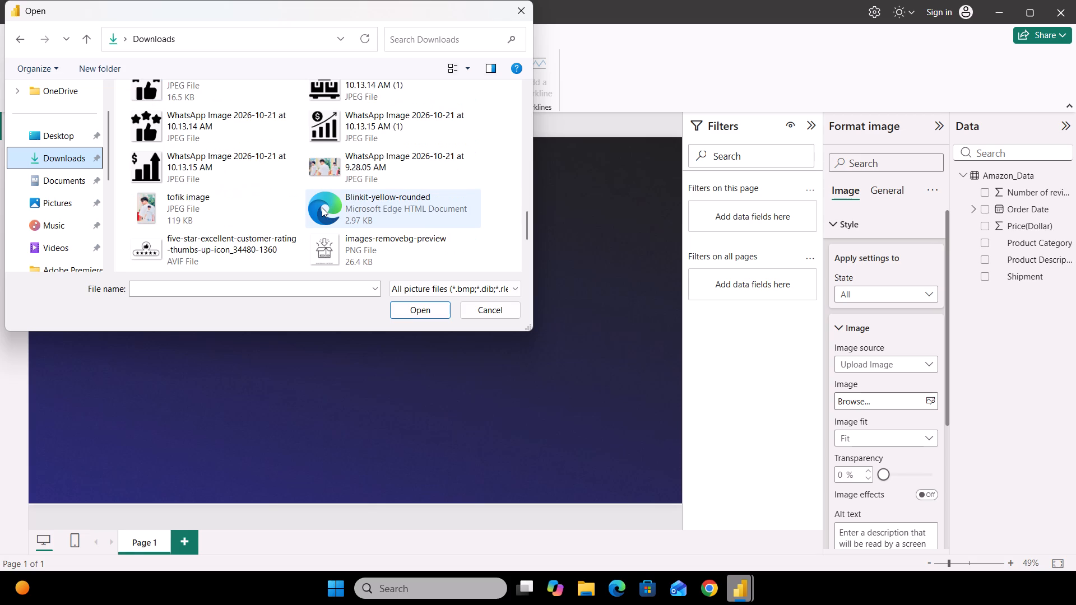
{"action": "scroll", "coordinate": [322, 207], "scroll_direction": "up", "scroll_amount": 1}
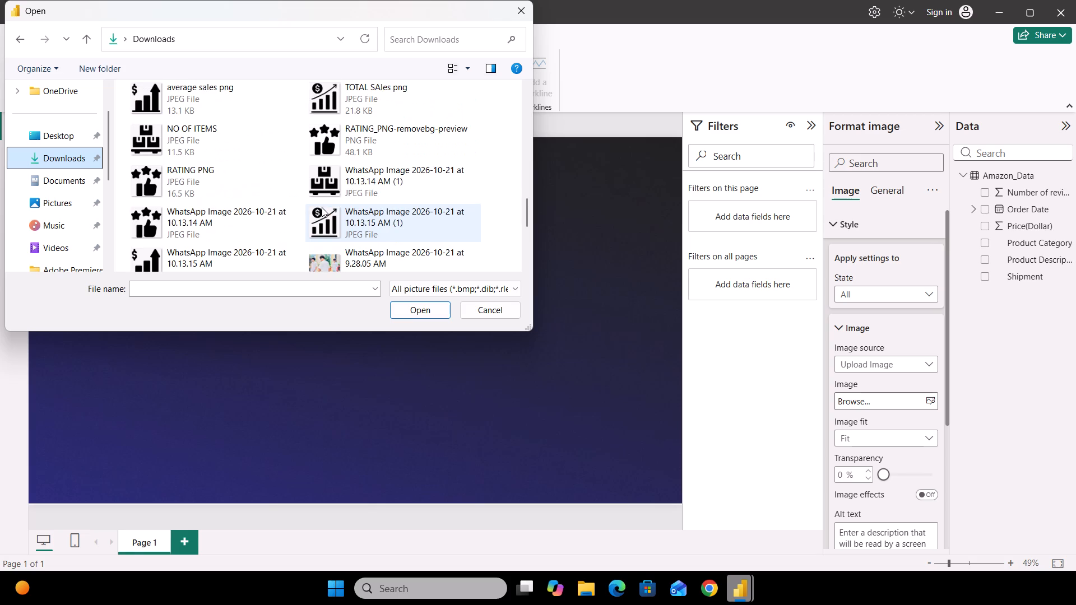
{"action": "scroll", "coordinate": [322, 207], "scroll_direction": "up", "scroll_amount": 2}
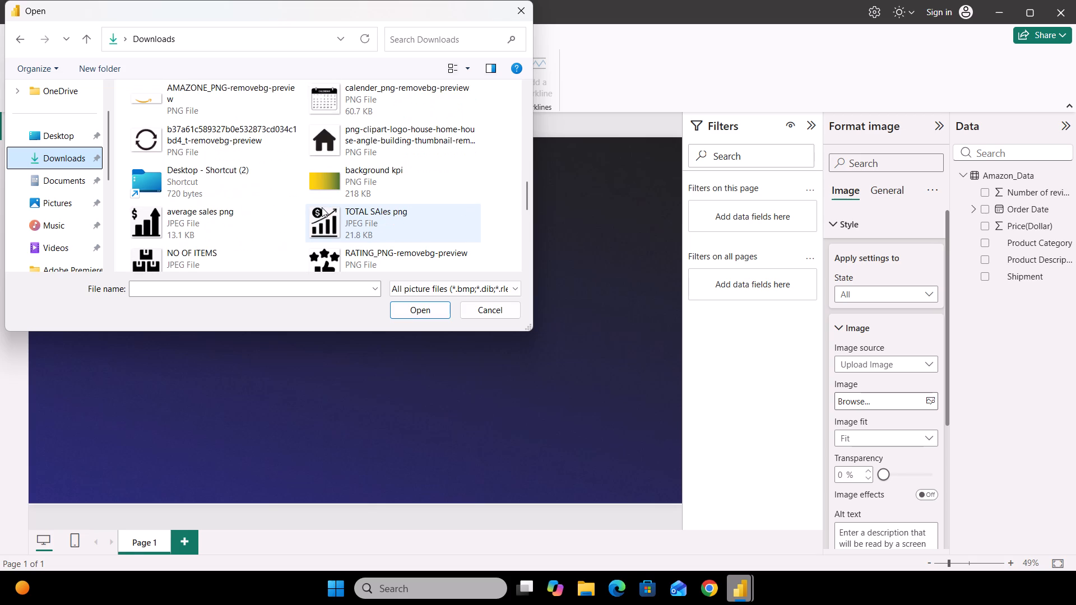
{"action": "scroll", "coordinate": [322, 207], "scroll_direction": "up", "scroll_amount": 1}
{"action": "double_click", "coordinate": [207, 93]}
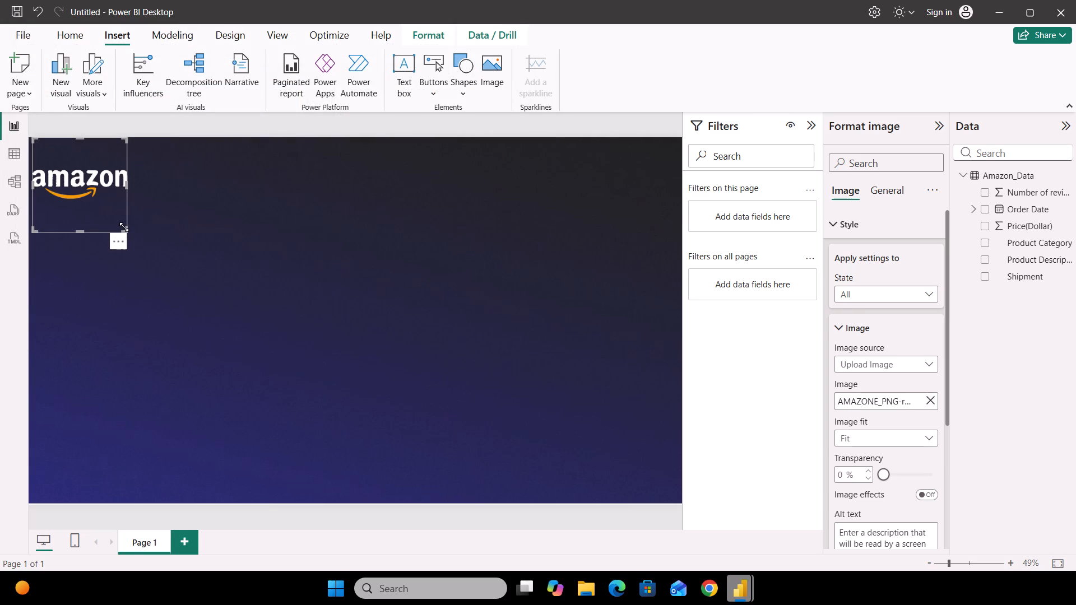
Shrink the Amazon logo image, trim its frame's height around the logo, and place it in the report page's upper-left corner.
{"action": "right_click_drag", "start_coordinate": [124, 227], "coordinate": [101, 199]}
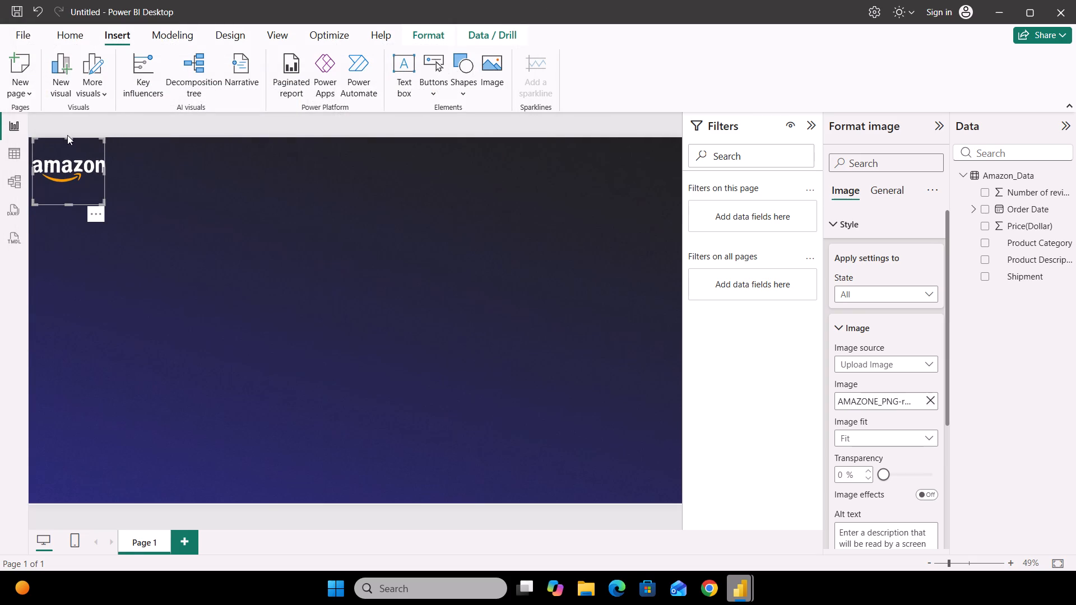
{"action": "left_click_drag", "start_coordinate": [66, 138], "coordinate": [66, 150]}
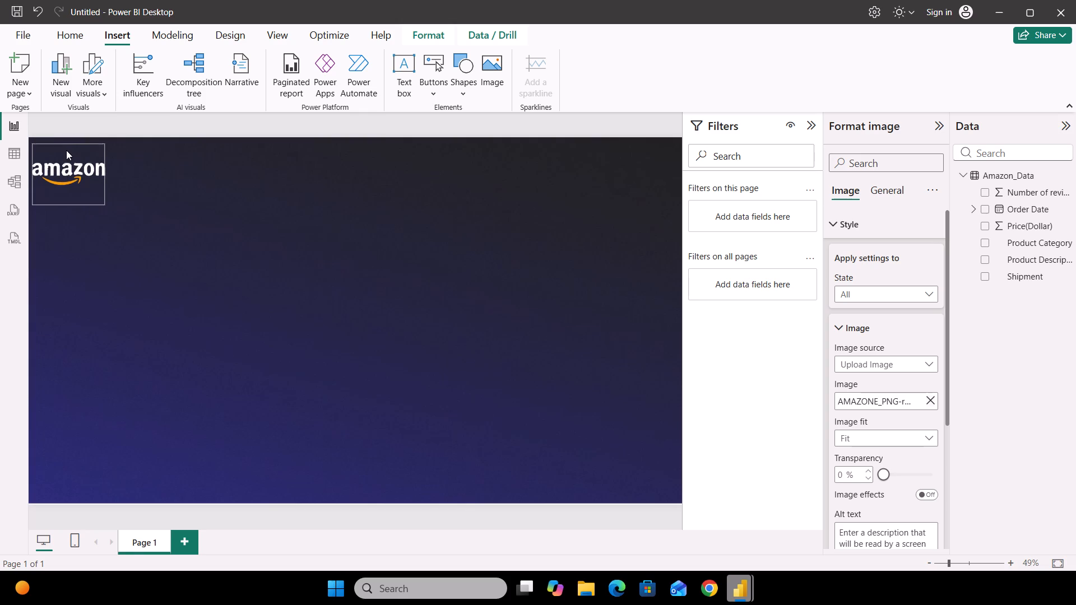
{"action": "left_click_drag", "start_coordinate": [66, 150], "coordinate": [66, 155]}
{"action": "left_click_drag", "start_coordinate": [67, 192], "coordinate": [68, 172]}
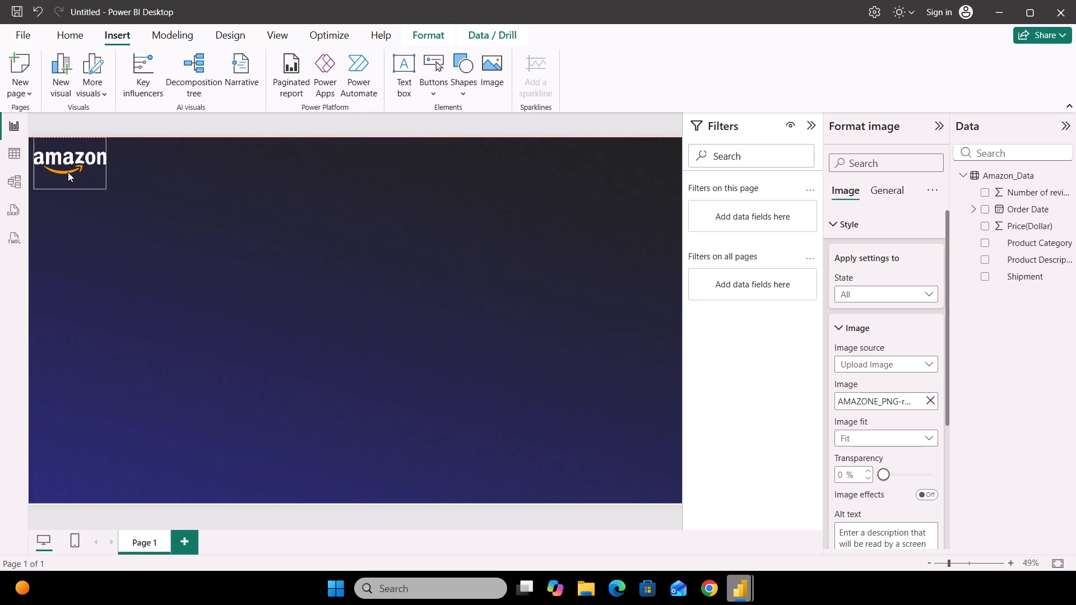
{"action": "left_click_drag", "start_coordinate": [68, 172], "coordinate": [64, 172]}
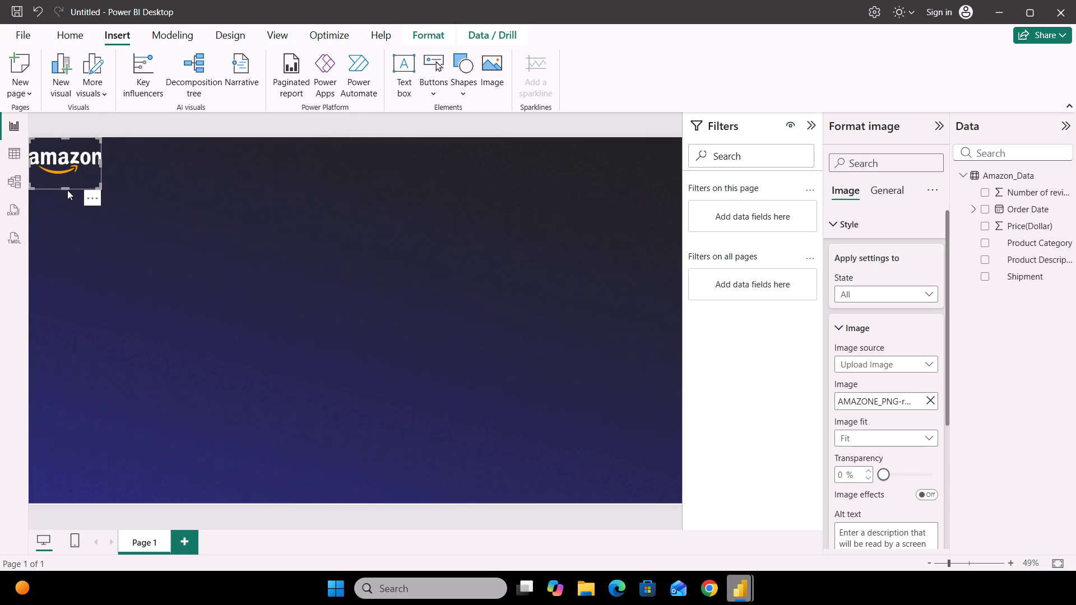
{"action": "left_click_drag", "start_coordinate": [67, 185], "coordinate": [67, 176]}
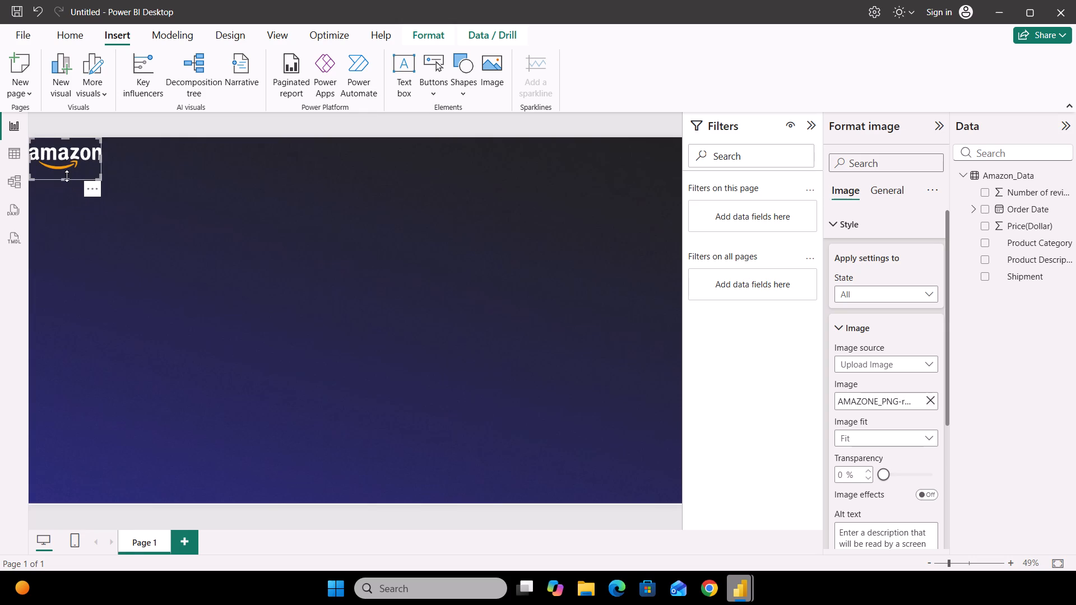
{"action": "left_click_drag", "start_coordinate": [77, 169], "coordinate": [82, 169]}
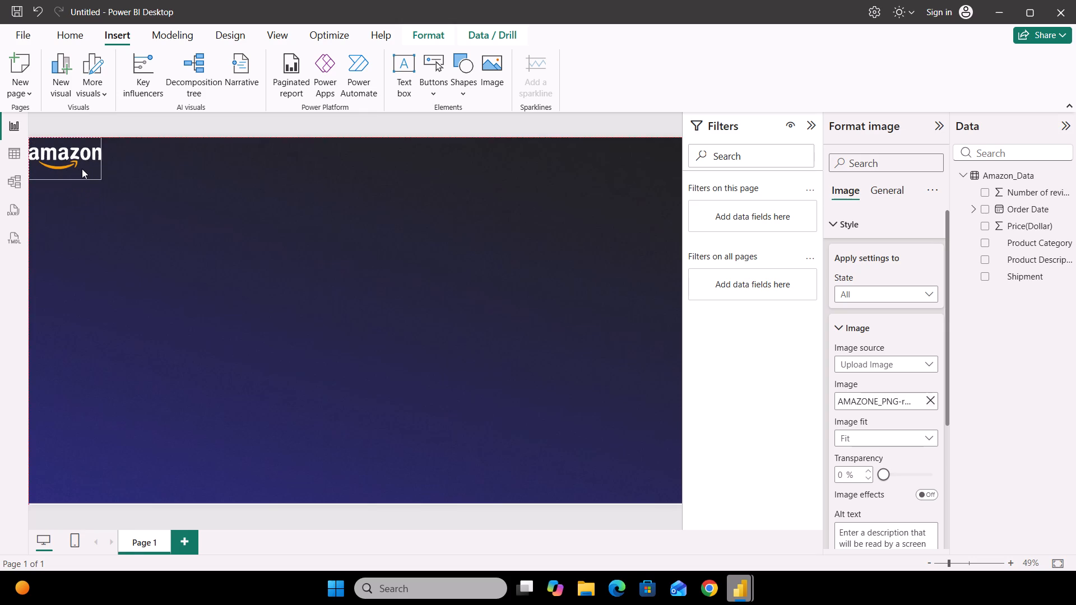
{"action": "left_click_drag", "start_coordinate": [82, 169], "coordinate": [83, 169]}
{"action": "left_click", "coordinate": [188, 183]}
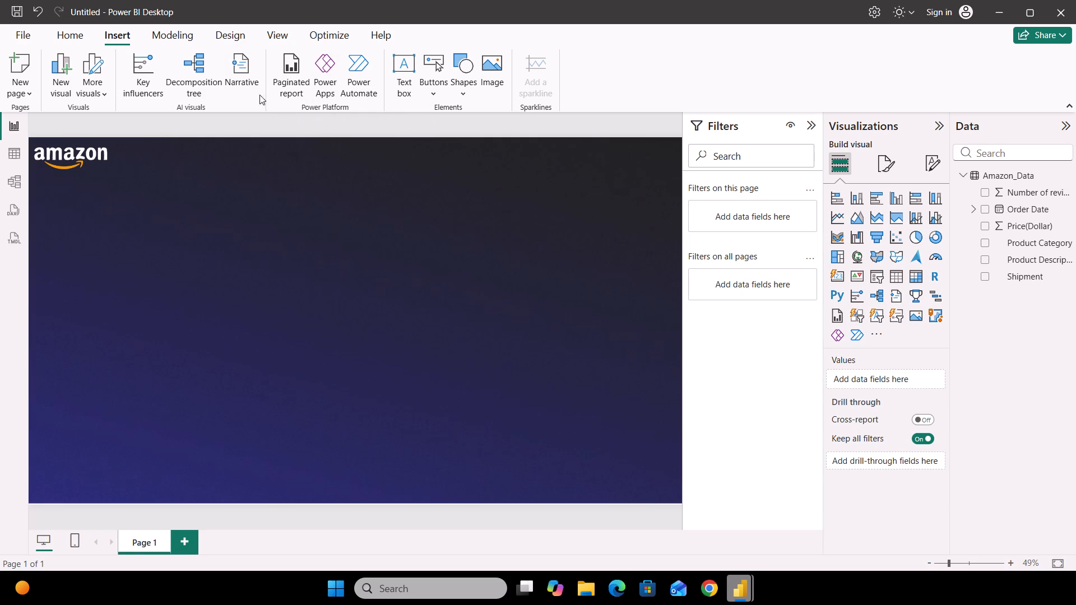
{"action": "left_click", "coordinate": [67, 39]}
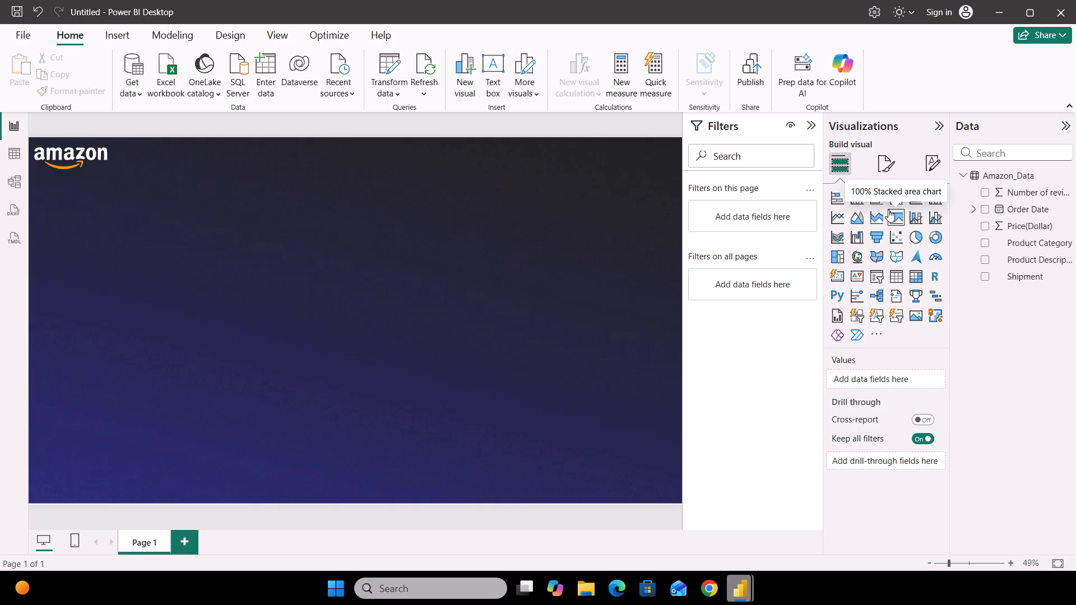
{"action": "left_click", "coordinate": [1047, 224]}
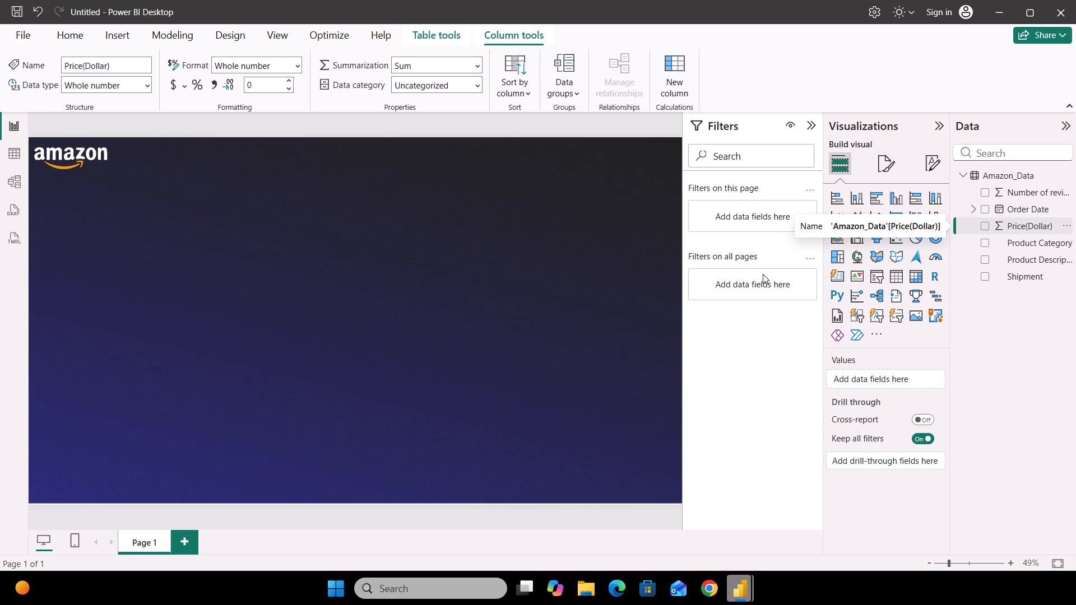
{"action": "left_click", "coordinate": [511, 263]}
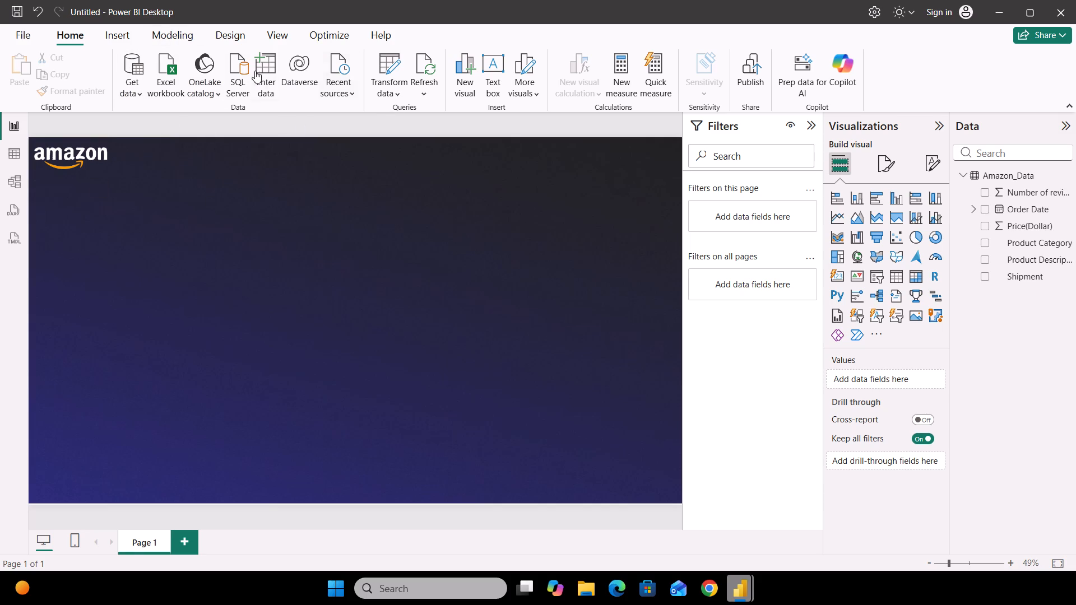
Insert a text box on the report page with the title text "amazon data analysis".
{"action": "left_click", "coordinate": [117, 29]}
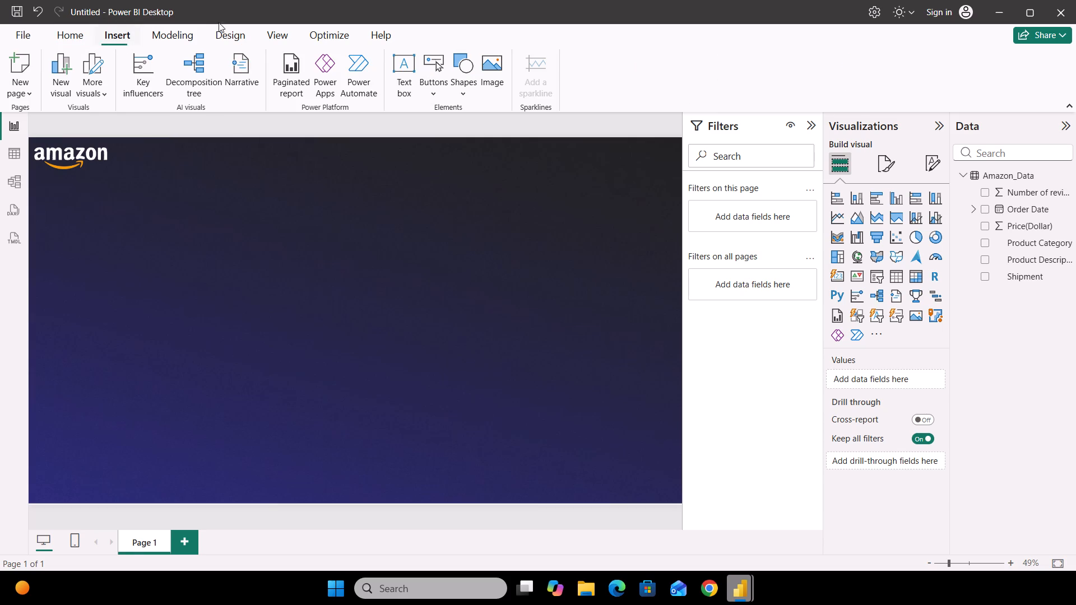
{"action": "left_click", "coordinate": [403, 82]}
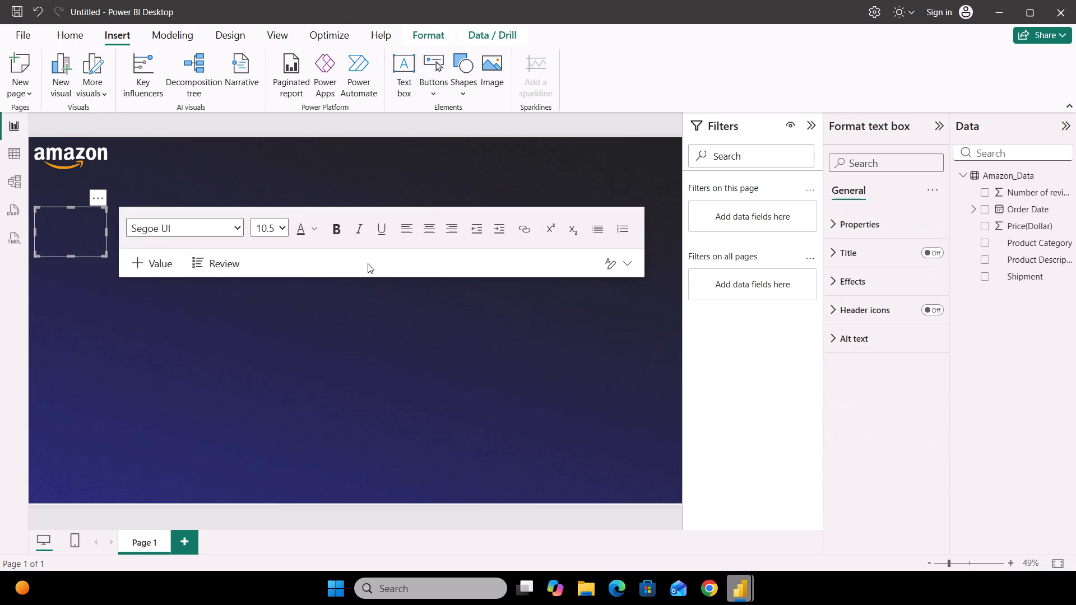
{"action": "key", "text": "a"}
{"action": "type", "text": "mazon data analysis"}
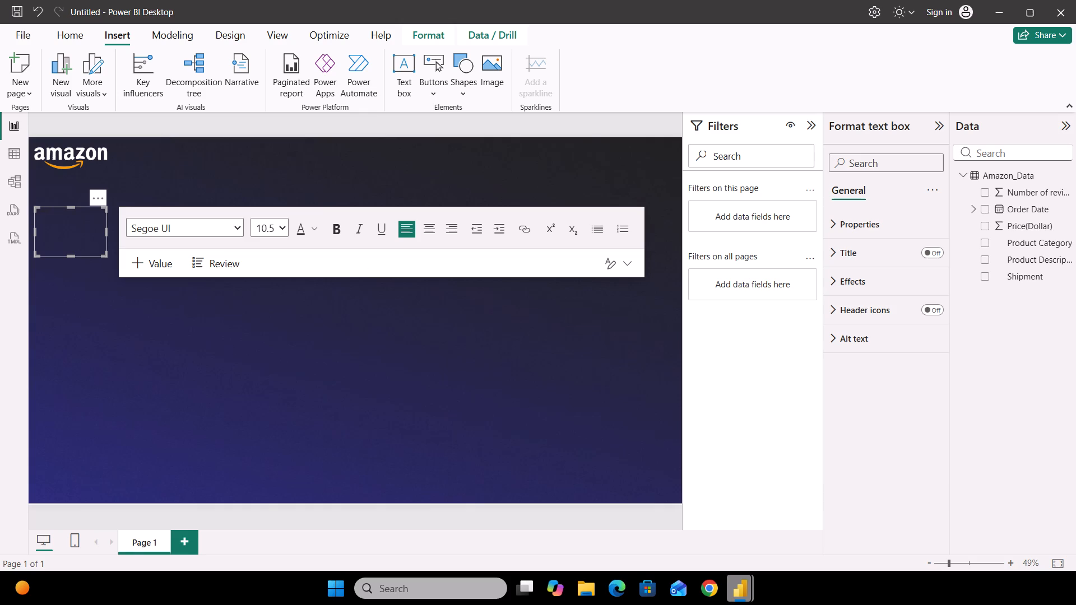
Format the whole title text as white, bold and font size 54.
{"action": "key", "text": "ctrl+shift+Left"}
{"action": "key", "text": "ctrl+shift+Left"}
{"action": "key", "text": "ctrl+shift+Left"}
{"action": "key", "text": "ctrl+shift+Left"}
{"action": "left_click", "coordinate": [319, 230]}
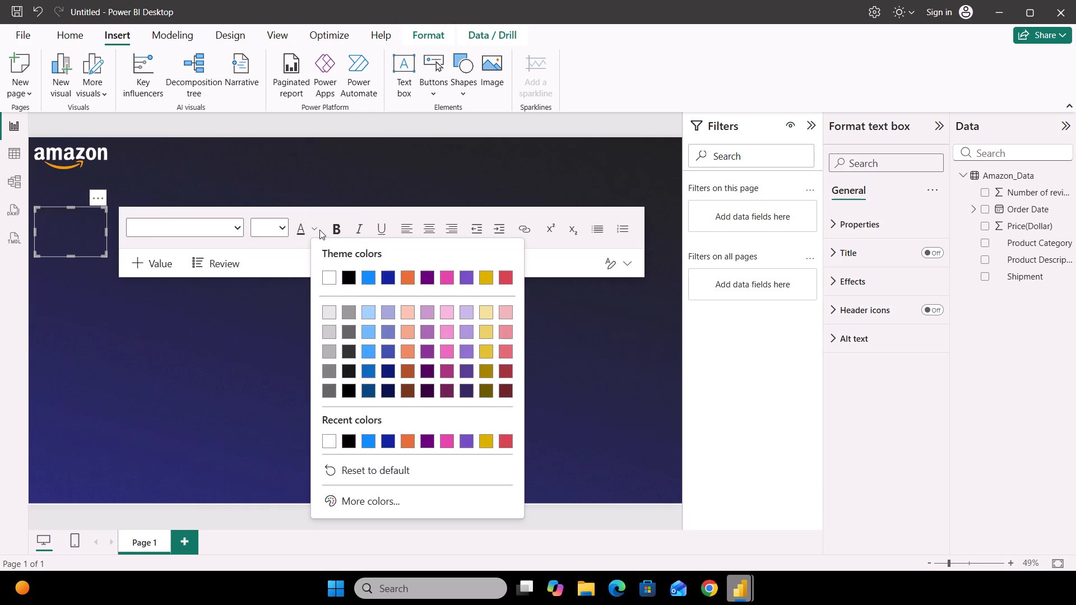
{"action": "left_click", "coordinate": [328, 274]}
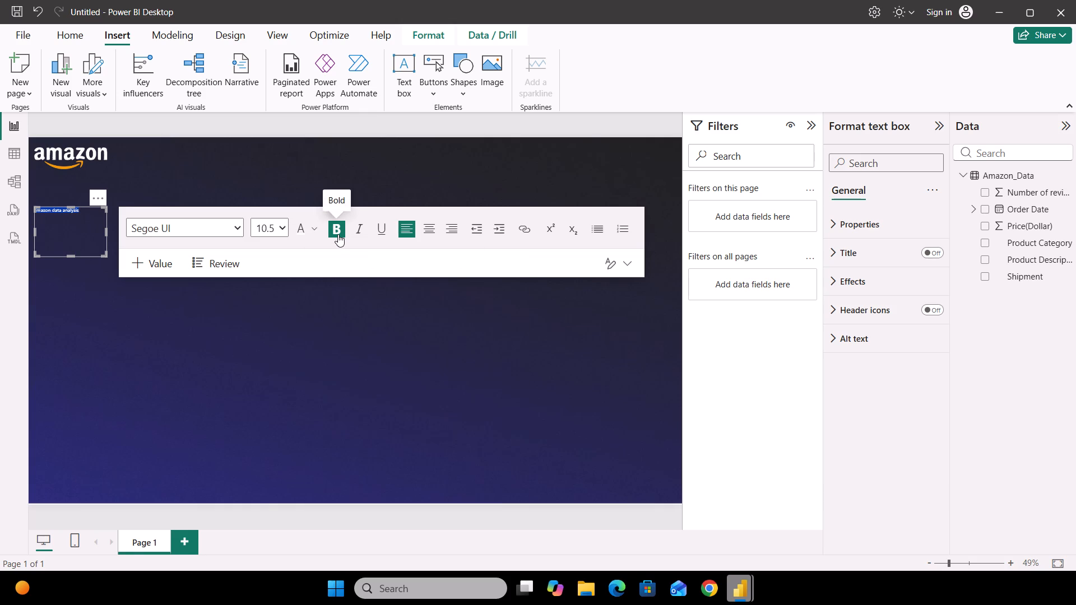
{"action": "left_click", "coordinate": [338, 234]}
{"action": "left_click", "coordinate": [284, 231]}
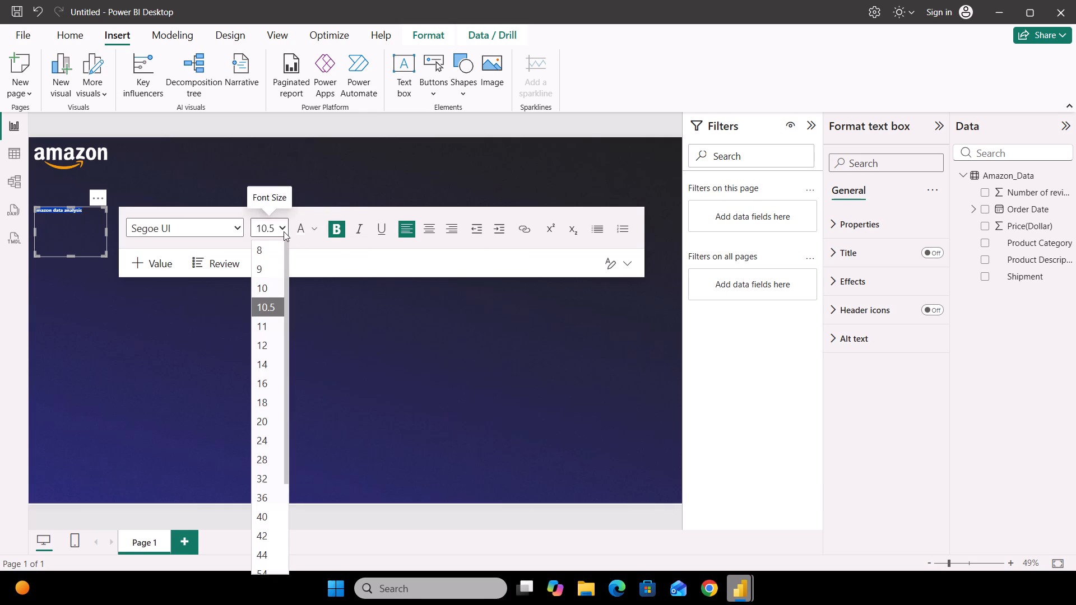
{"action": "left_click", "coordinate": [272, 515]}
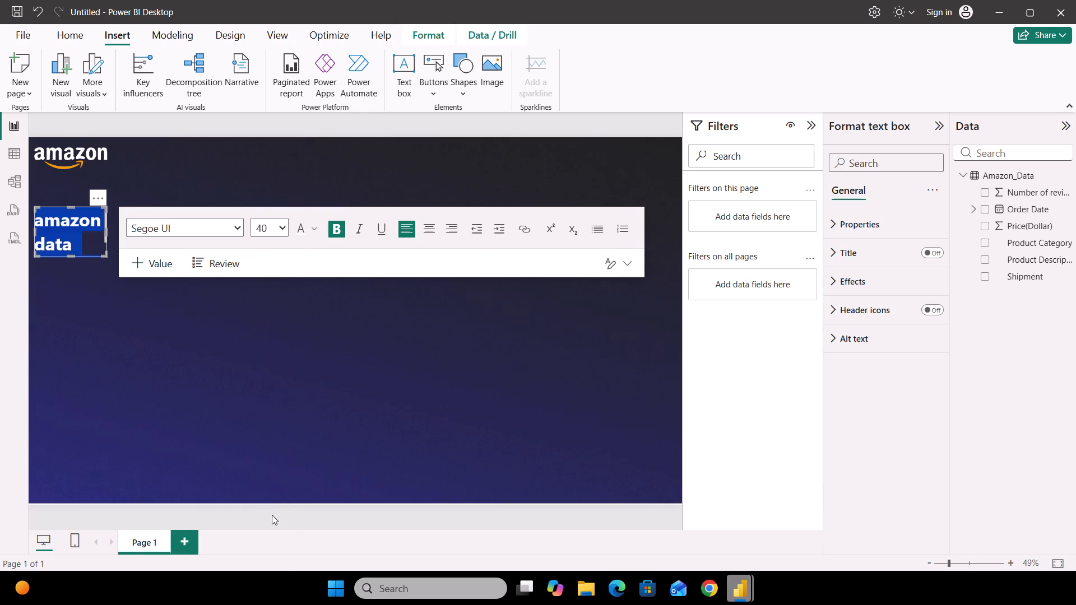
{"action": "left_click", "coordinate": [282, 232]}
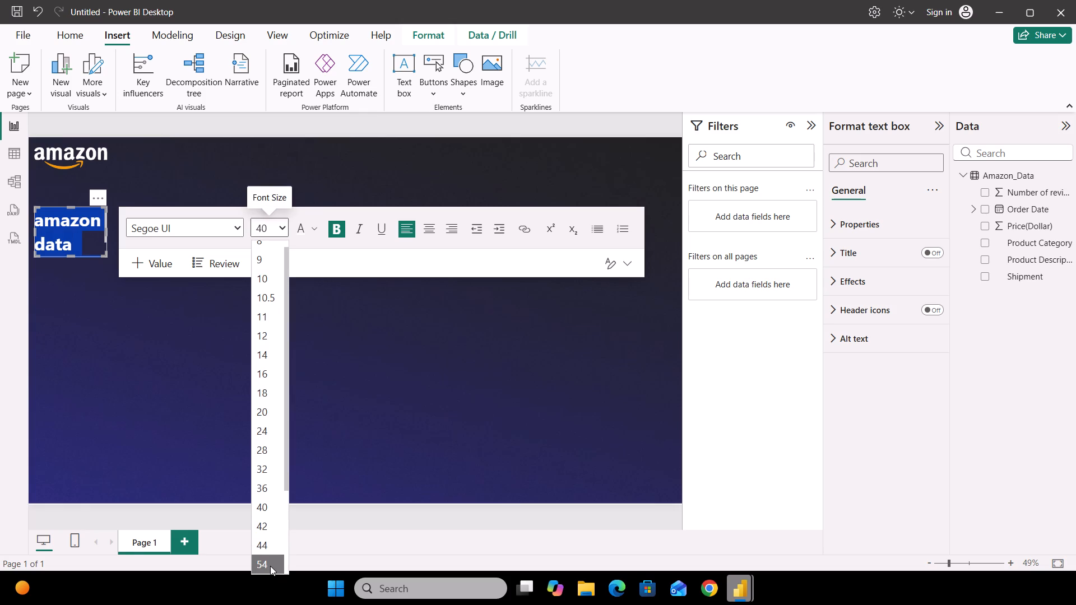
{"action": "left_click", "coordinate": [270, 564]}
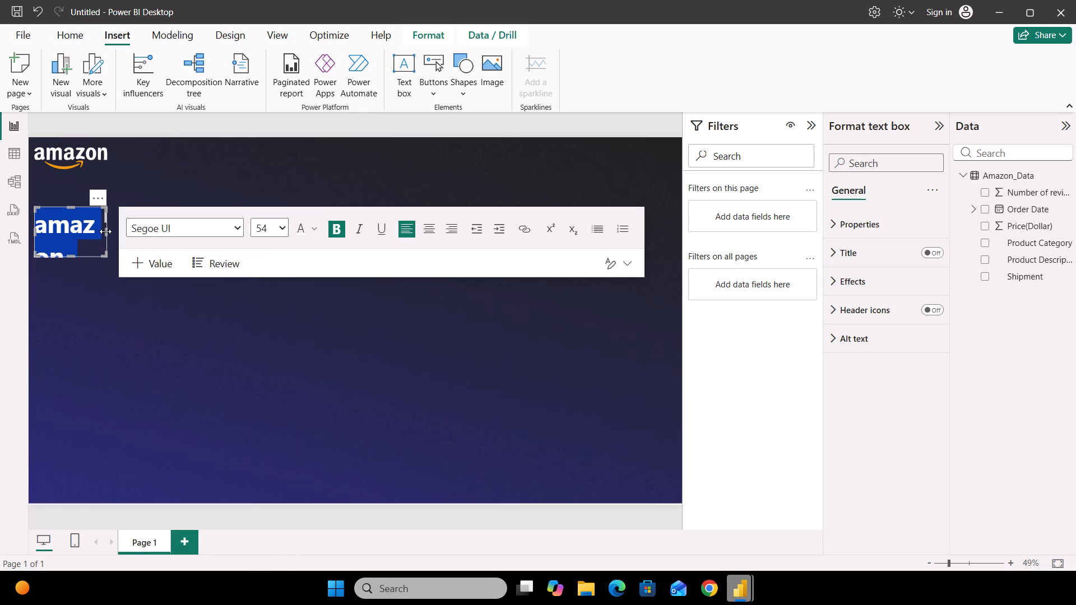
Widen the title text box so that "amazon data analysis" fits on one line.
{"action": "left_click_drag", "start_coordinate": [105, 231], "coordinate": [337, 231]}
{"action": "left_click", "coordinate": [285, 315]}
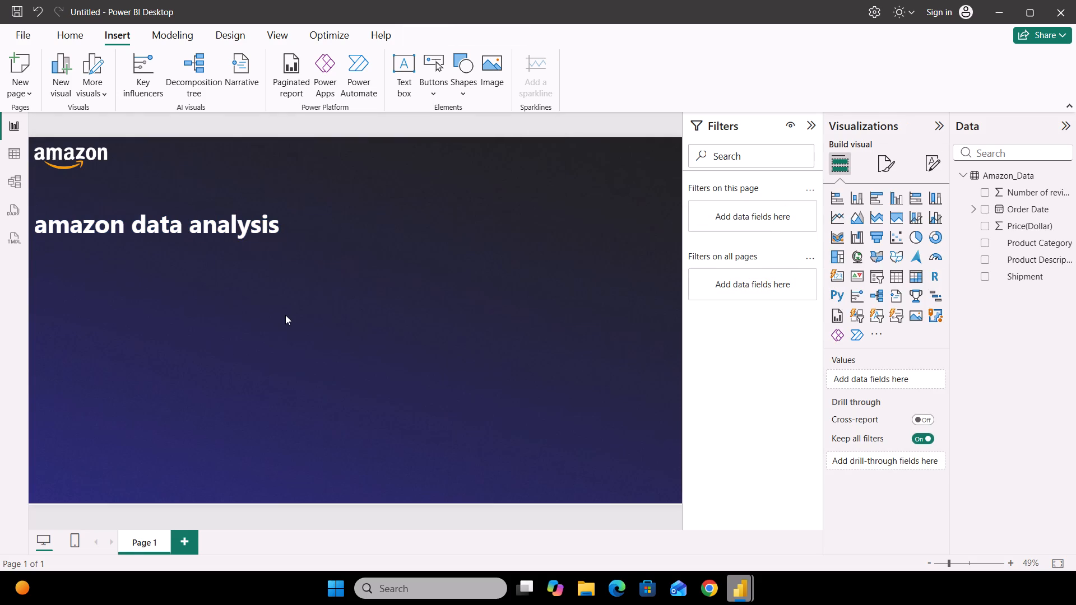
Resize the title text box so "amazon data analysis" sits at the report page's top edge, centred horizontally and clear of the logo.
{"action": "left_click_drag", "start_coordinate": [228, 226], "coordinate": [340, 191]}
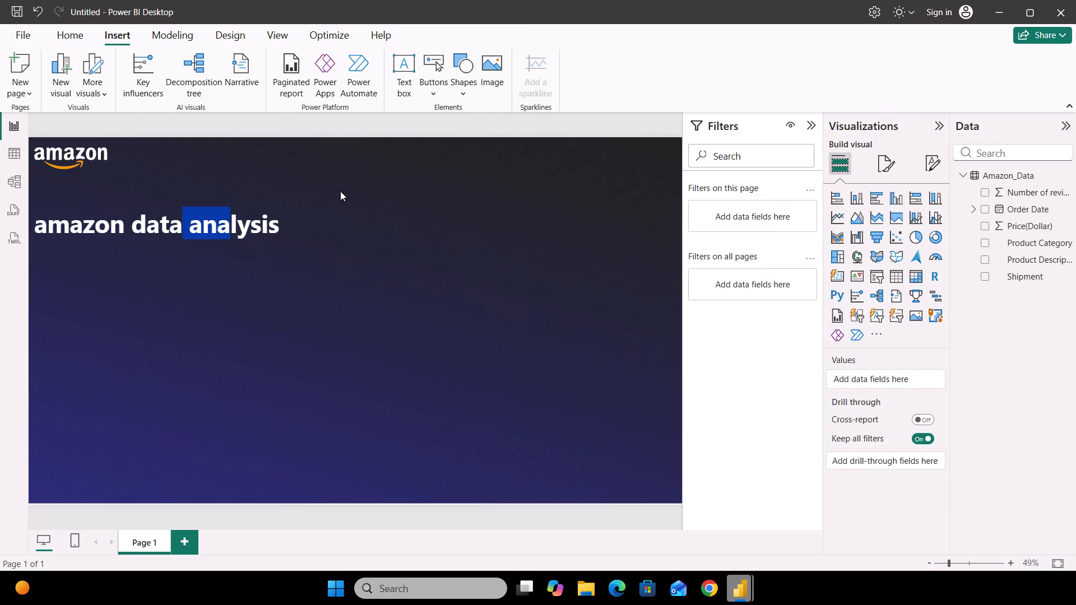
{"action": "left_click", "coordinate": [312, 245]}
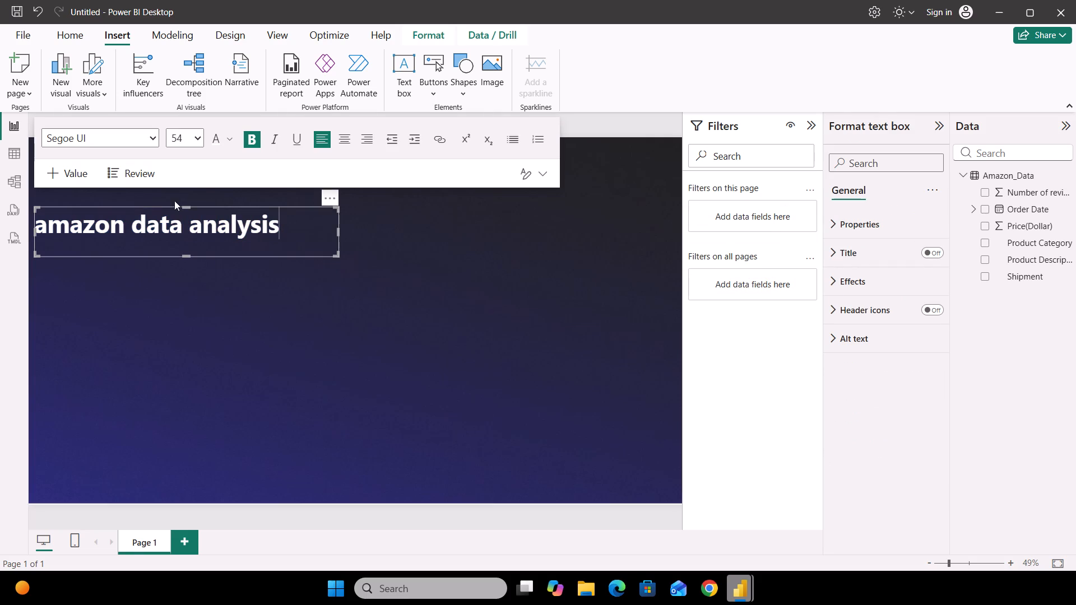
{"action": "left_click_drag", "start_coordinate": [185, 207], "coordinate": [304, 136]}
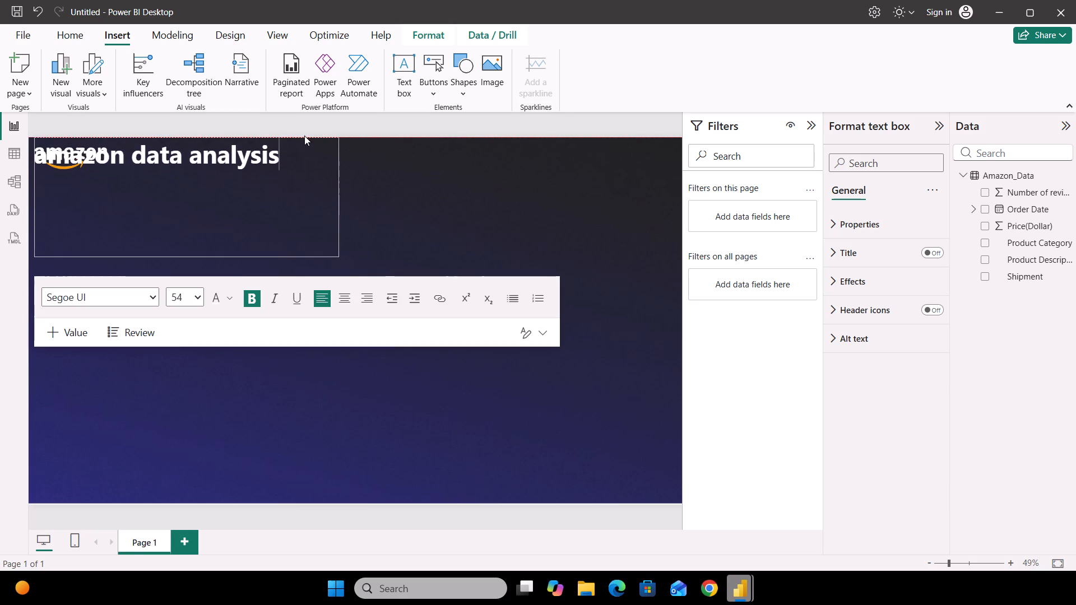
{"action": "left_click_drag", "start_coordinate": [304, 136], "coordinate": [304, 141]}
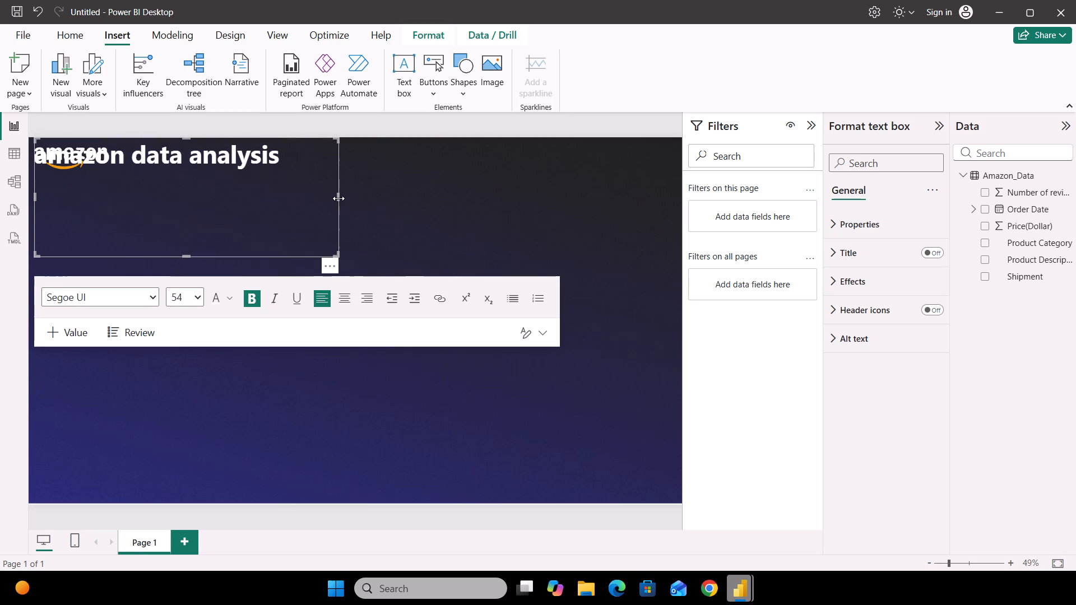
{"action": "left_click_drag", "start_coordinate": [338, 198], "coordinate": [509, 162]}
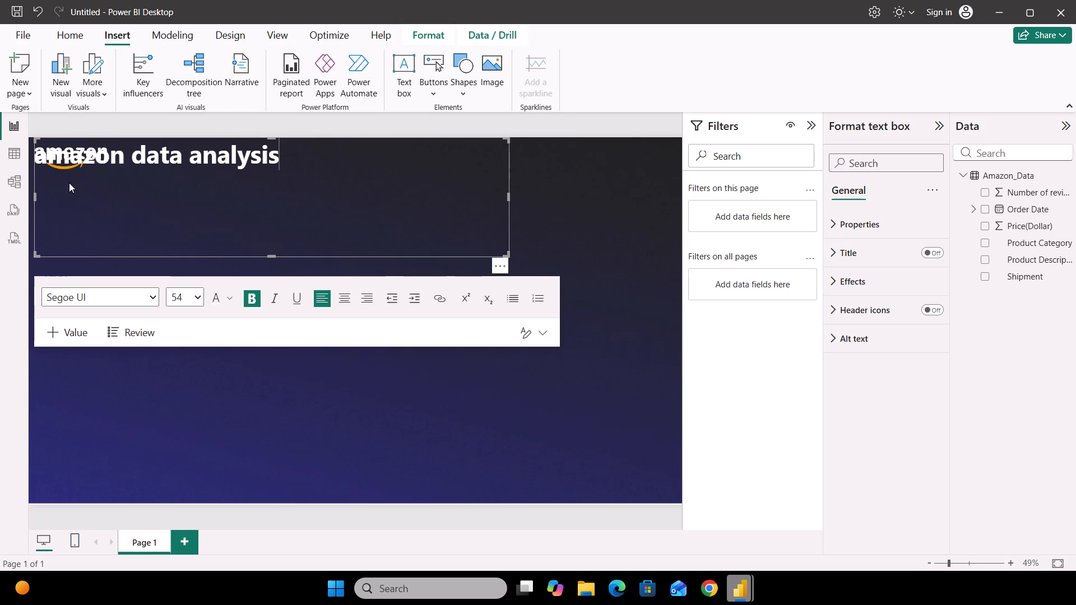
{"action": "left_click_drag", "start_coordinate": [33, 196], "coordinate": [188, 171]}
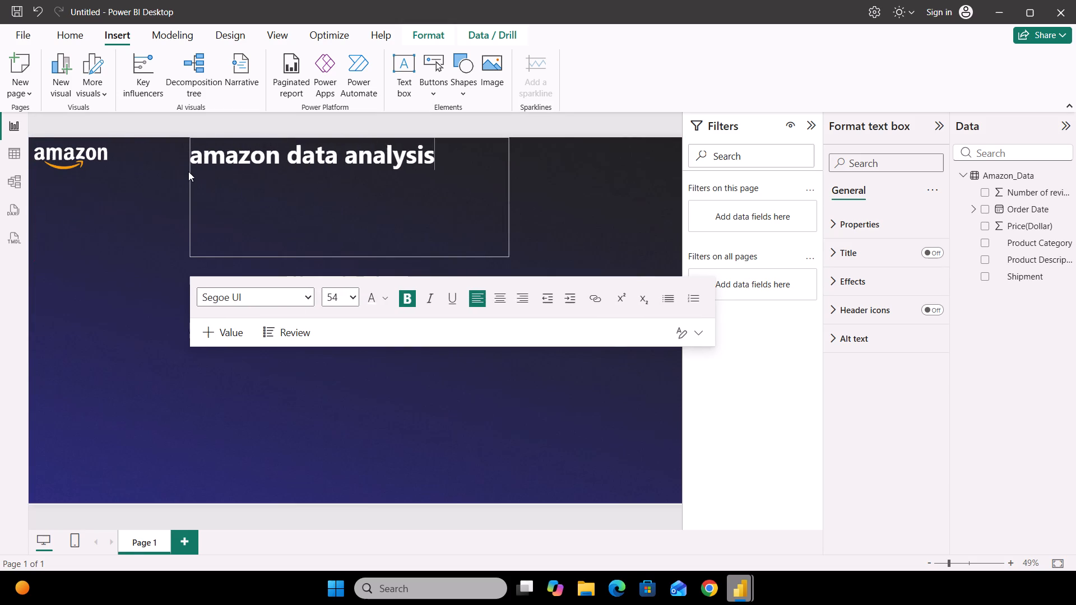
{"action": "left_click_drag", "start_coordinate": [188, 171], "coordinate": [234, 164]}
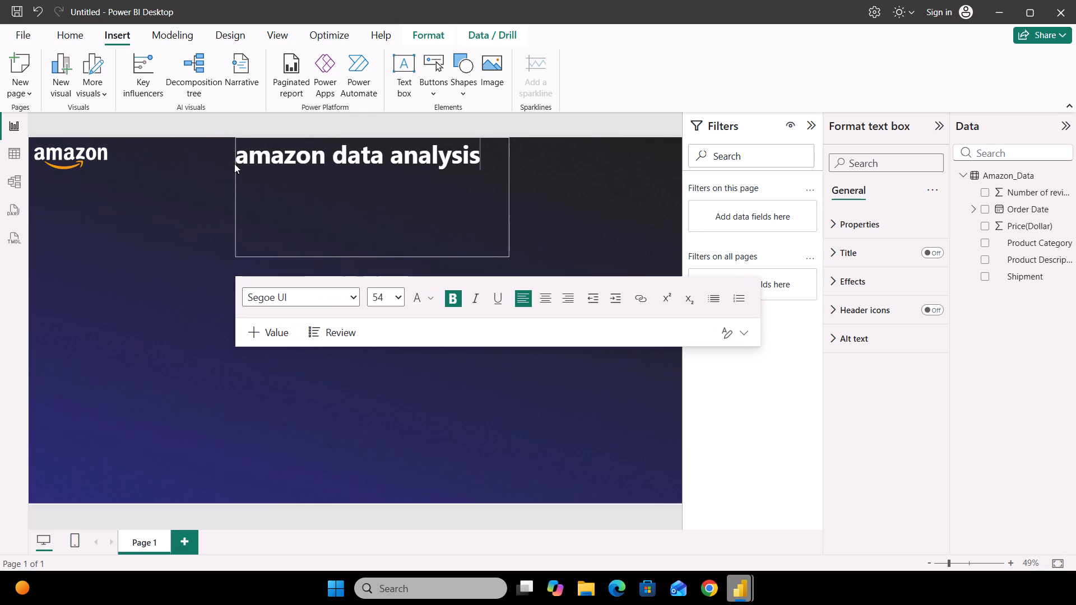
{"action": "left_click_drag", "start_coordinate": [234, 164], "coordinate": [247, 161]}
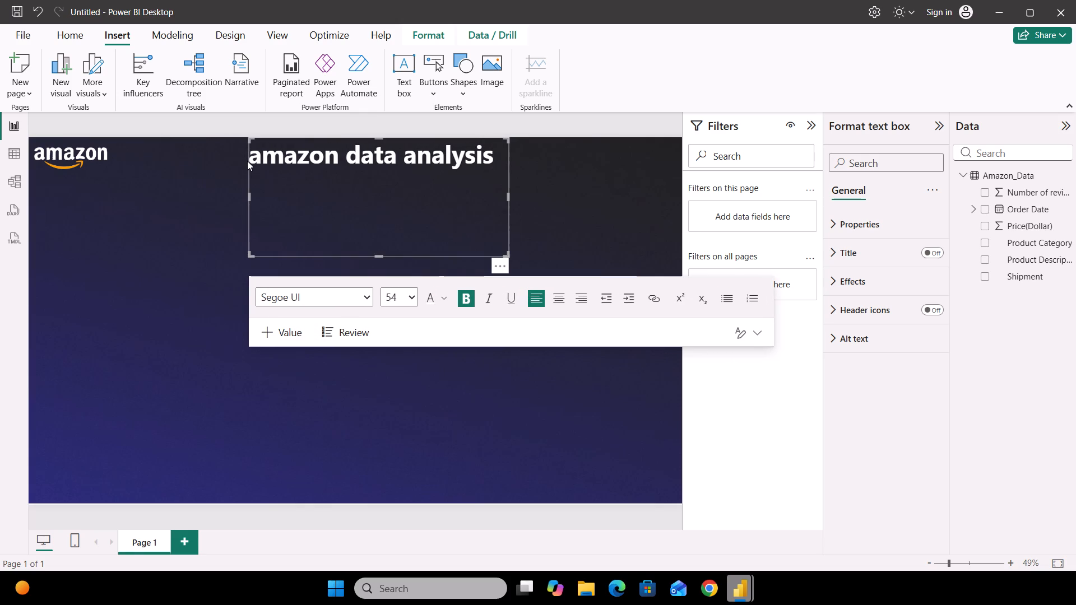
{"action": "left_click_drag", "start_coordinate": [387, 255], "coordinate": [377, 190]}
{"action": "left_click", "coordinate": [377, 190]}
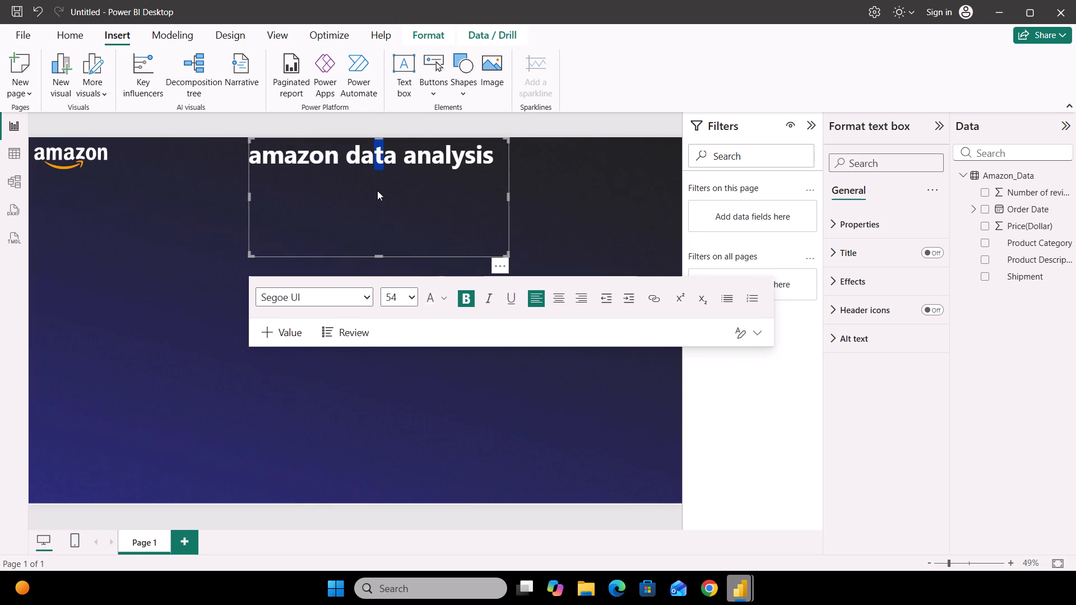
Centre-align and underline the whole "amazon data analysis" title text, leaving it non-italic.
{"action": "left_click", "coordinate": [498, 161]}
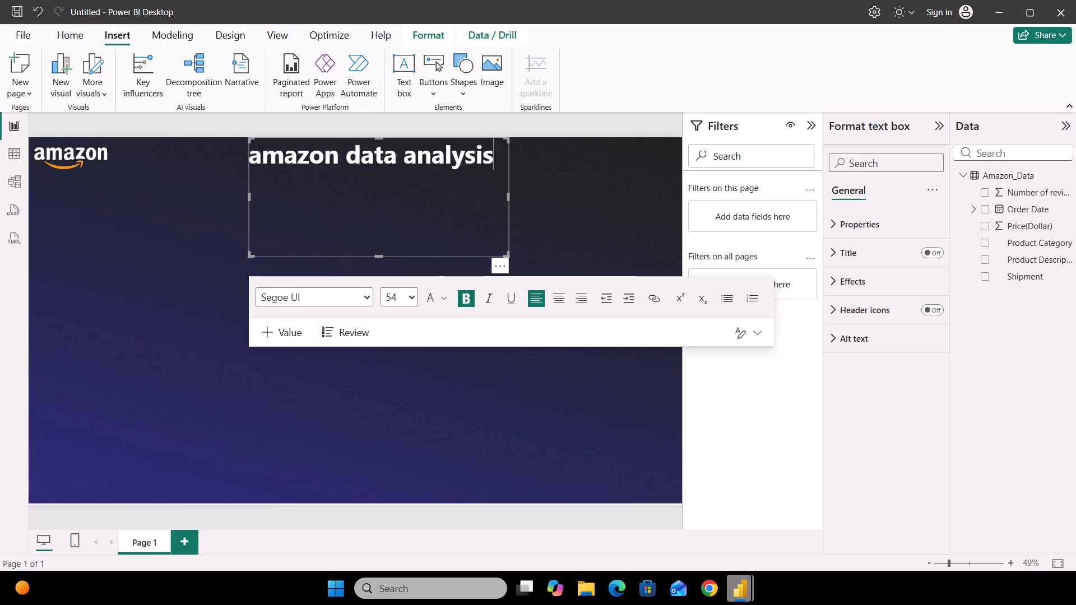
{"action": "key", "text": "ctrl+shift+Left"}
{"action": "key", "text": "ctrl+shift+Left"}
{"action": "key", "text": "ctrl+shift+Left"}
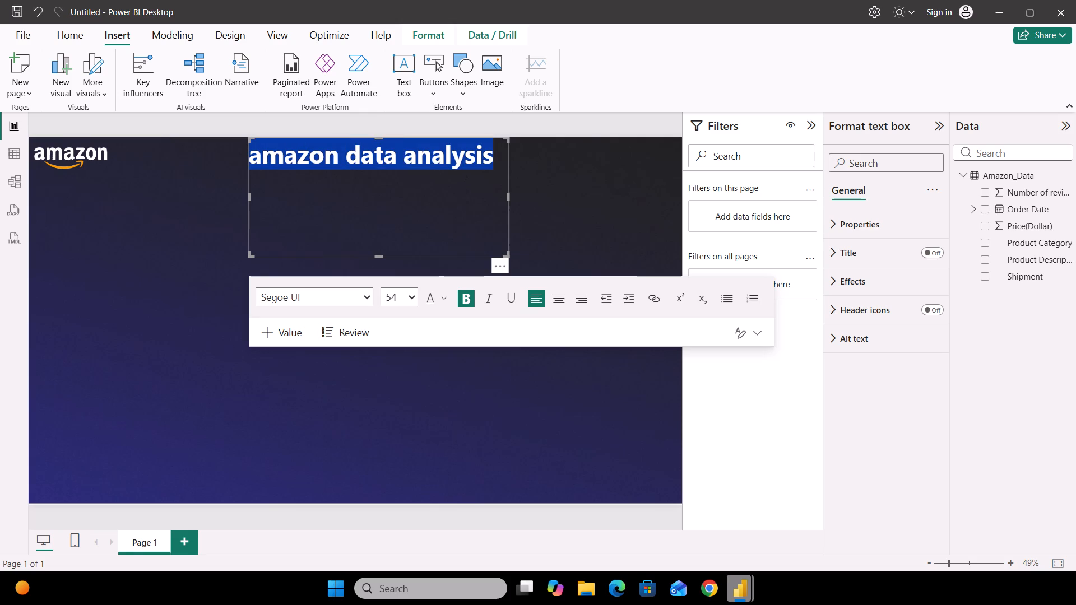
{"action": "left_click_drag", "start_coordinate": [526, 297], "coordinate": [563, 304]}
{"action": "left_click", "coordinate": [563, 304]}
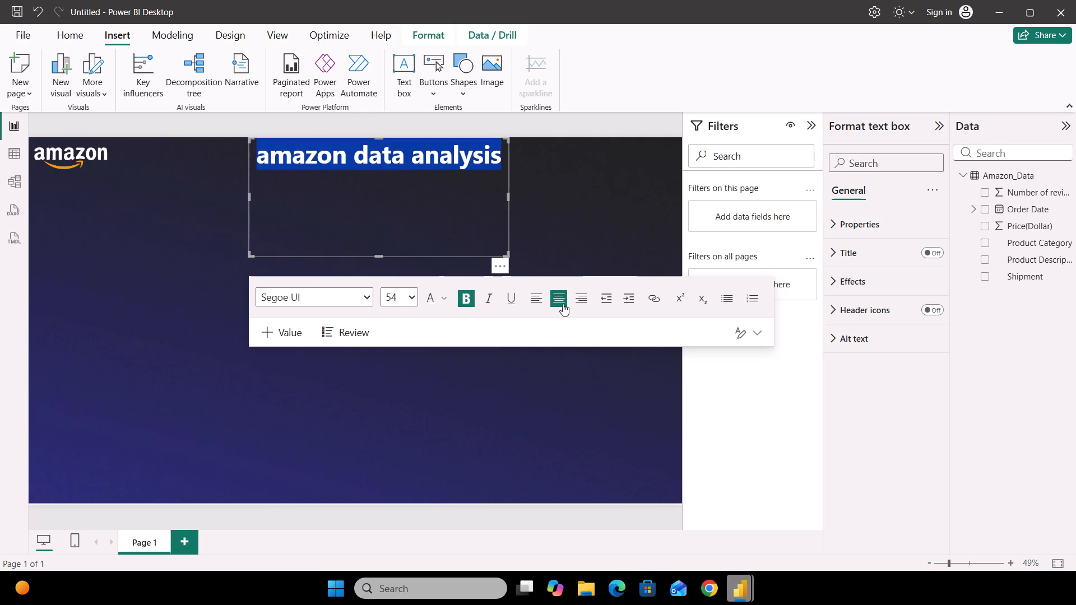
{"action": "left_click", "coordinate": [511, 306]}
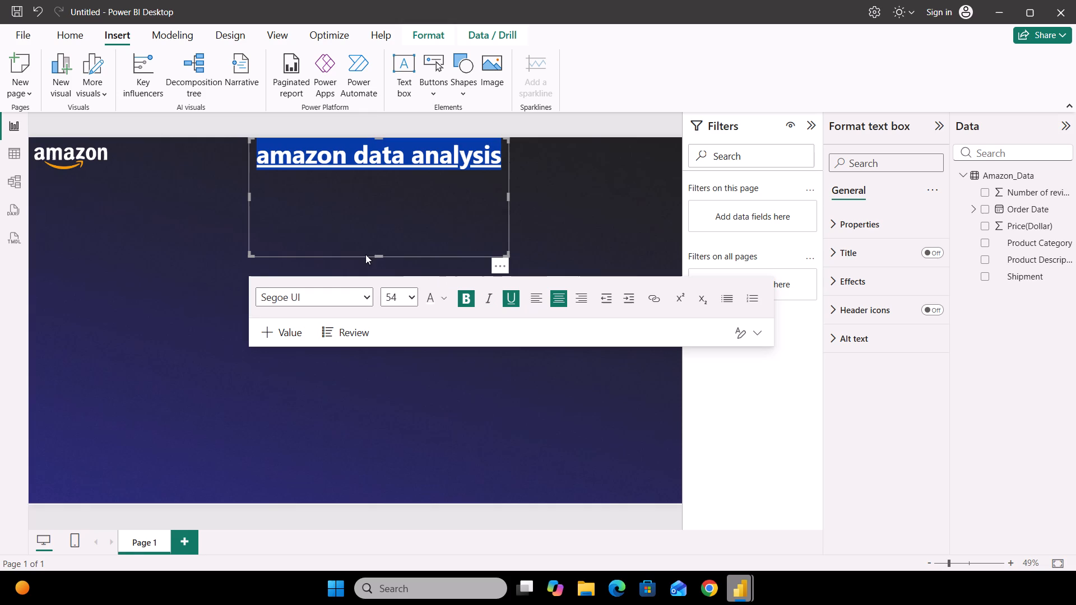
{"action": "left_click", "coordinate": [493, 305]}
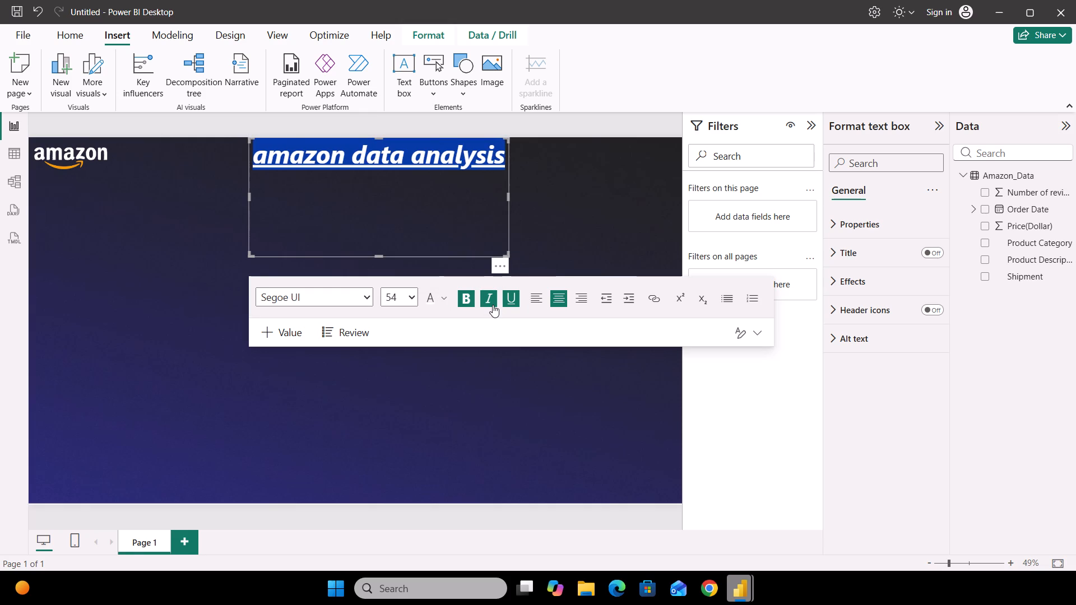
{"action": "left_click", "coordinate": [493, 305]}
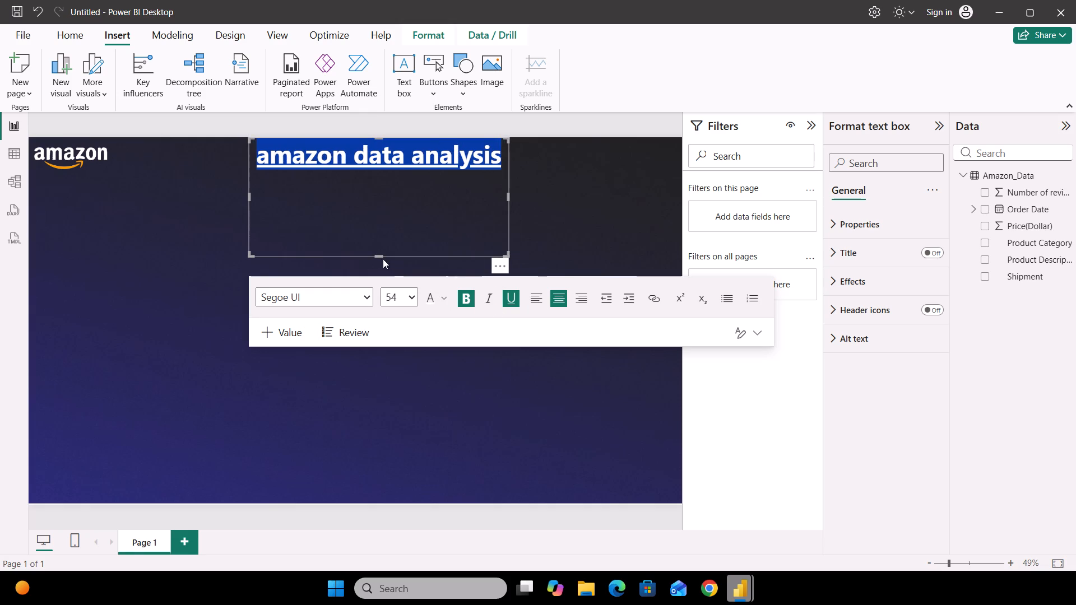
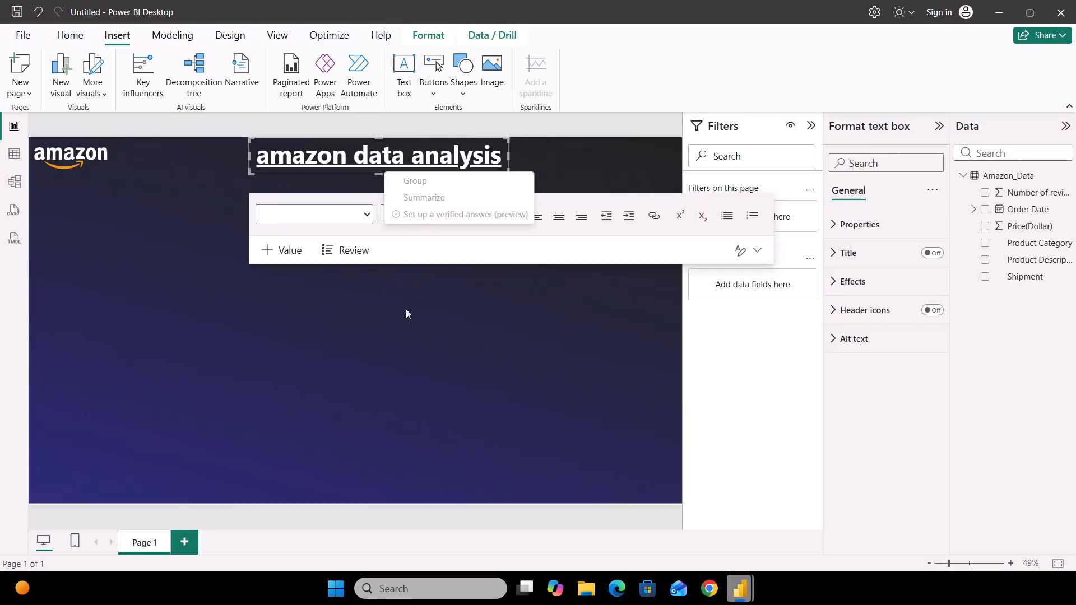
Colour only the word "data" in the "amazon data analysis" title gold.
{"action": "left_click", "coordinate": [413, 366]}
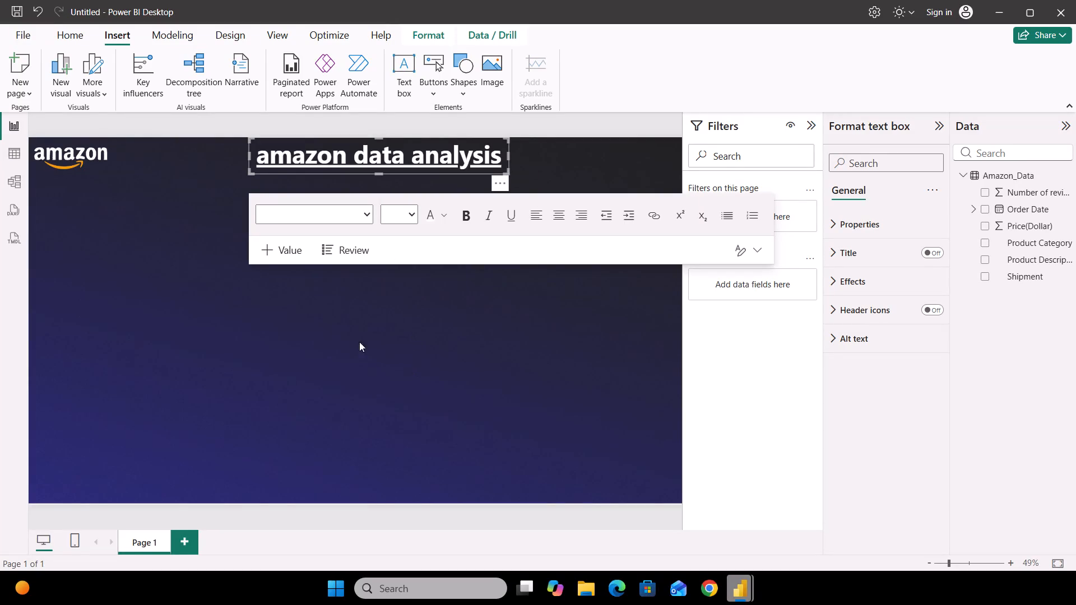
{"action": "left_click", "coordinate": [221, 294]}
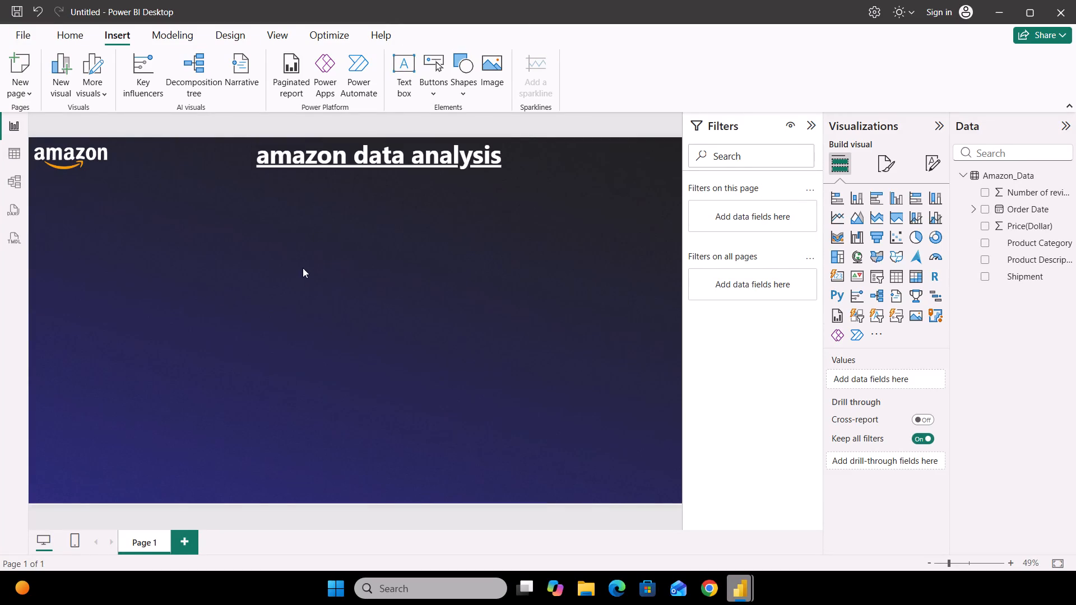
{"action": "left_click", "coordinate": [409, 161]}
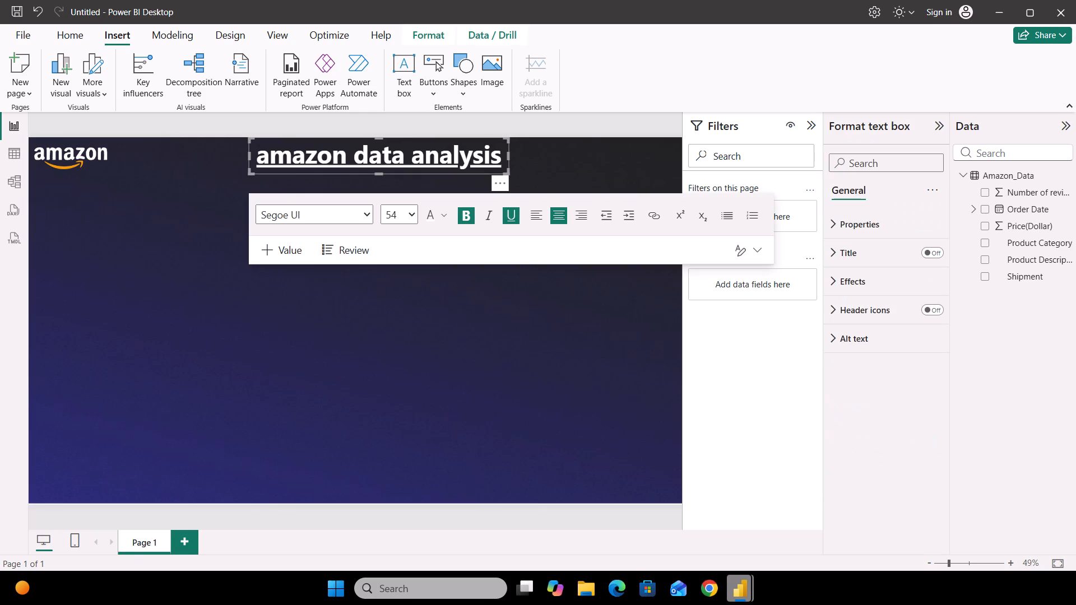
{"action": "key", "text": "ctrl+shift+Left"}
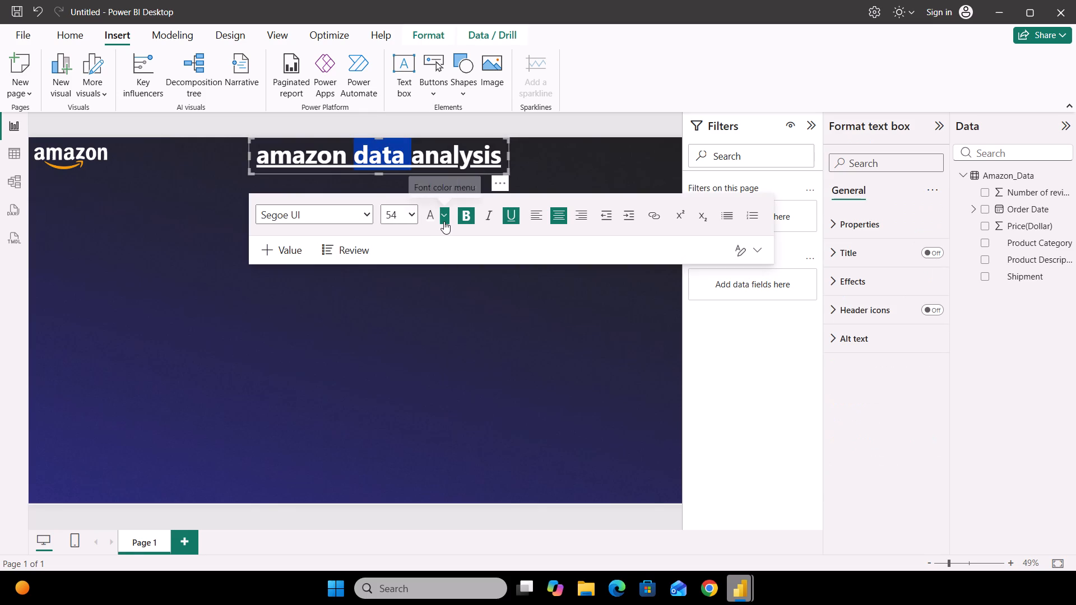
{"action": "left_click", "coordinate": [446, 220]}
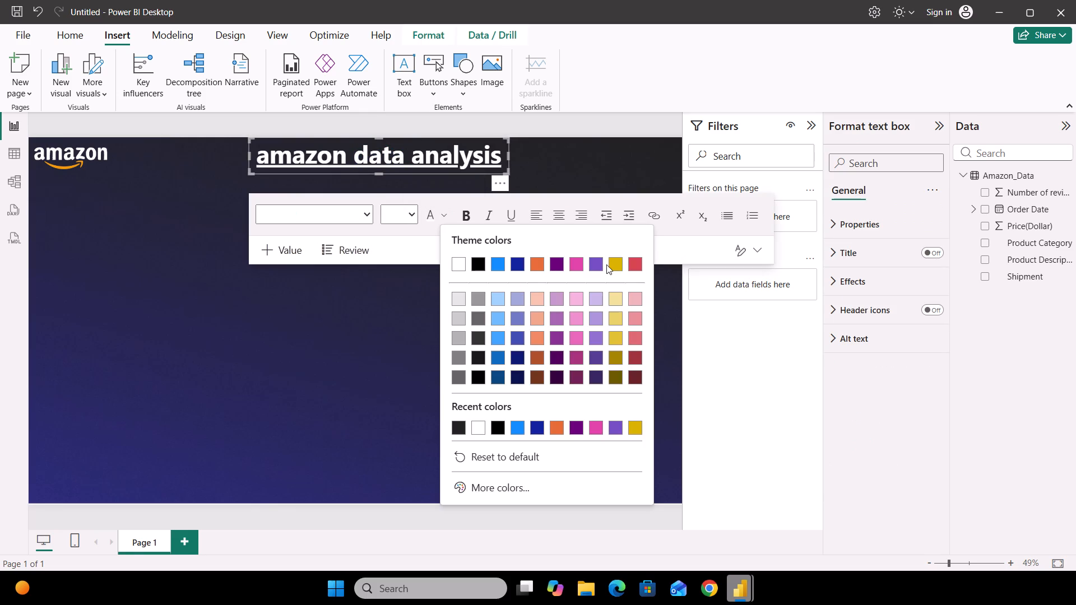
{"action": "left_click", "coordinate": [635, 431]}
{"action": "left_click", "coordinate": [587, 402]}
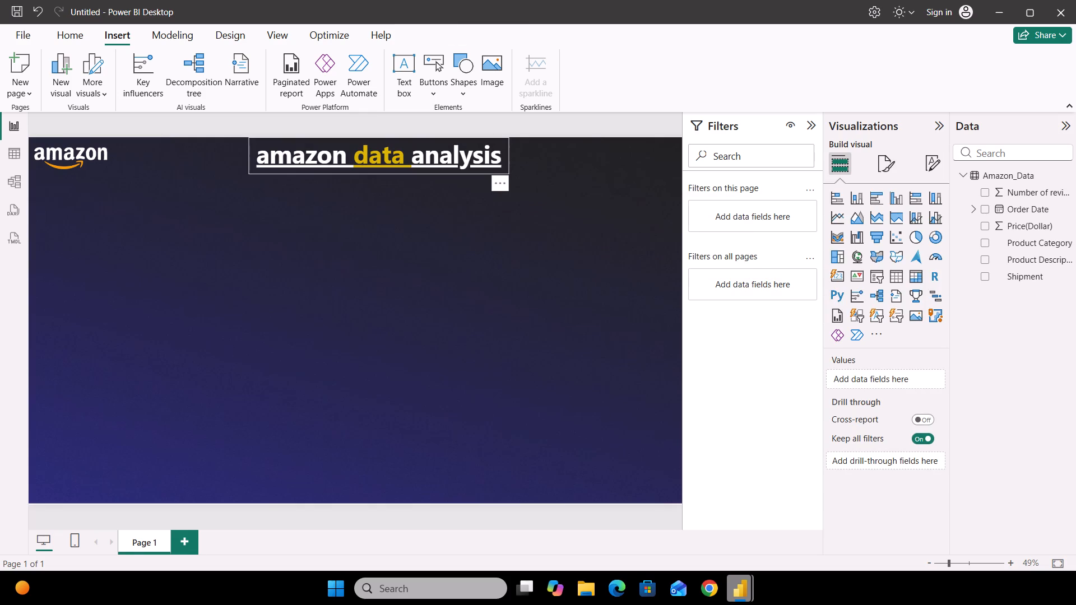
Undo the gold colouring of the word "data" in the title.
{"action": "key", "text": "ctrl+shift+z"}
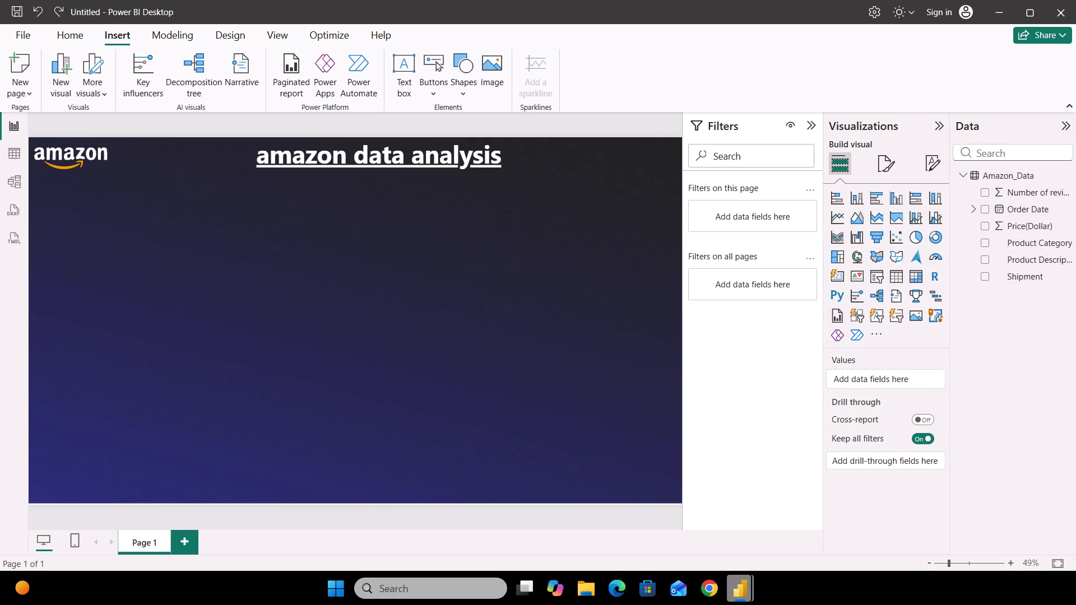
Create a new measure in the Amazon_Data table and name it TOTAL YTD in capitals, ready for its formula.
{"action": "left_click", "coordinate": [1060, 175]}
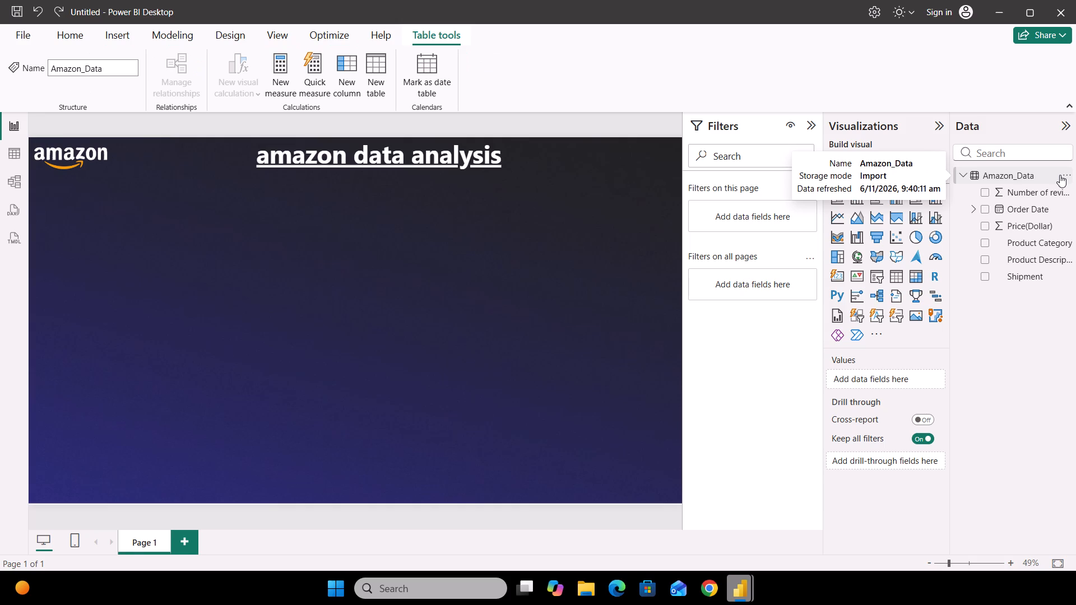
{"action": "left_click", "coordinate": [1070, 175]}
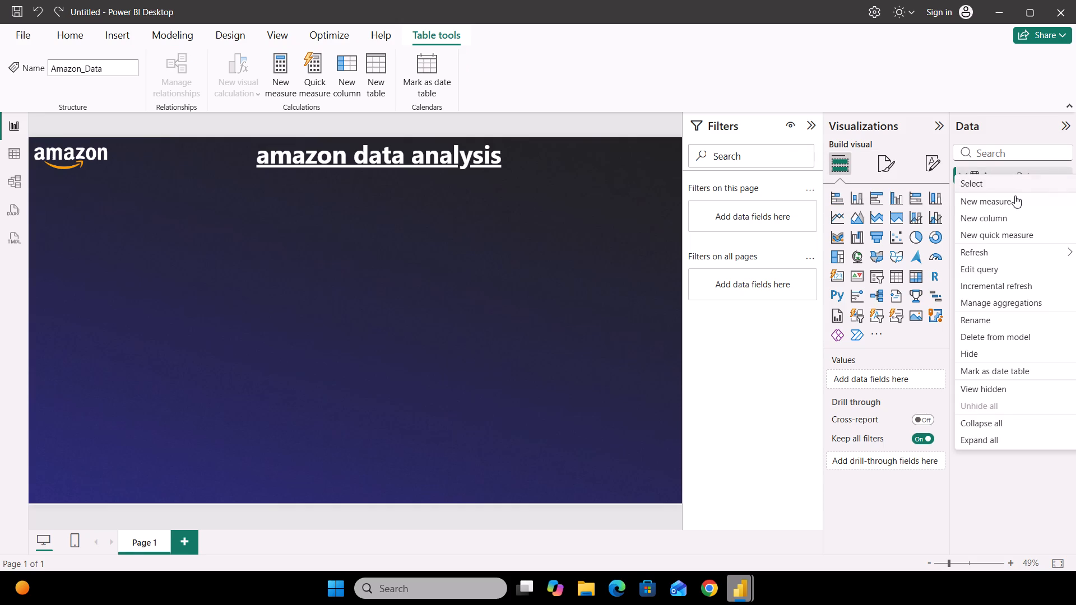
{"action": "left_click", "coordinate": [1013, 197]}
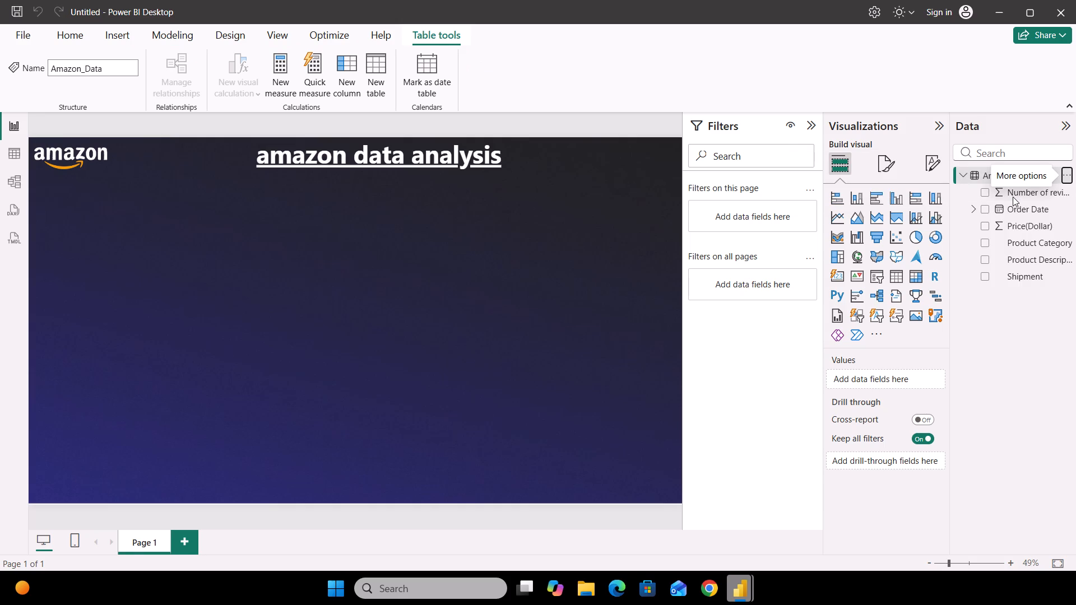
{"action": "key", "text": "BackSpace"}
{"action": "key", "text": "BackSpace"}
{"action": "key", "text": "BackSpace"}
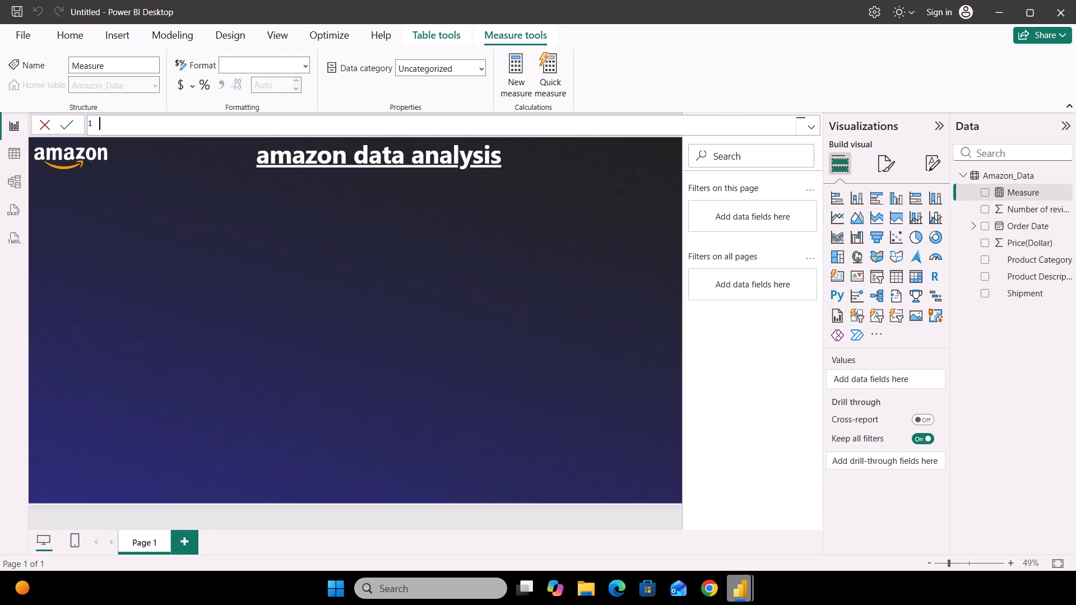
{"action": "type", "text": "total ytd"}
{"action": "key", "text": "BackSpace"}
{"action": "key", "text": "BackSpace"}
{"action": "key", "text": "BackSpace"}
{"action": "key", "text": "BackSpace"}
{"action": "key", "text": "BackSpace"}
{"action": "key", "text": "BackSpace"}
{"action": "key", "text": "BackSpace"}
{"action": "key", "text": "BackSpace"}
{"action": "key", "text": "BackSpace"}
{"action": "key", "text": "BackSpace"}
{"action": "key", "text": "BackSpace"}
{"action": "key", "text": "BackSpace"}
{"action": "key", "text": "BackSpace"}
{"action": "key", "text": "BackSpace"}
{"action": "key", "text": "BackSpace"}
{"action": "key", "text": "BackSpace"}
{"action": "key", "text": "BackSpace"}
{"action": "key", "text": "BackSpace"}
{"action": "key", "text": "BackSpace"}
{"action": "key", "text": "BackSpace"}
{"action": "type", "text": "TOTAL YTD"}
{"action": "key", "text": "space"}
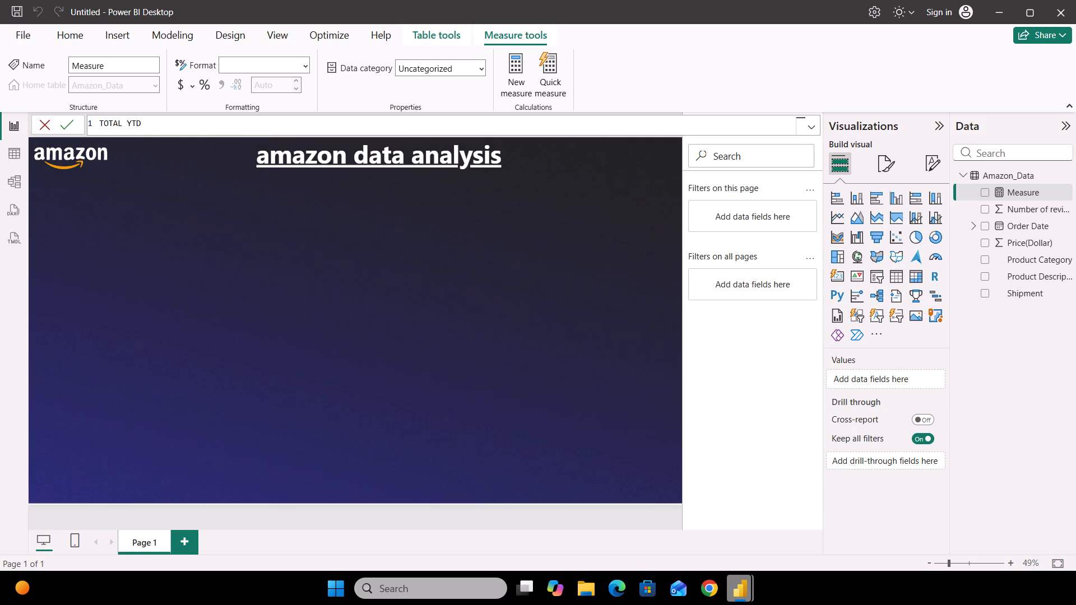
{"action": "key", "text": "equal"}
Start the TOTAL YTD formula with the TOTALYTD function and a SUM function nested as its expression.
{"action": "type", "text": "TOTAL"}
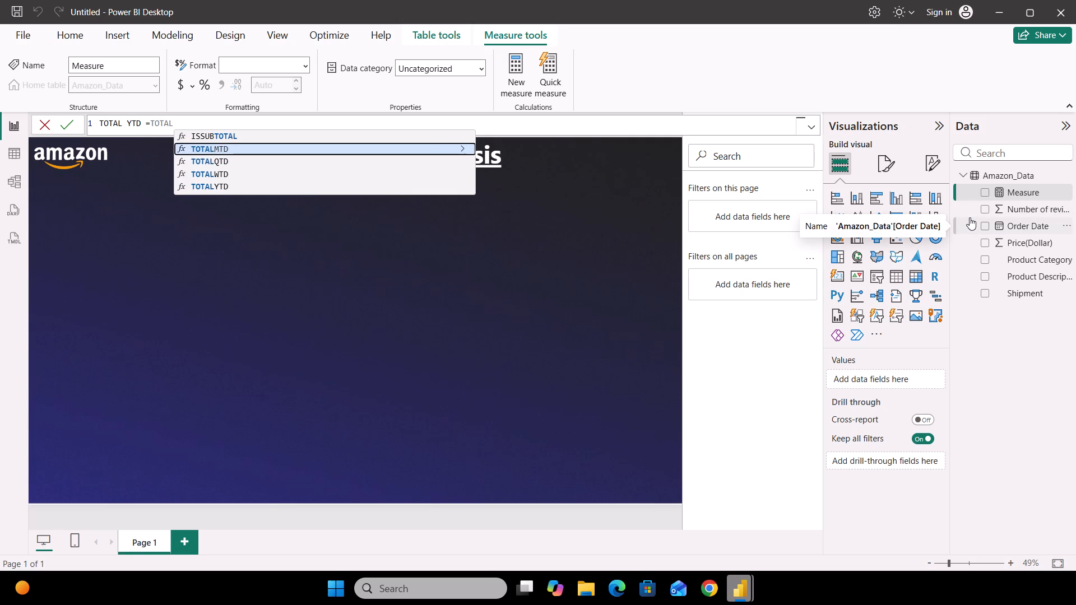
{"action": "key", "text": "Down"}
{"action": "key", "text": "Down"}
{"action": "key", "text": "Down"}
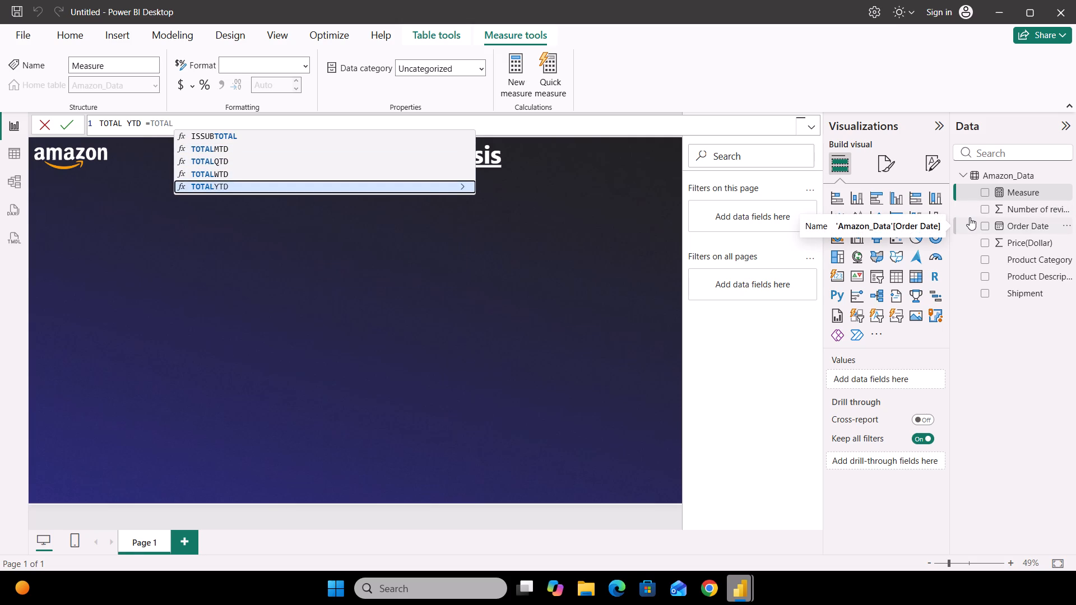
{"action": "key", "text": "Return"}
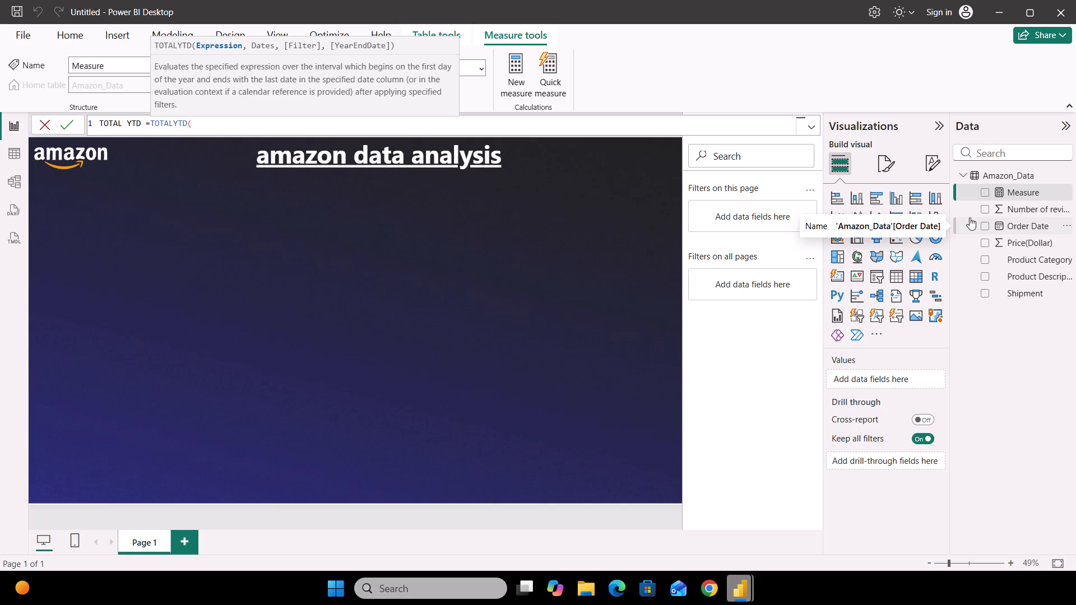
{"action": "type", "text": "SUM"}
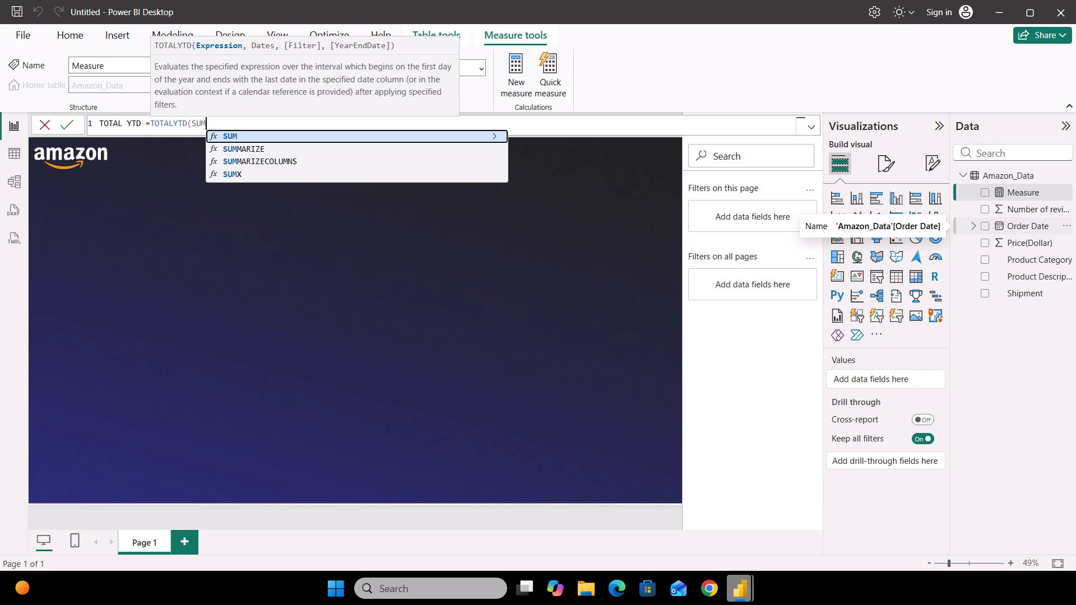
{"action": "key", "text": "Return"}
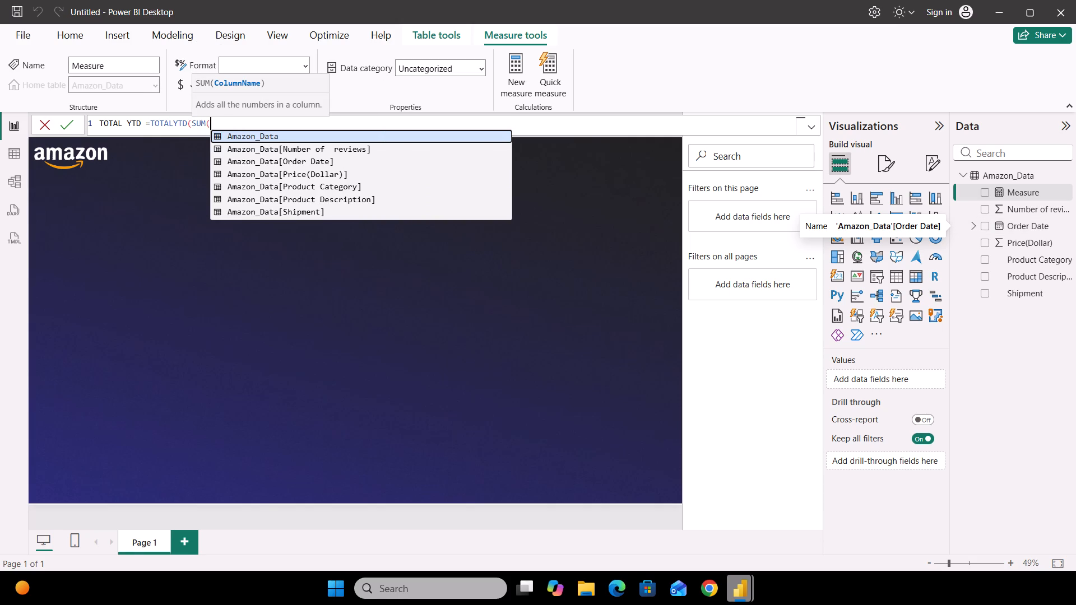
Make SUM use Amazon_Data[Order Date].[Year], close its parenthesis and commit the measure formula.
{"action": "key", "text": "Down"}
{"action": "key", "text": "Down"}
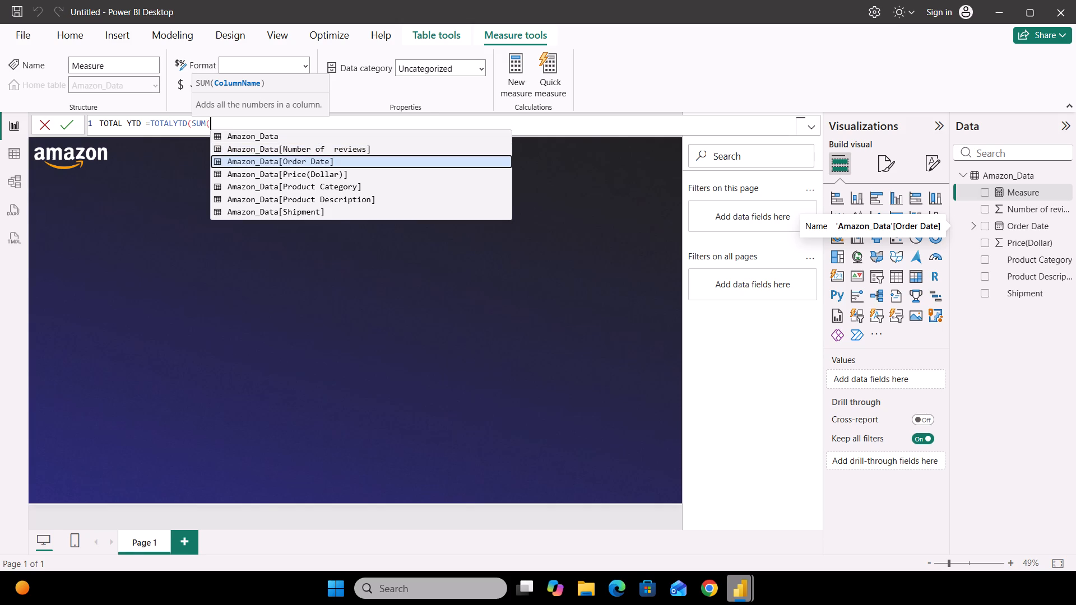
{"action": "key", "text": "Return"}
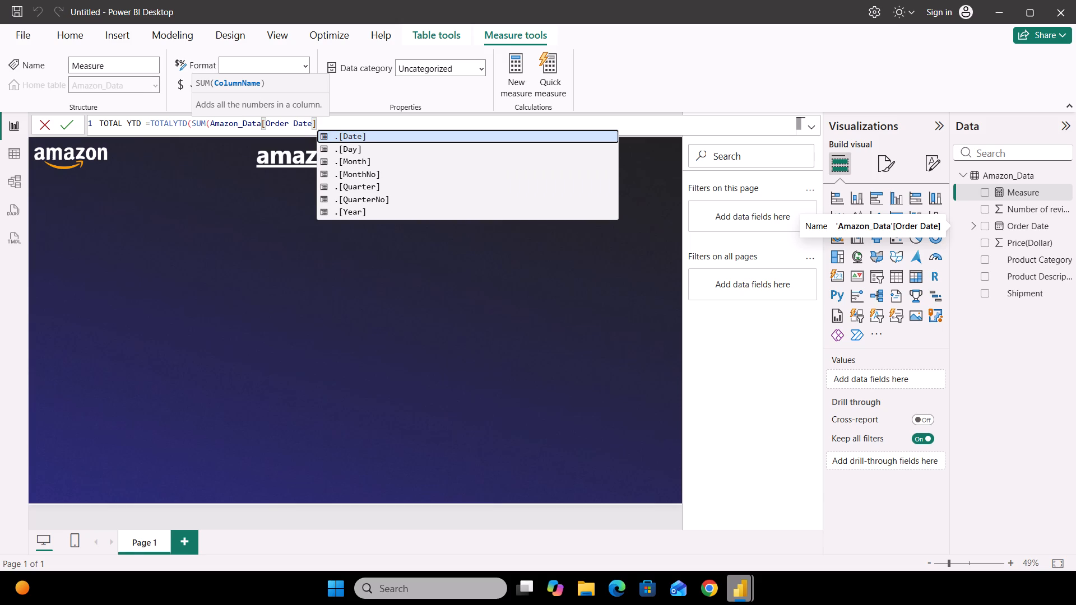
{"action": "key", "text": "Down"}
{"action": "key", "text": "Down"}
{"action": "key", "text": "Down"}
{"action": "key", "text": "Down"}
{"action": "key", "text": "Down"}
{"action": "key", "text": "Down"}
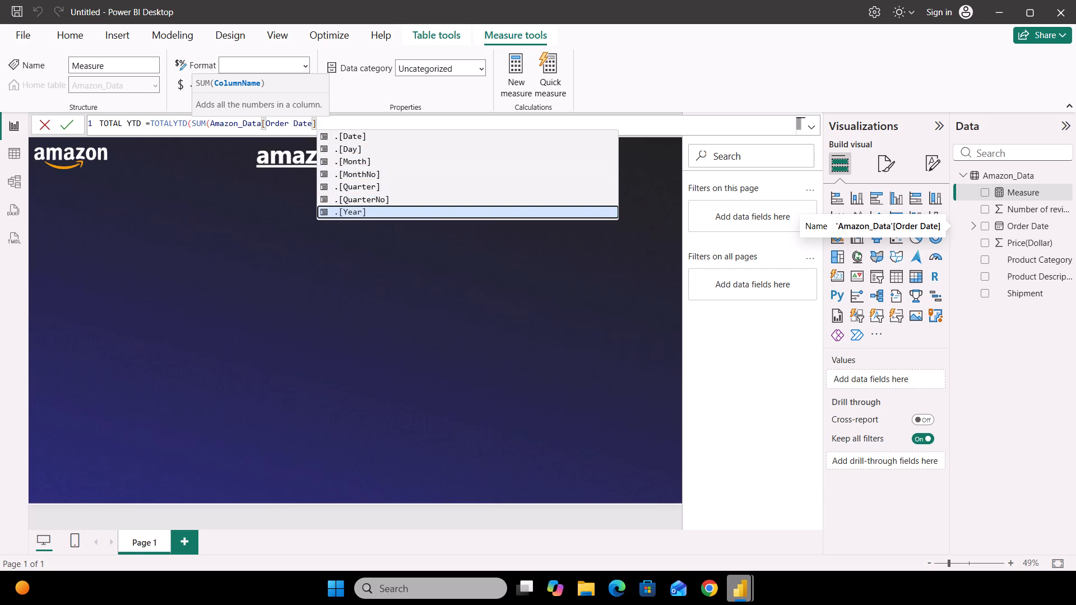
{"action": "key", "text": "Return"}
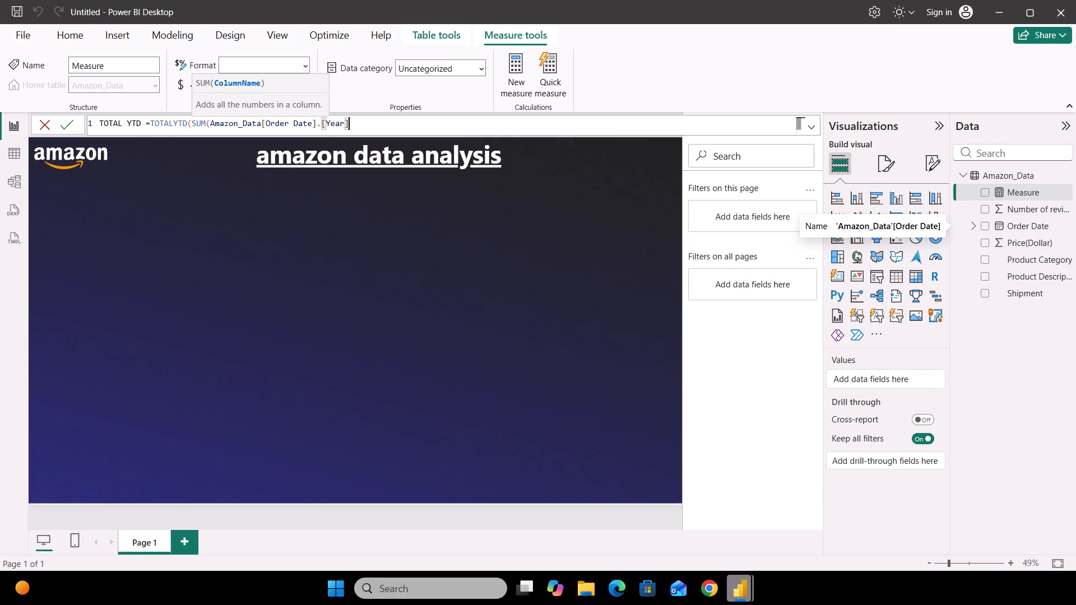
{"action": "key", "text": "shift+parenright"}
{"action": "key", "text": "Return"}
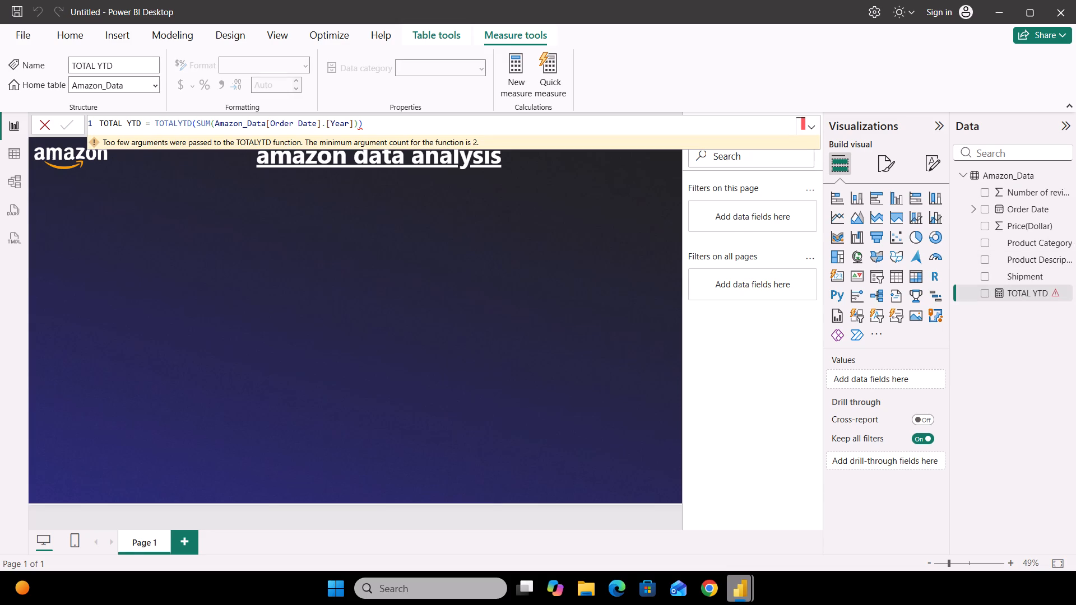
Remove the last closing parenthesis from the TOTAL YTD formula and commit it again.
{"action": "left_click", "coordinate": [370, 125]}
{"action": "key", "text": "BackSpace"}
{"action": "key", "text": "Return"}
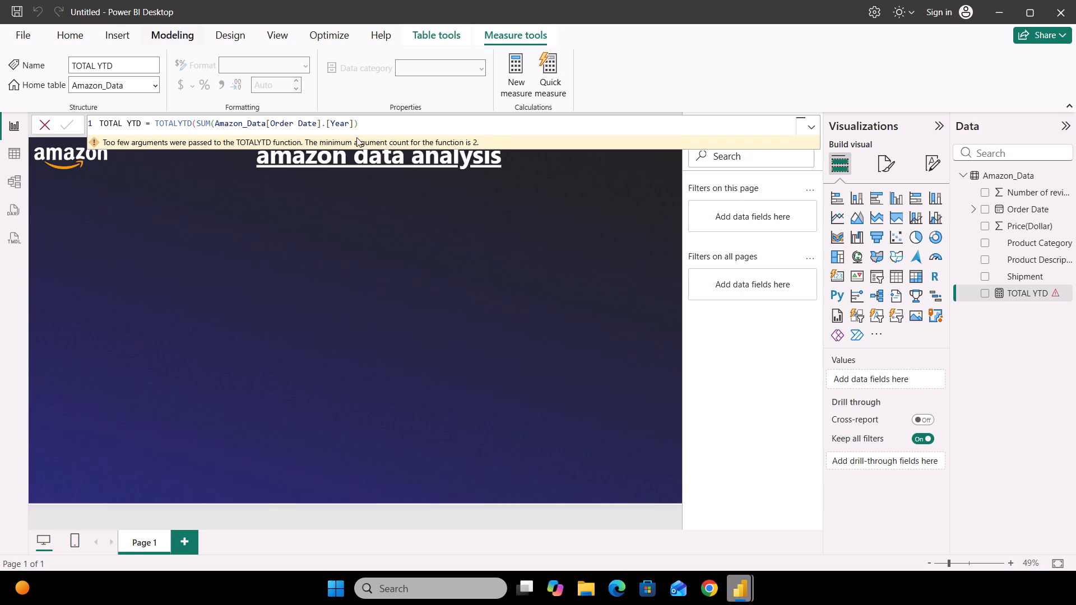
Replace the [Year] part inside SUM with [Date], giving SUM(Amazon_Data[Order Date].[Date]).
{"action": "left_click", "coordinate": [370, 128]}
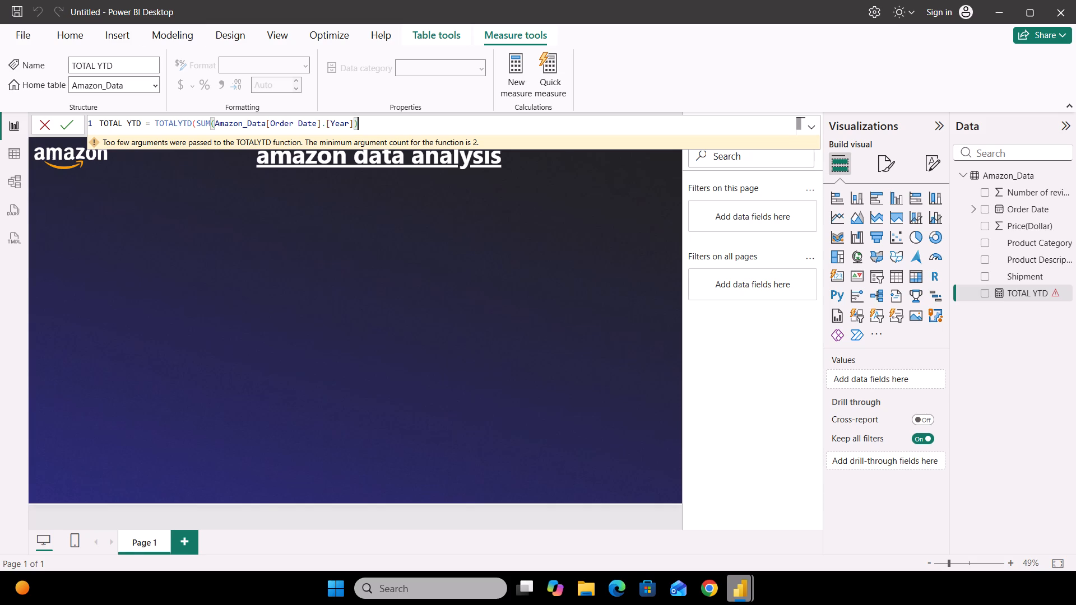
{"action": "left_click", "coordinate": [370, 128]}
{"action": "key", "text": "BackSpace"}
{"action": "key", "text": "BackSpace"}
{"action": "key", "text": "BackSpace"}
{"action": "key", "text": "BackSpace"}
{"action": "key", "text": "BackSpace"}
{"action": "key", "text": "BackSpace"}
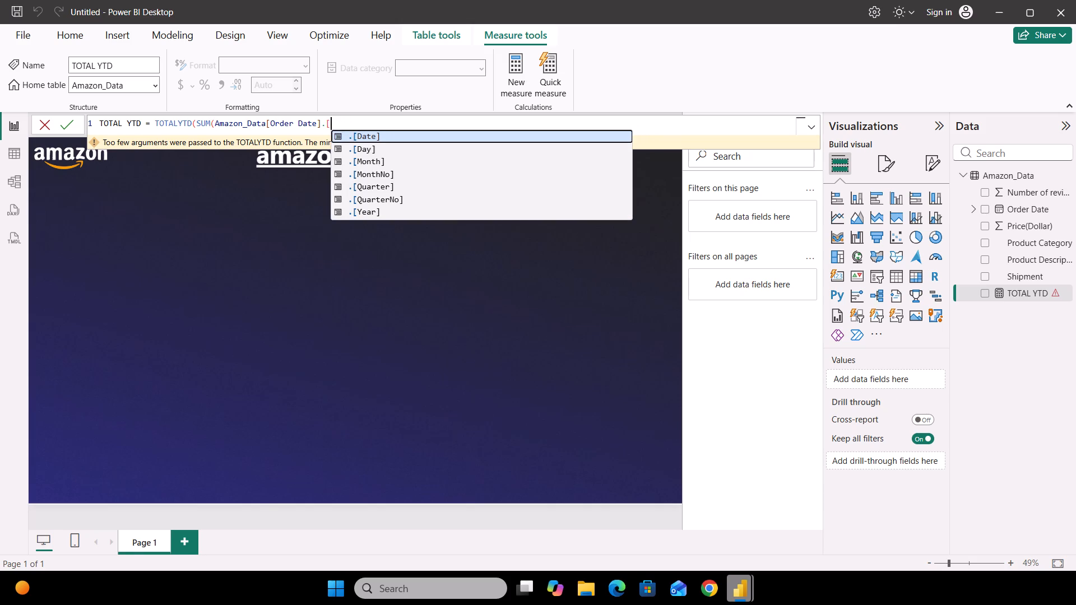
{"action": "key", "text": "BackSpace"}
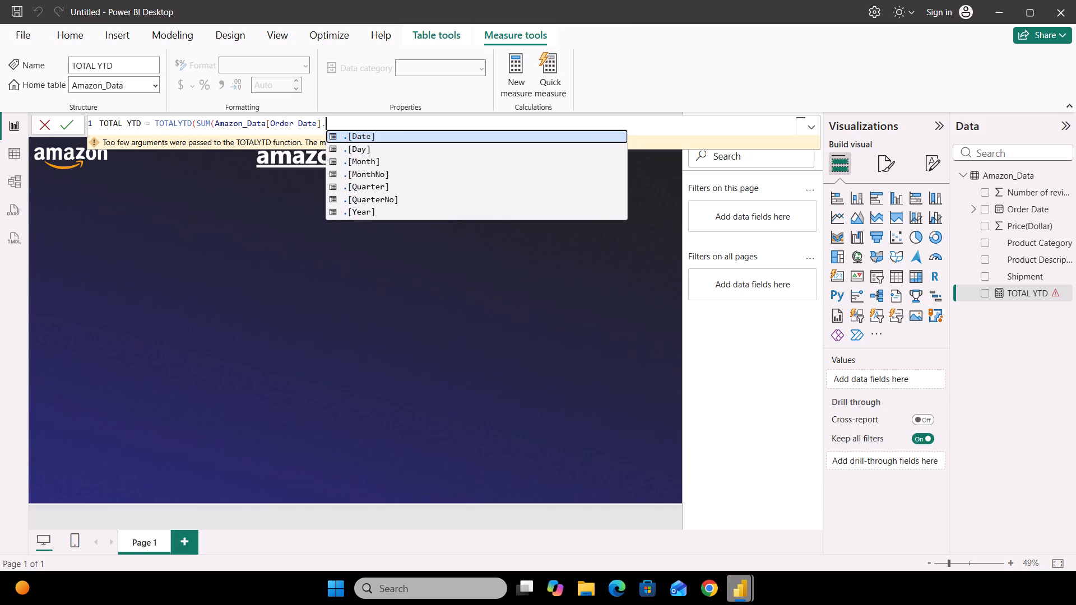
{"action": "key", "text": "Return"}
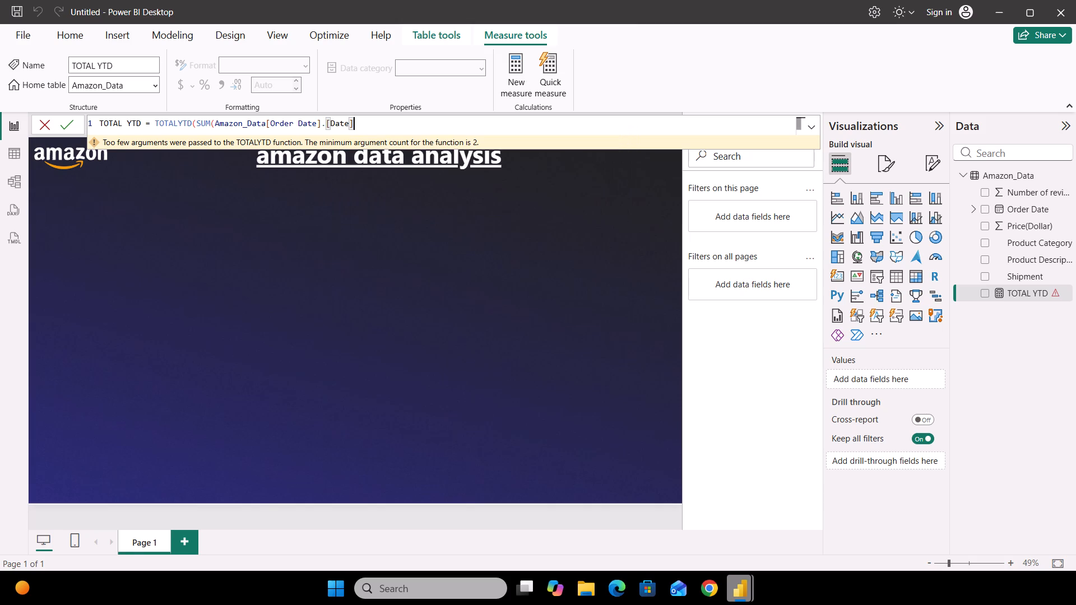
{"action": "key", "text": "shift+parenright"}
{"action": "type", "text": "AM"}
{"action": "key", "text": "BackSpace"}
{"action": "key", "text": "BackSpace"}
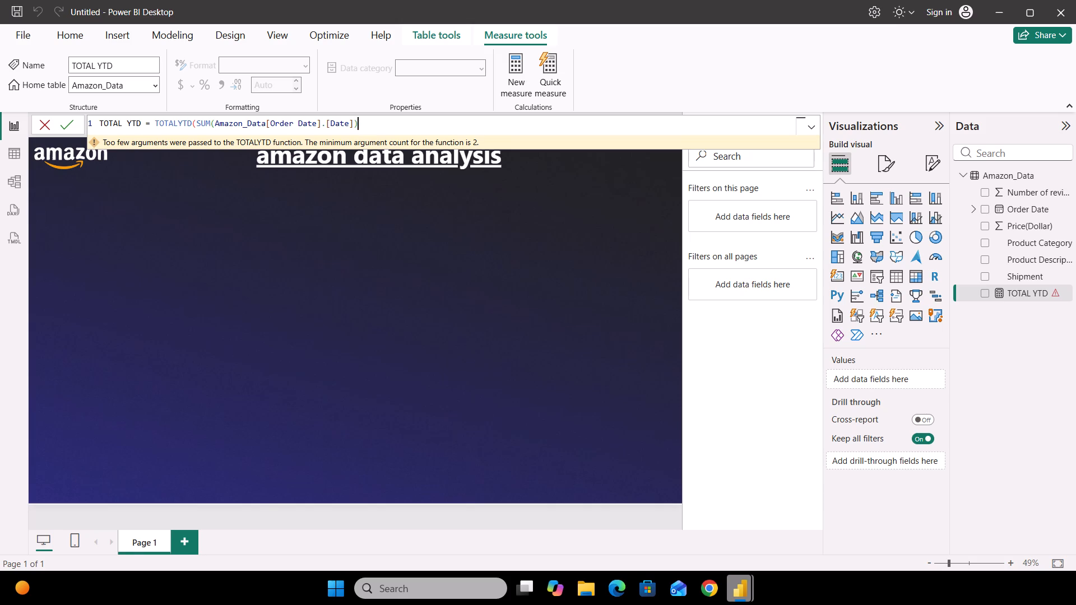
Add Amazon_Data[Order Date].[Year] as the dates argument of TOTALYTD, close the parenthesis and commit the TOTAL YTD measure.
{"action": "key", "text": "comma"}
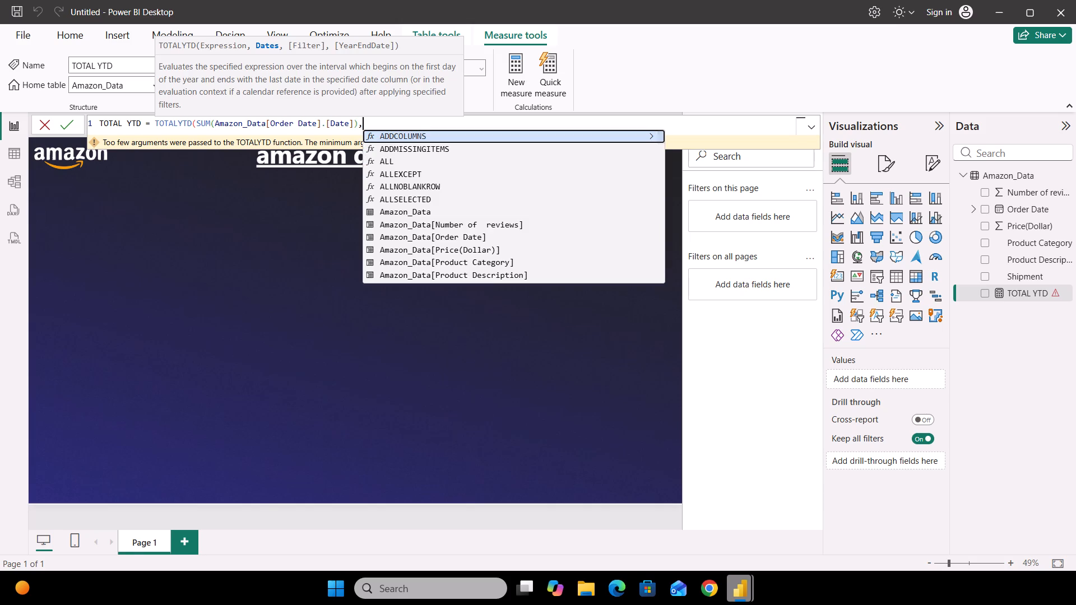
{"action": "key", "text": "Down"}
{"action": "key", "text": "Down"}
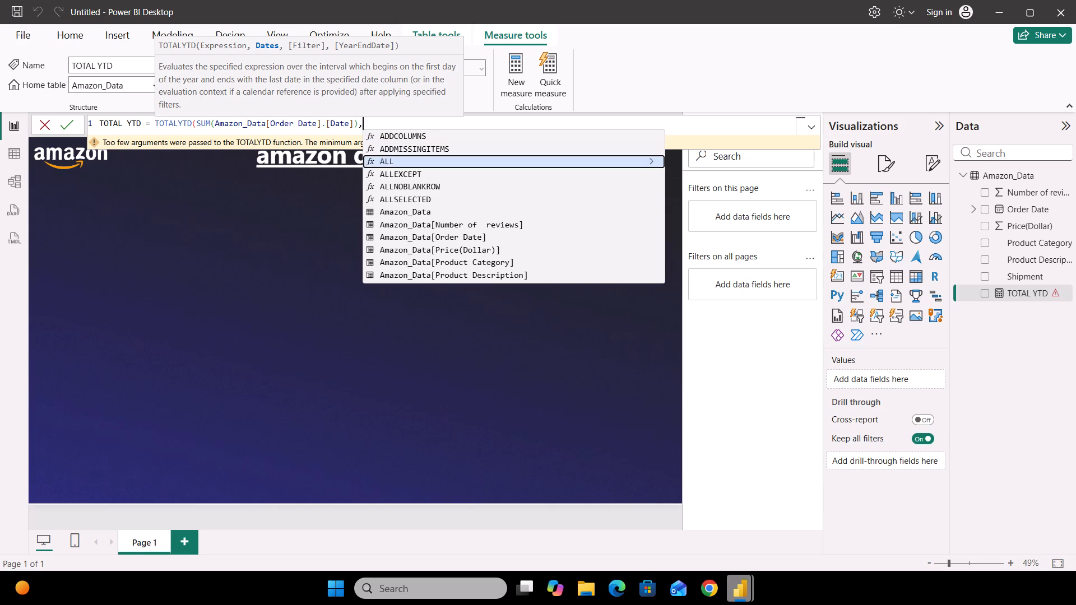
{"action": "key", "text": "Down"}
{"action": "key", "text": "Down"}
{"action": "key", "text": "Down"}
{"action": "key", "text": "Down"}
{"action": "key", "text": "Down"}
{"action": "key", "text": "Down"}
{"action": "key", "text": "Return"}
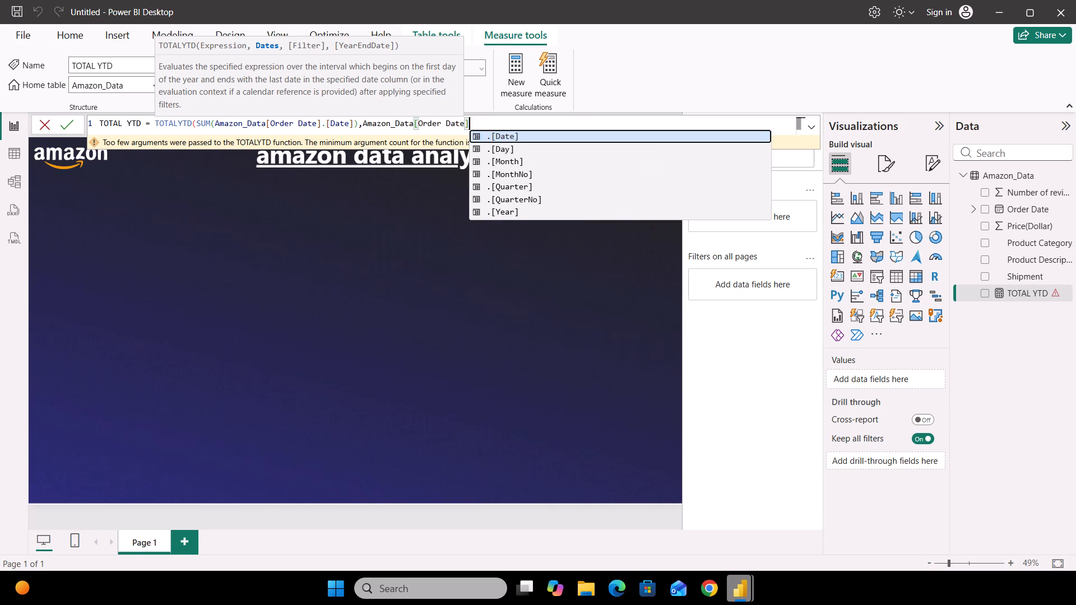
{"action": "key", "text": "Down"}
{"action": "key", "text": "Down"}
{"action": "key", "text": "Down"}
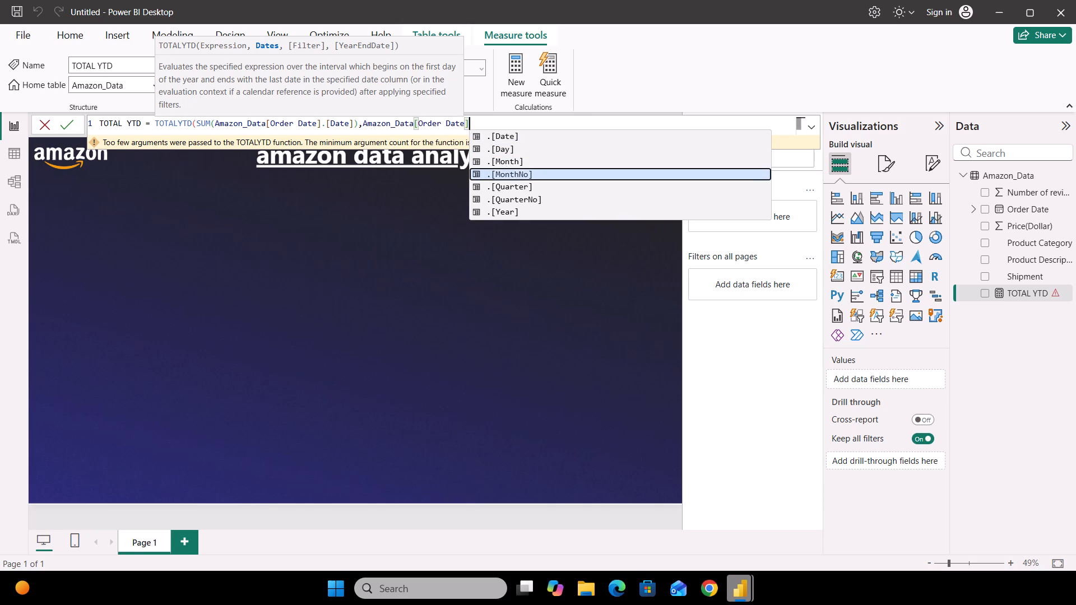
{"action": "key", "text": "Down"}
{"action": "key", "text": "Down"}
{"action": "key", "text": "Down"}
{"action": "key", "text": "Return"}
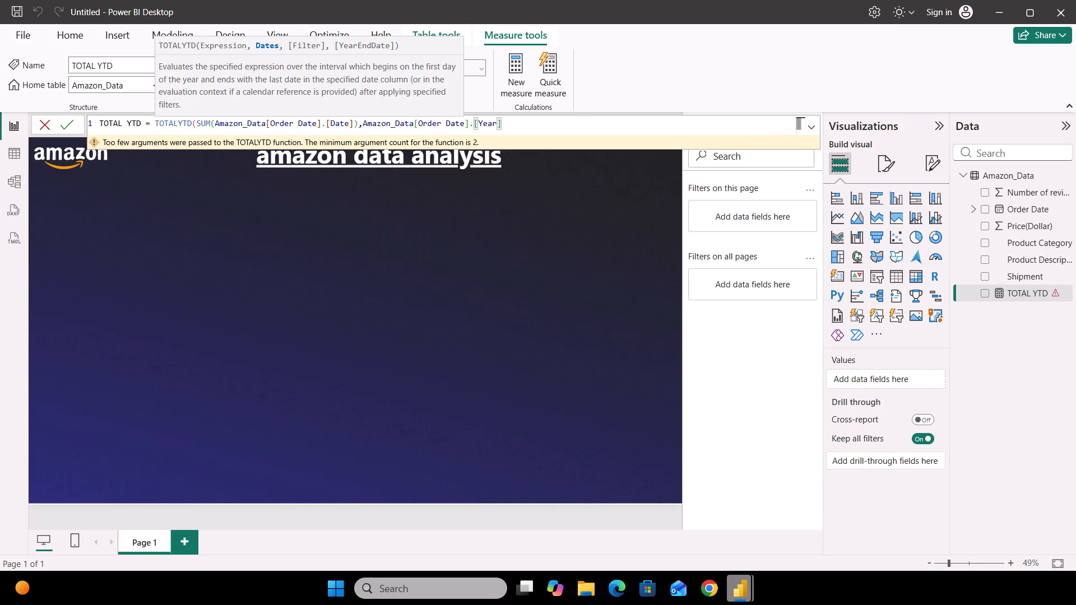
{"action": "key", "text": "shift+parenright"}
{"action": "key", "text": "Return"}
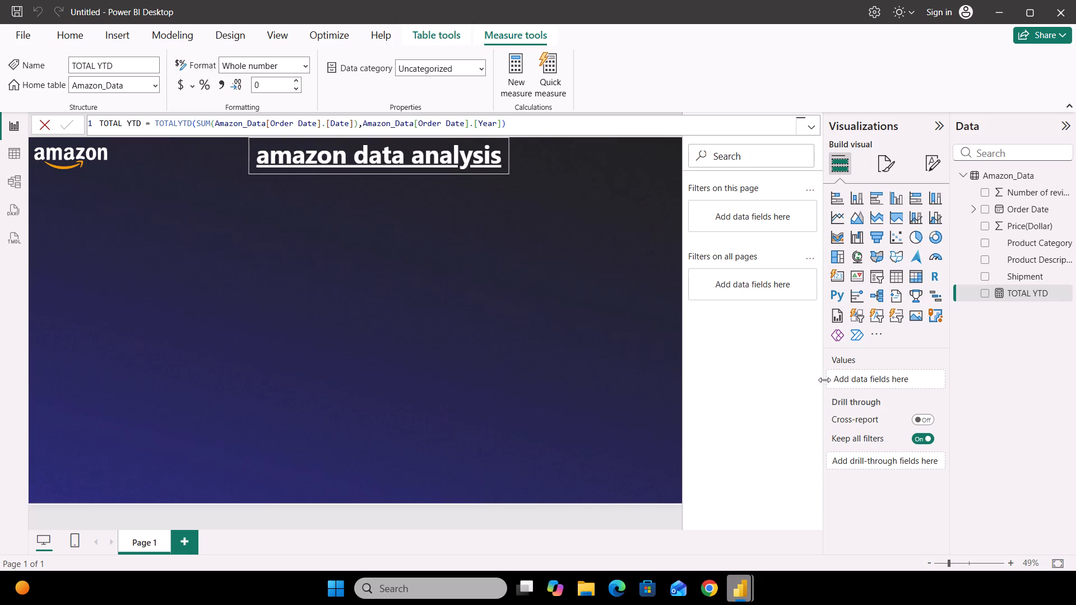
{"action": "left_click", "coordinate": [618, 356]}
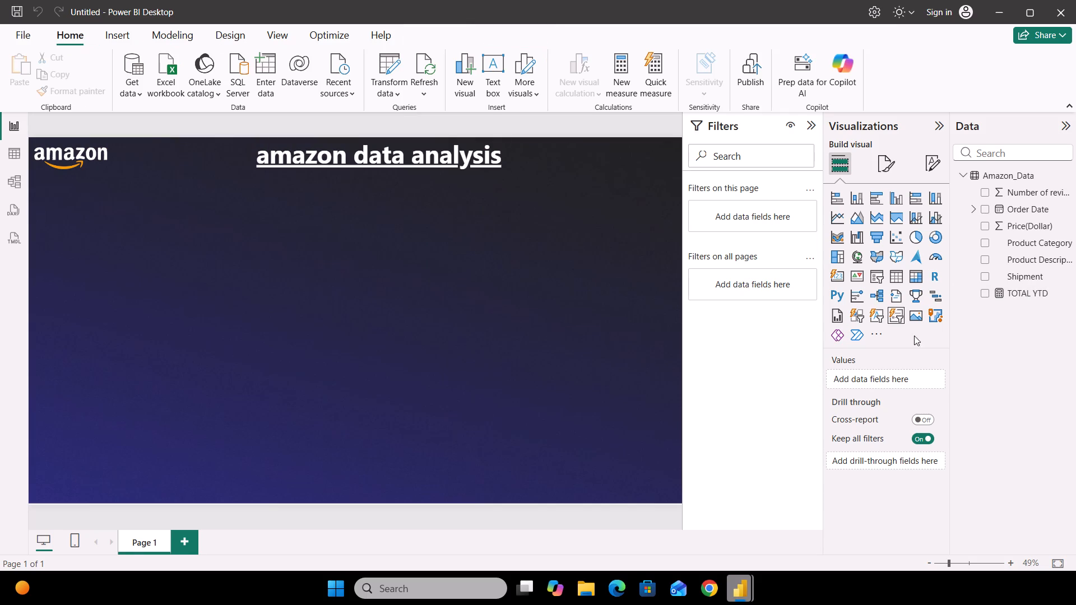
Create a new measure in the Amazon_Data table named TOTAL QTD and start its formula with the TOTALQTD function.
{"action": "left_click", "coordinate": [1061, 169]}
{"action": "left_click", "coordinate": [1011, 196]}
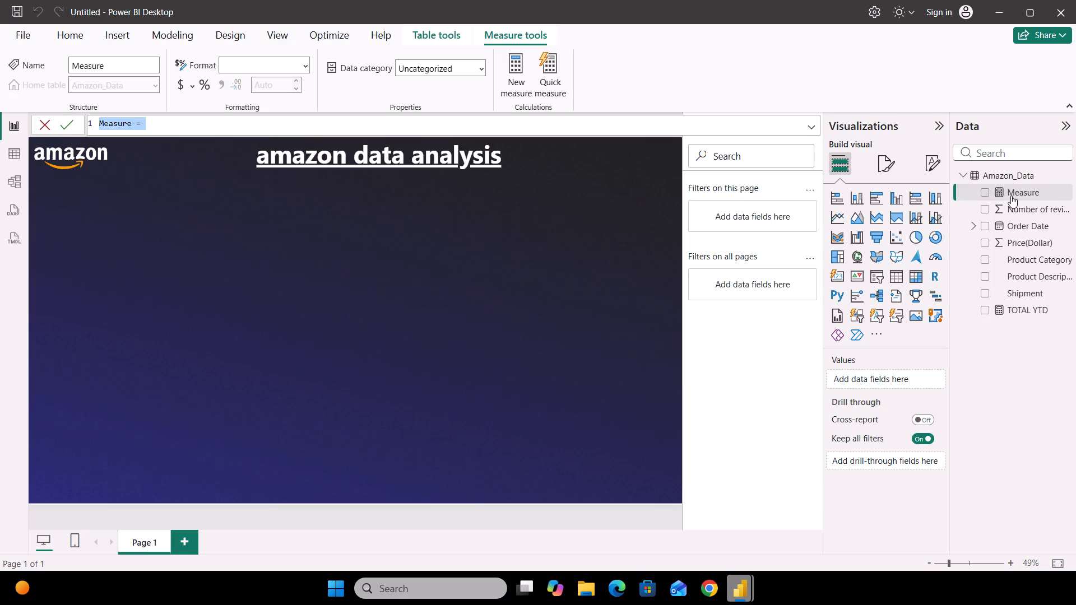
{"action": "key", "text": "BackSpace"}
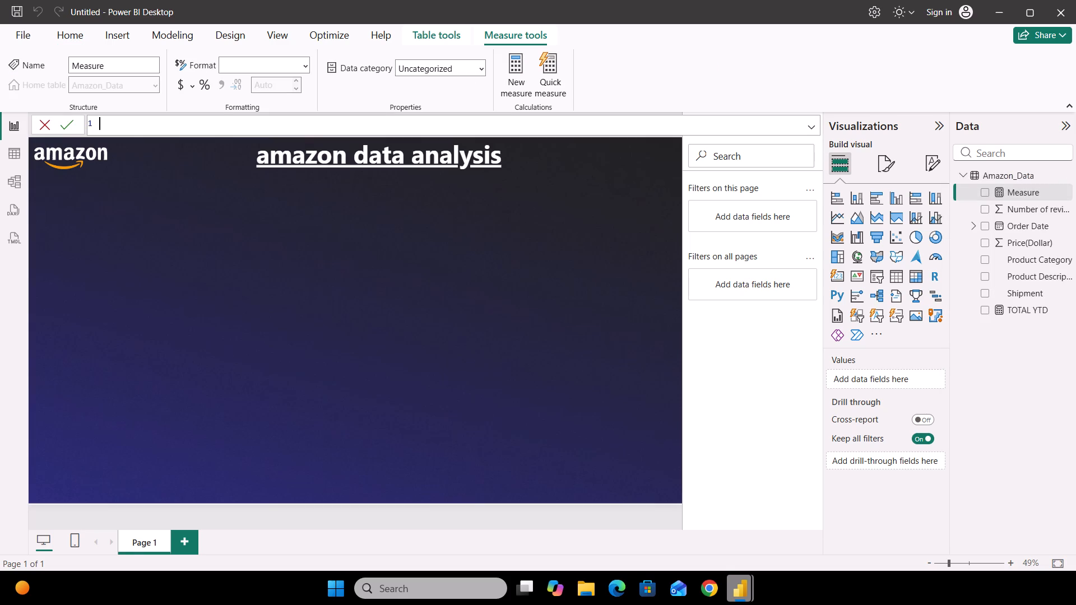
{"action": "key", "text": "BackSpace"}
{"action": "key", "text": "BackSpace"}
{"action": "type", "text": "TOTAL"}
{"action": "key", "text": "space"}
{"action": "type", "text": "QTD"}
{"action": "key", "text": "space"}
{"action": "type", "text": "=TOTA"}
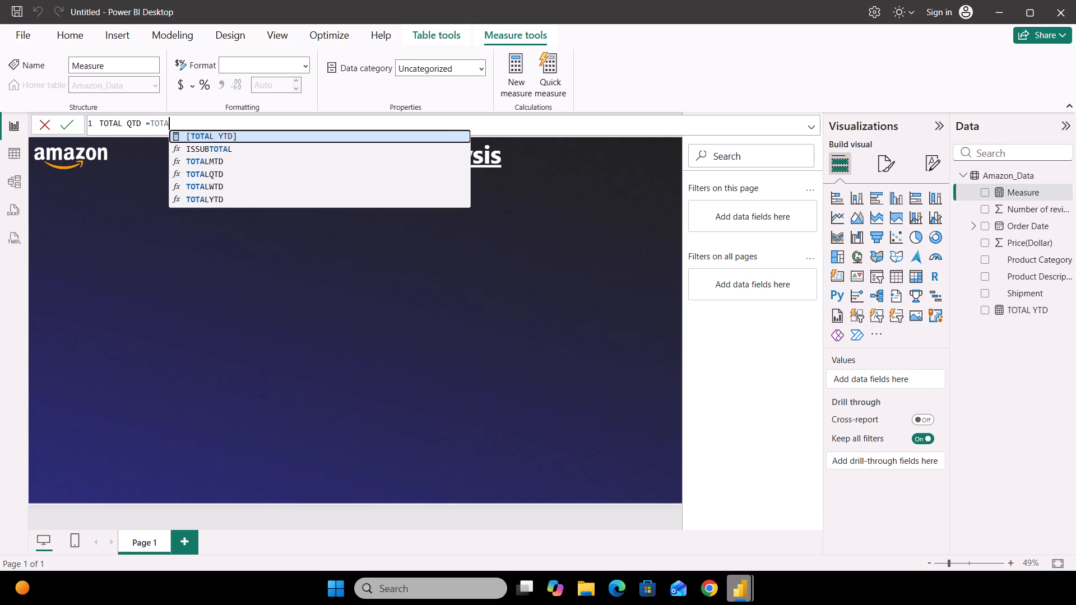
{"action": "key", "text": "l"}
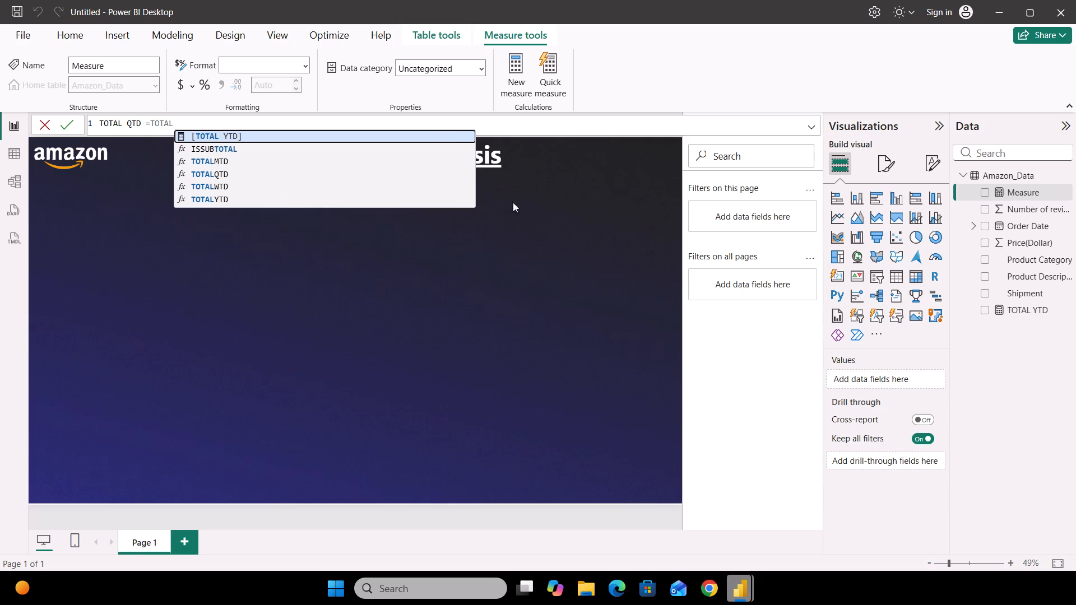
{"action": "left_click", "coordinate": [237, 171]}
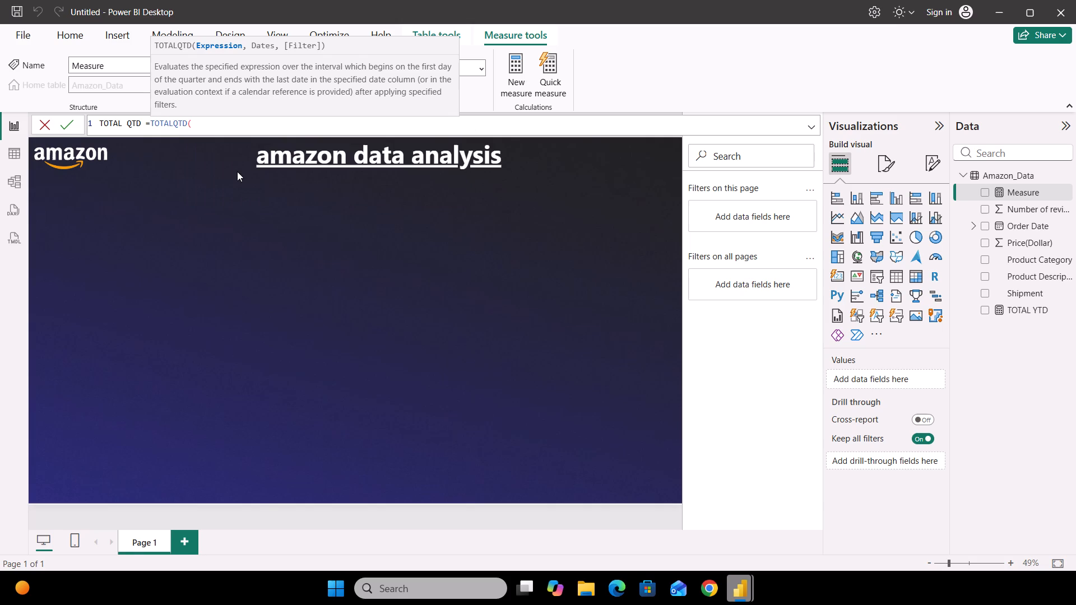
Enter SUM(Amazon_Data[Order Date].[Date]) as the expression of TOTALQTD, followed by an argument separator.
{"action": "type", "text": "SUM"}
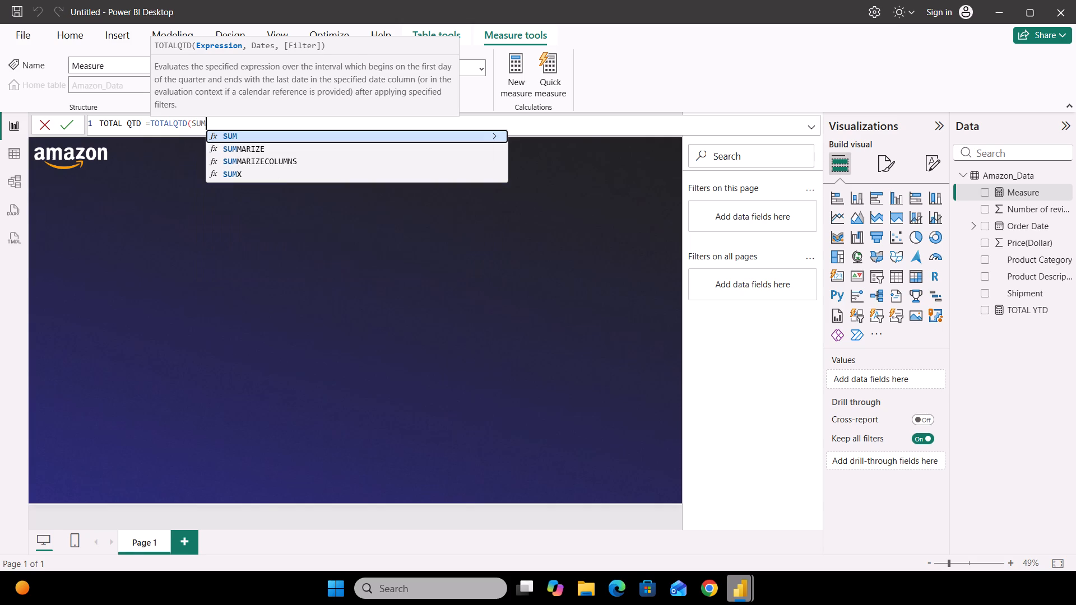
{"action": "left_click", "coordinate": [257, 136]}
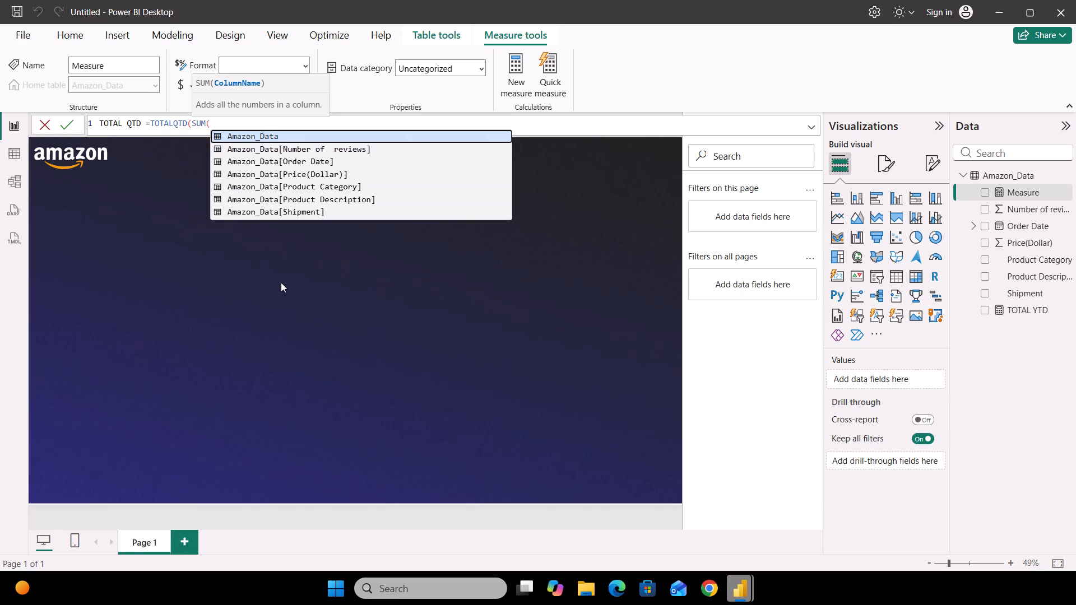
{"action": "key", "text": "Down"}
{"action": "key", "text": "Down"}
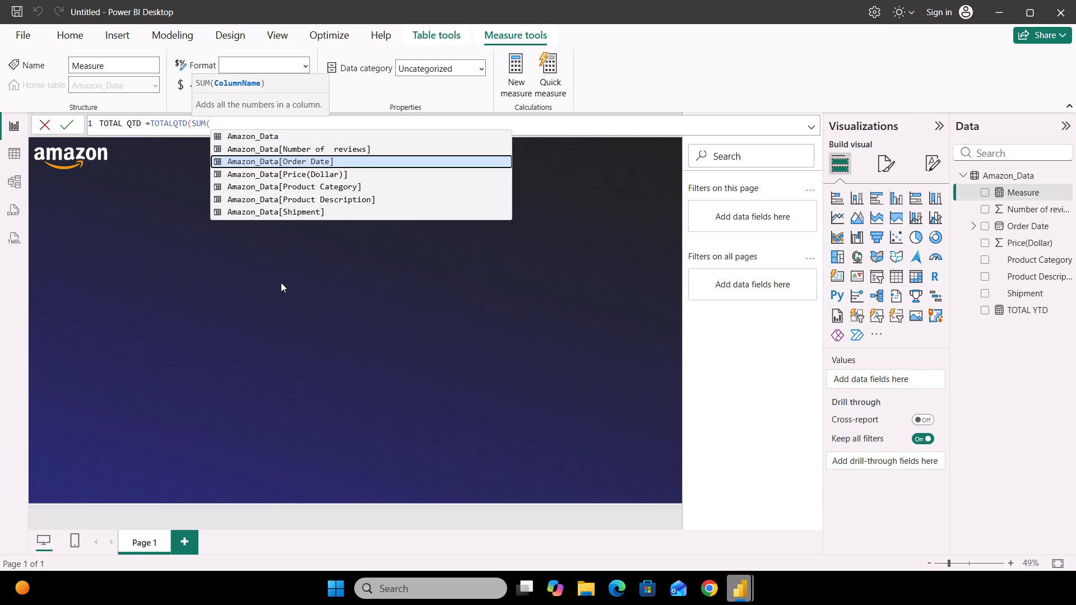
{"action": "key", "text": "Return"}
{"action": "key", "text": "Return"}
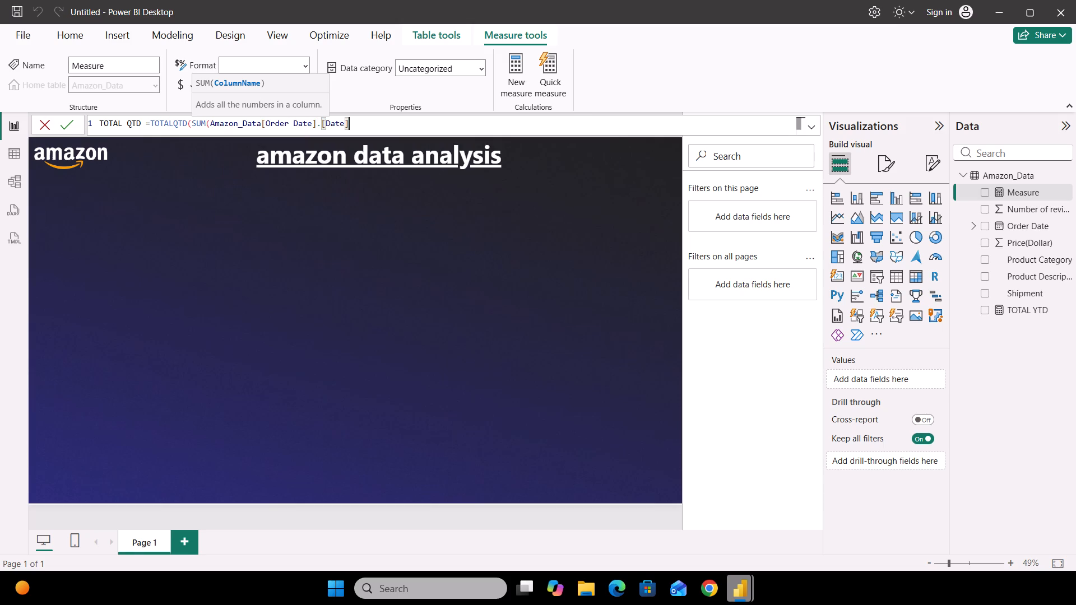
{"action": "type", "text": "),"}
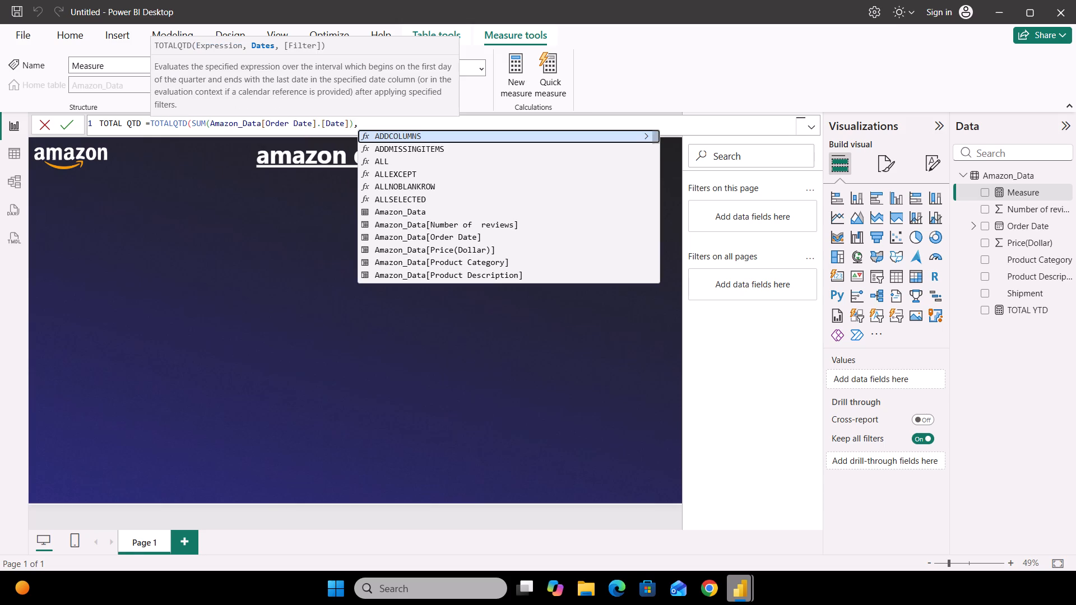
Use Amazon_Data[Order Date].[Quarter] as the dates argument of TOTALQTD, close the parenthesis and commit the TOTAL QTD measure.
{"action": "key", "text": "Down"}
{"action": "key", "text": "Down"}
{"action": "key", "text": "Down"}
{"action": "key", "text": "Down"}
{"action": "key", "text": "Down"}
{"action": "key", "text": "Down"}
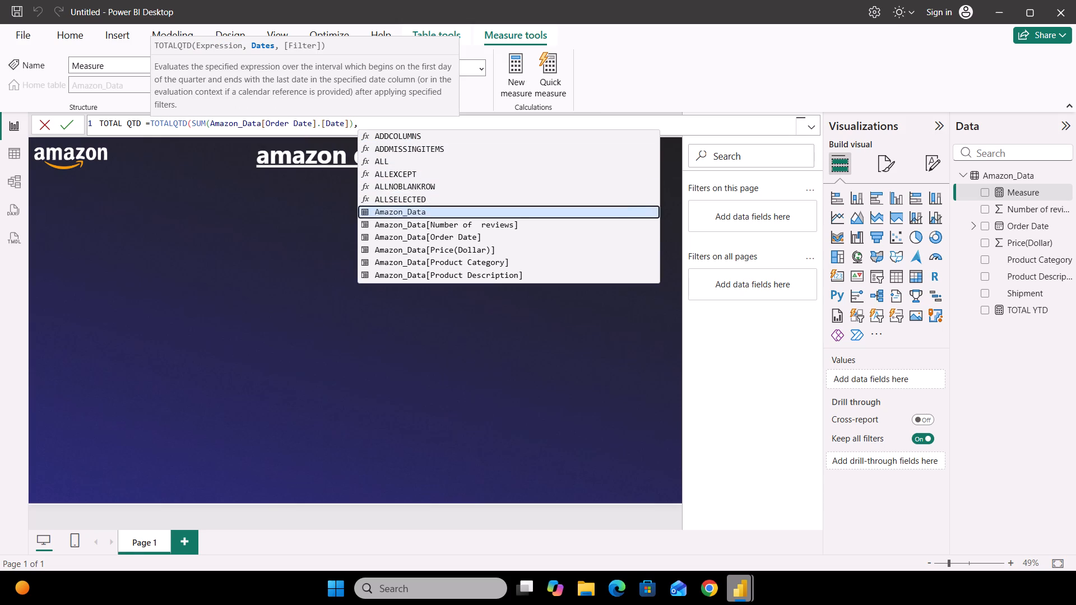
{"action": "key", "text": "Down"}
{"action": "key", "text": "Down"}
{"action": "key", "text": "Return"}
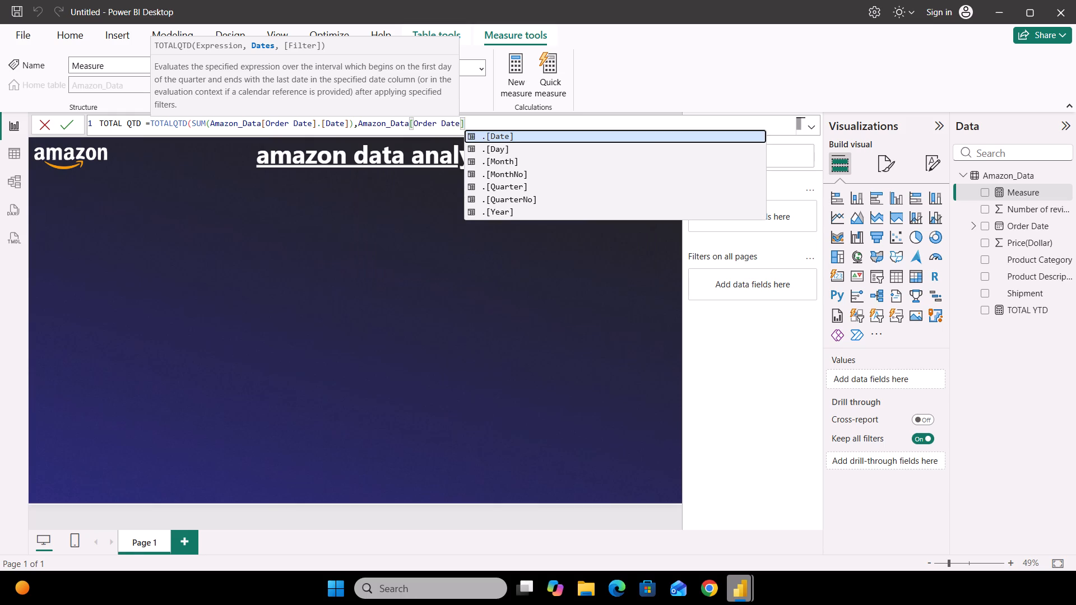
{"action": "key", "text": "Down"}
{"action": "key", "text": "Down"}
{"action": "key", "text": "Down"}
{"action": "key", "text": "Down"}
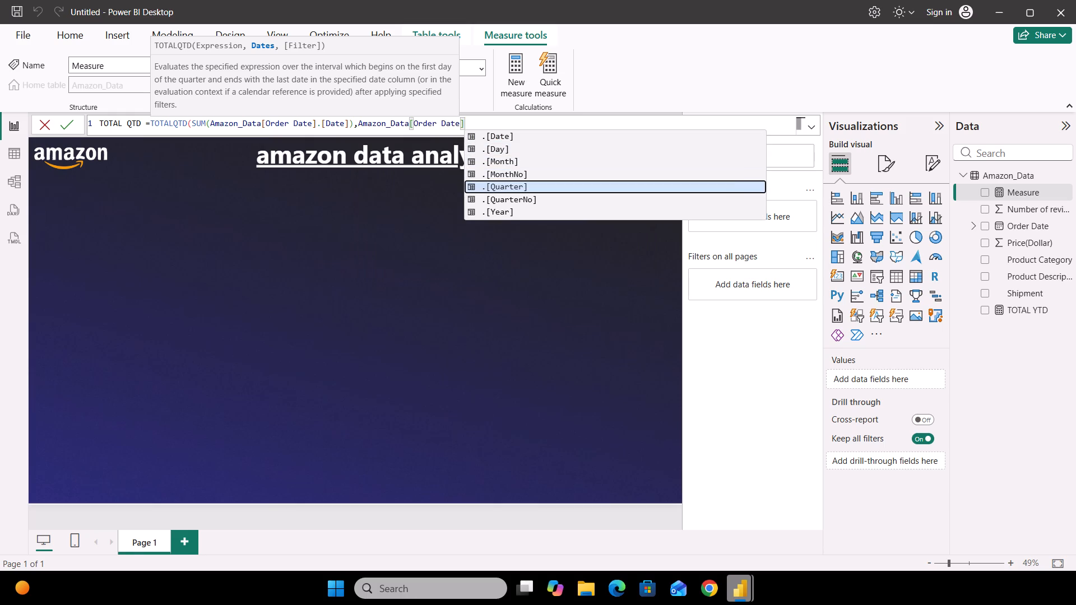
{"action": "key", "text": "Return"}
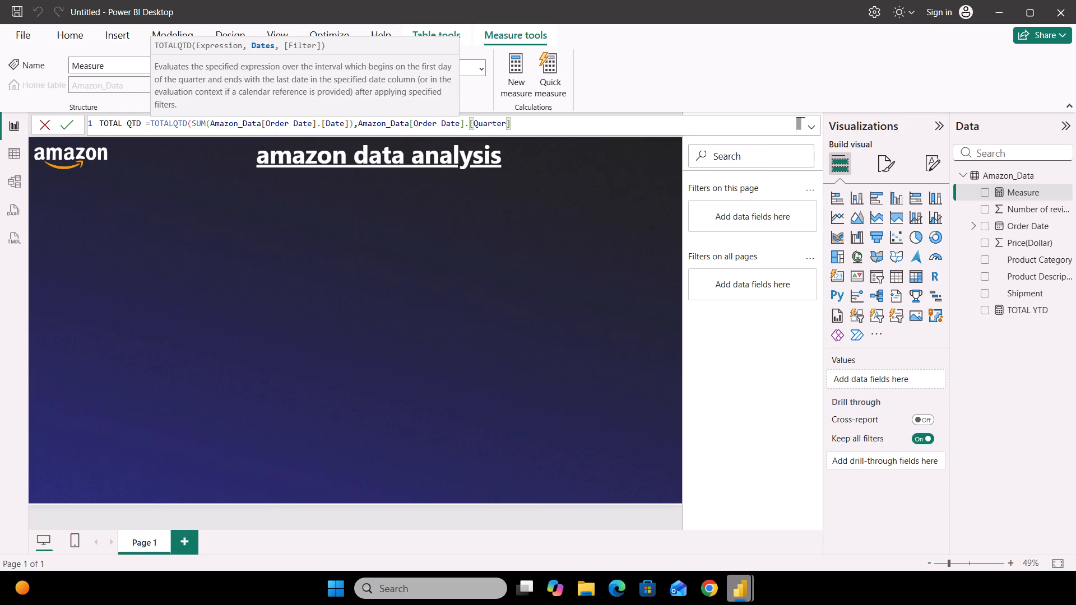
{"action": "key", "text": "shift+parenright"}
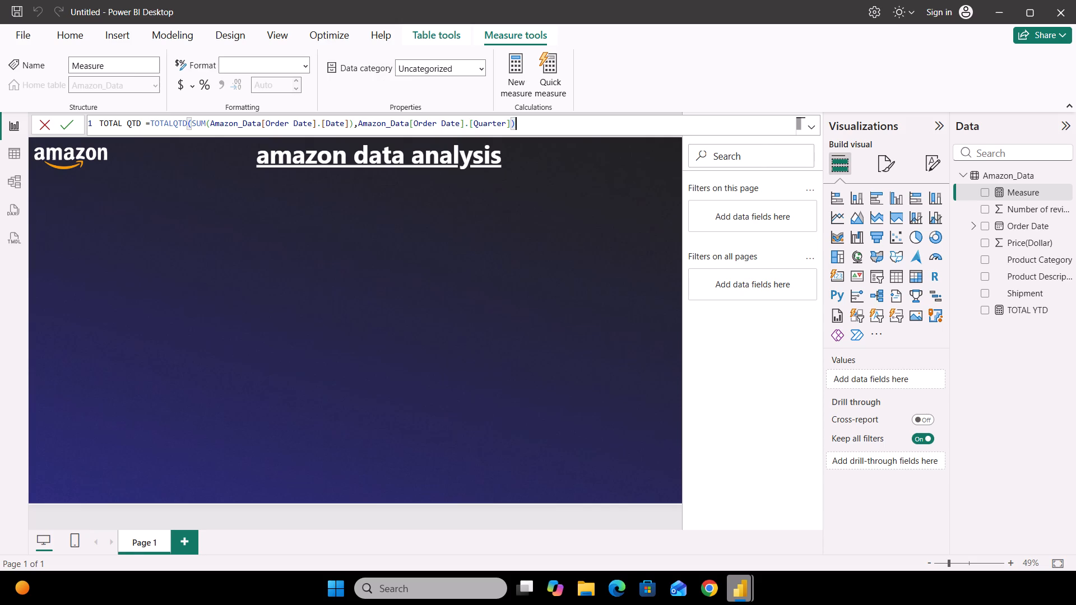
{"action": "key", "text": "Return"}
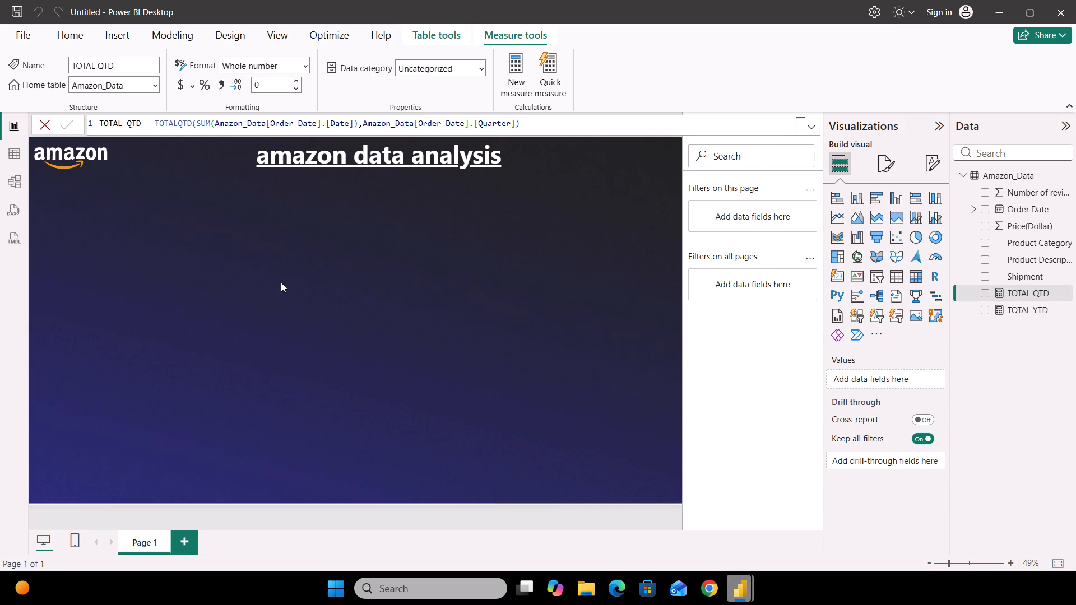
Create another measure in the Amazon_Data table named TOTAL MTD and start its formula with the TOTALMTD function.
{"action": "left_click", "coordinate": [1065, 173]}
{"action": "left_click", "coordinate": [999, 201]}
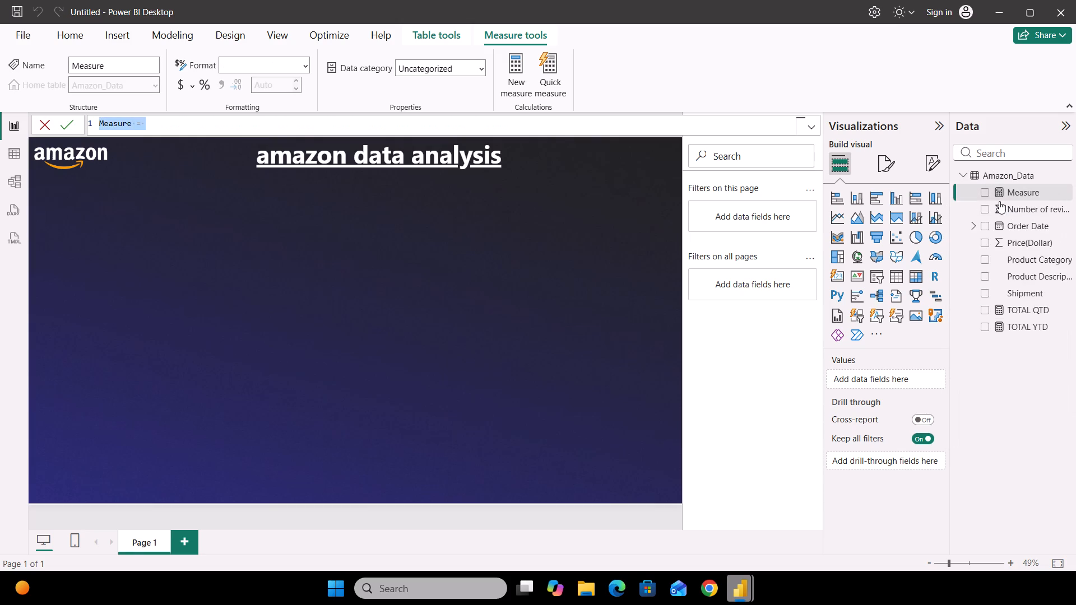
{"action": "key", "text": "BackSpace"}
{"action": "key", "text": "BackSpace"}
{"action": "key", "text": "BackSpace"}
{"action": "type", "text": "TOTAL M"}
{"action": "type", "text": "TD"}
{"action": "type", "text": "=TOTALMTD"}
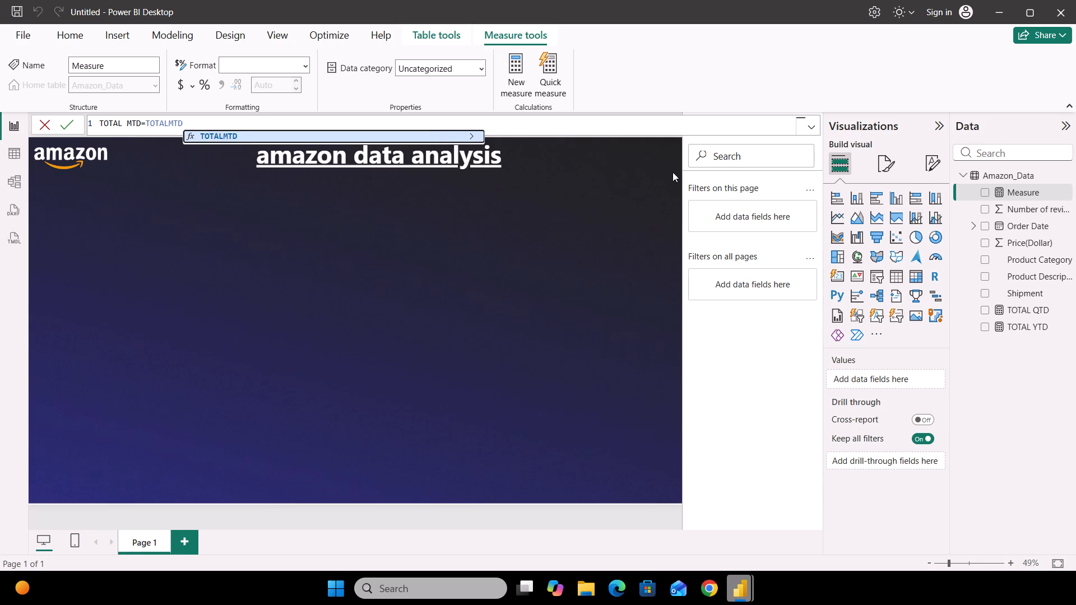
{"action": "left_click", "coordinate": [344, 136]}
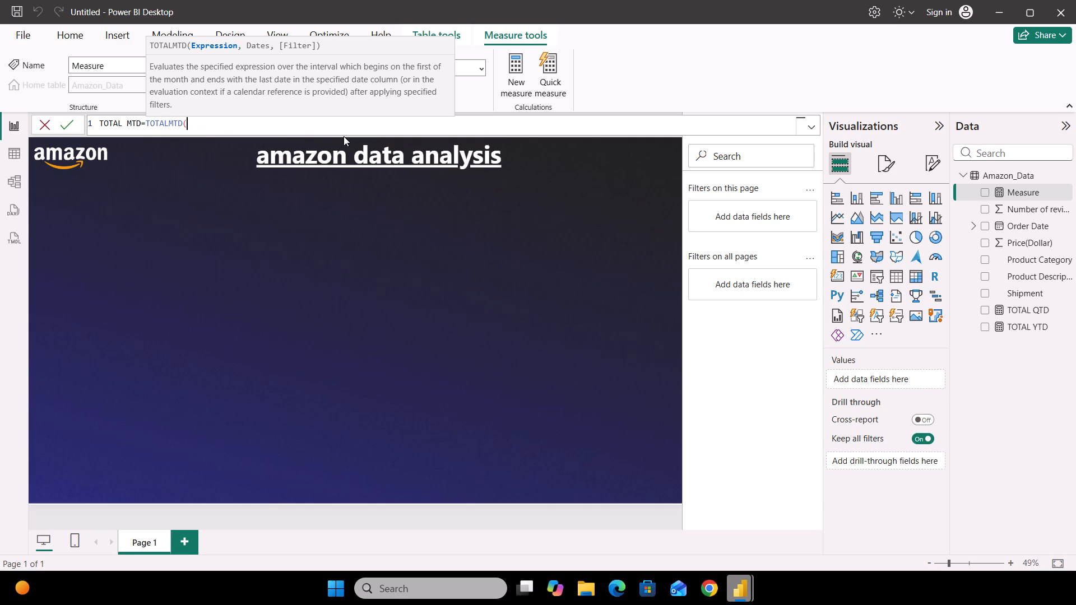
Enter COUNT(Amazon_Data[Order Date].[Date]) as the expression of TOTALMTD, followed by an argument separator.
{"action": "type", "text": "COUNT"}
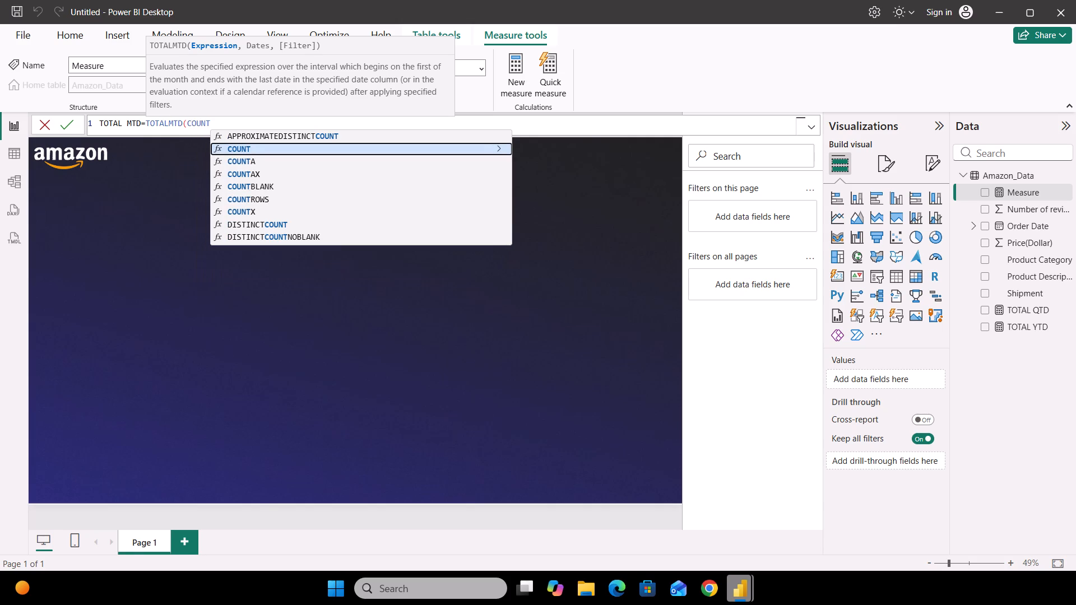
{"action": "left_click", "coordinate": [252, 150]}
{"action": "key", "text": "Down"}
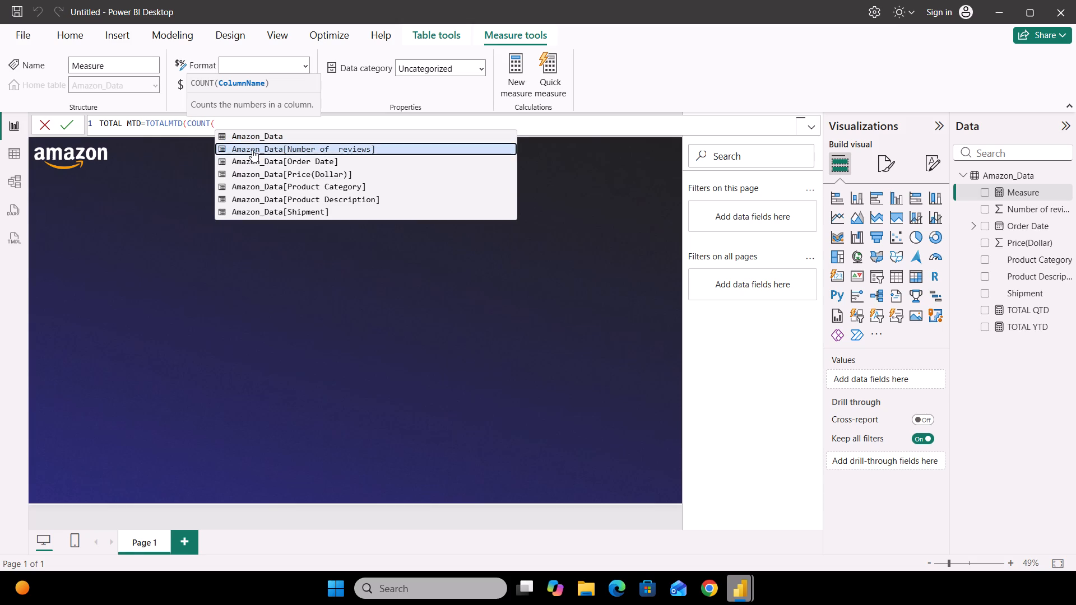
{"action": "key", "text": "Down"}
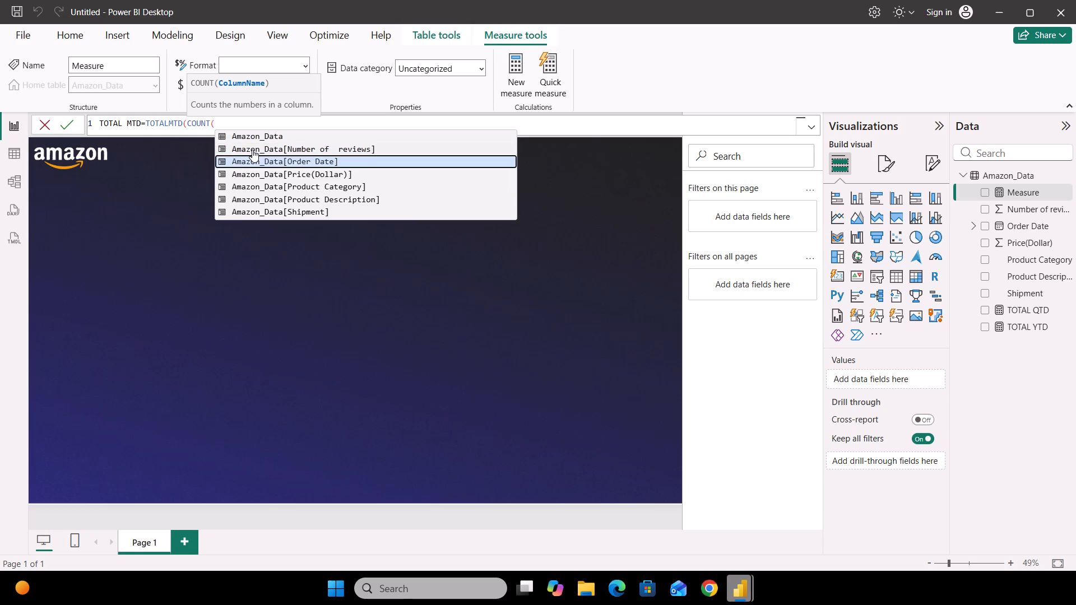
{"action": "key", "text": "Return"}
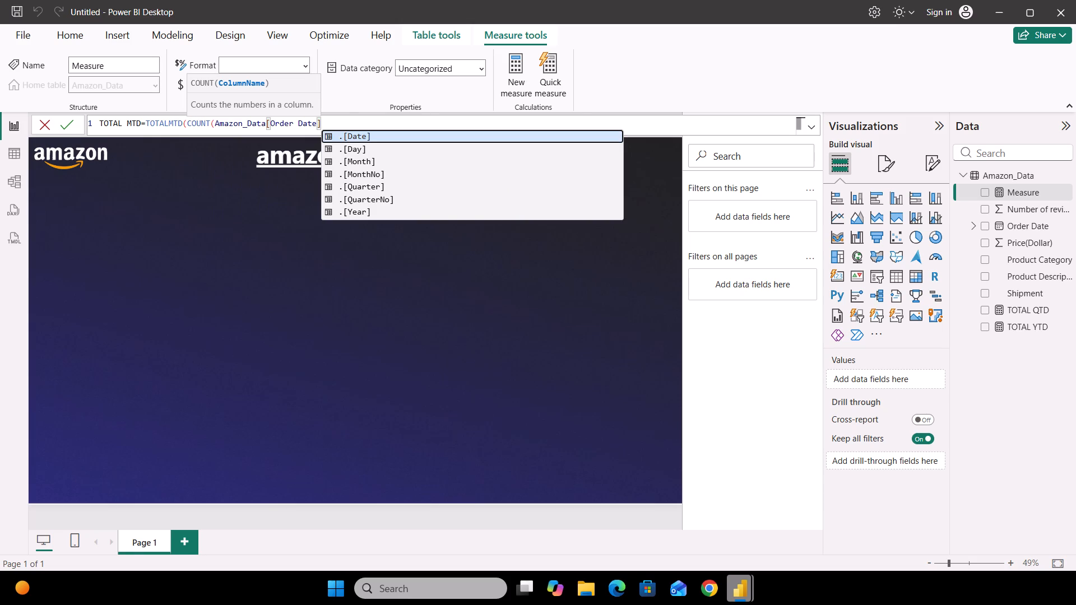
{"action": "key", "text": "Return"}
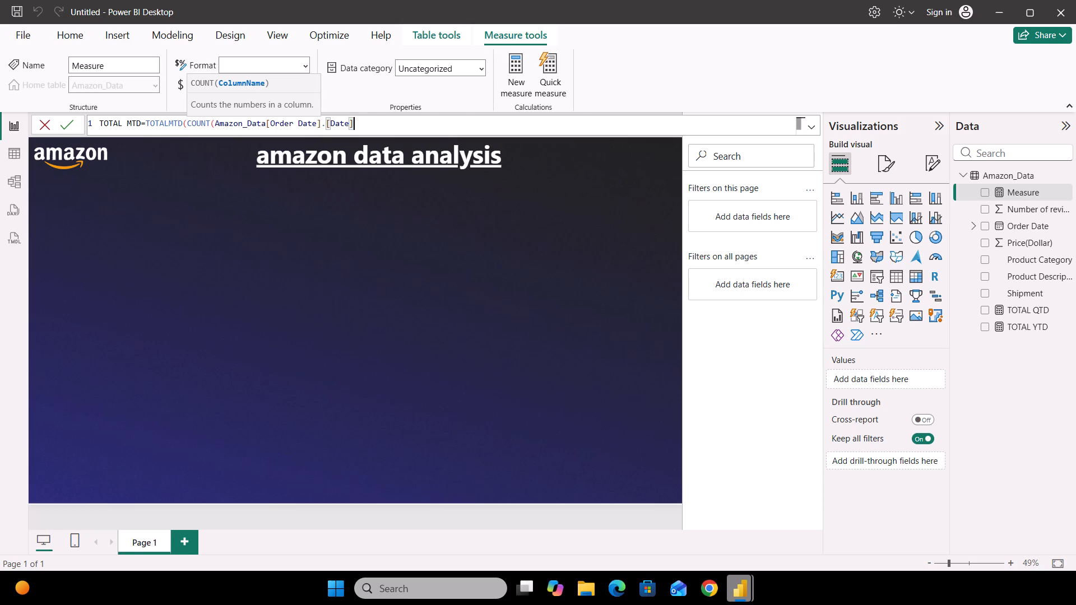
{"action": "key", "text": "shift+parenright"}
{"action": "key", "text": "comma"}
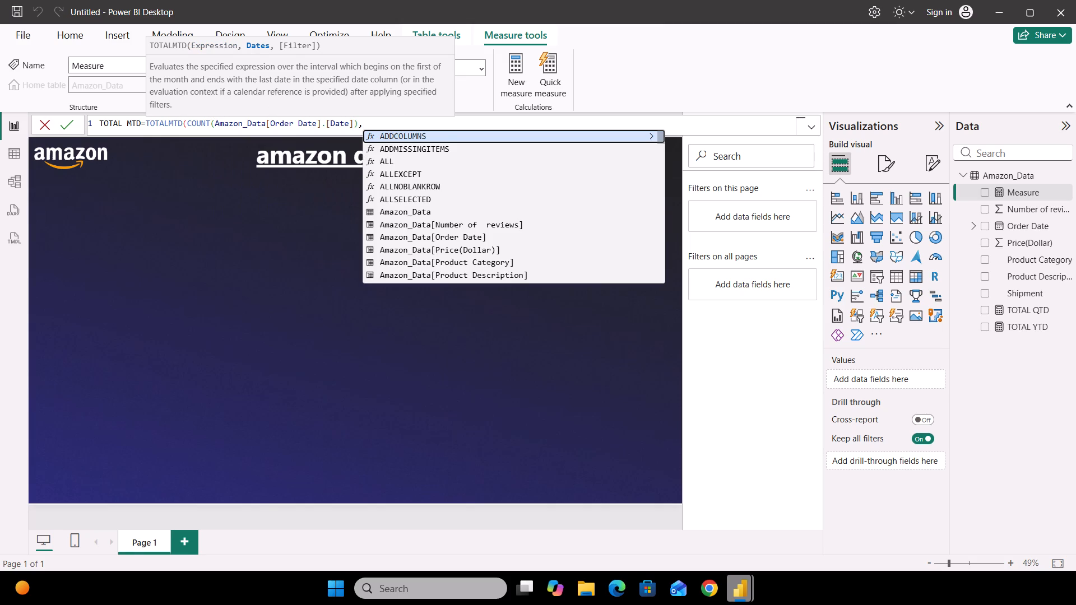
Use Amazon_Data[Order Date].[Month] as the dates argument of TOTALMTD, close the parenthesis and commit the TOTAL MTD measure.
{"action": "key", "text": "Down"}
{"action": "key", "text": "Down"}
{"action": "key", "text": "Down"}
{"action": "key", "text": "Down"}
{"action": "key", "text": "Down"}
{"action": "key", "text": "Down"}
{"action": "key", "text": "Down"}
{"action": "key", "text": "Down"}
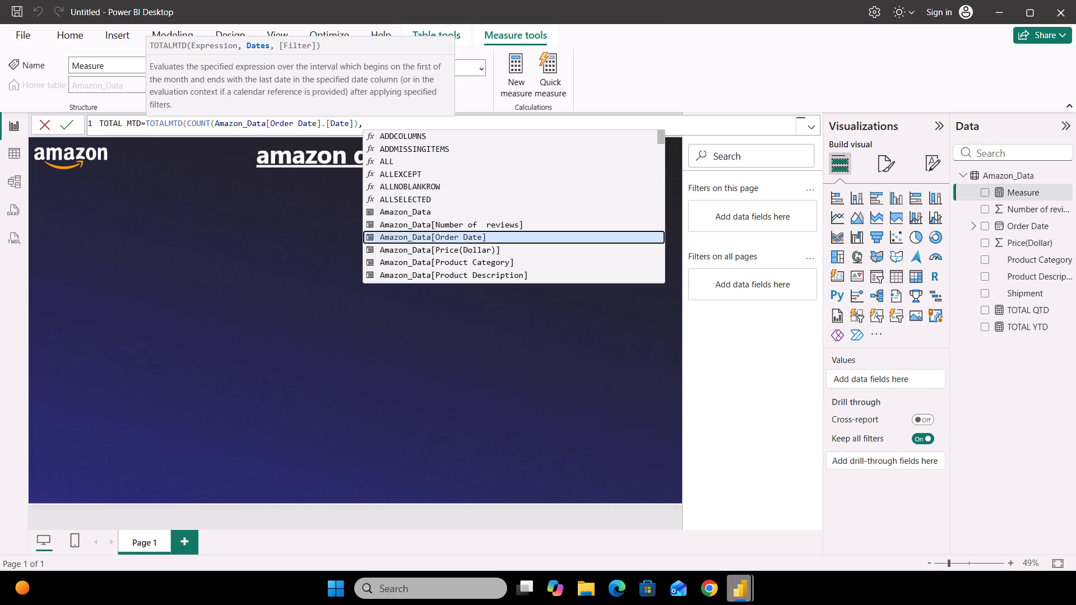
{"action": "key", "text": "Return"}
{"action": "key", "text": "Down"}
{"action": "key", "text": "Down"}
{"action": "key", "text": "Down"}
{"action": "key", "text": "Down"}
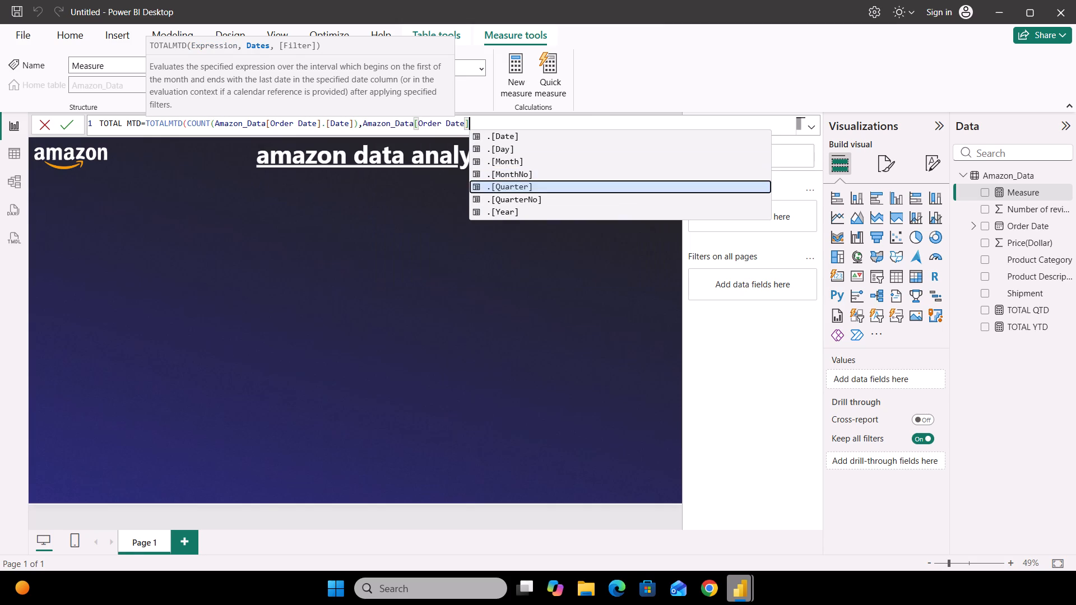
{"action": "key", "text": "Up"}
{"action": "key", "text": "Up"}
{"action": "key", "text": "Return"}
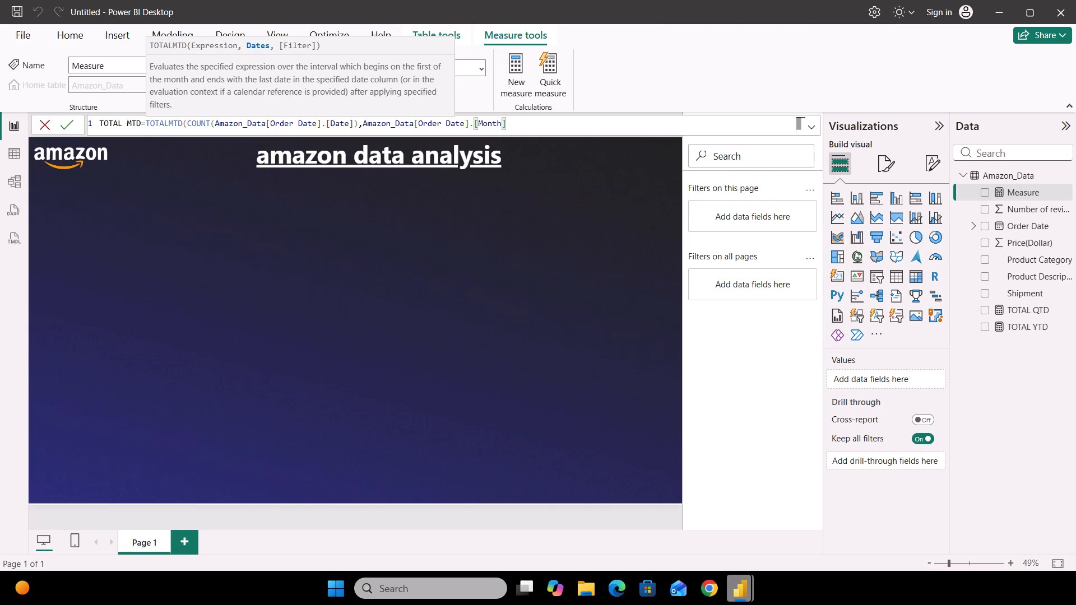
{"action": "key", "text": "shift+parenright"}
{"action": "key", "text": "Return"}
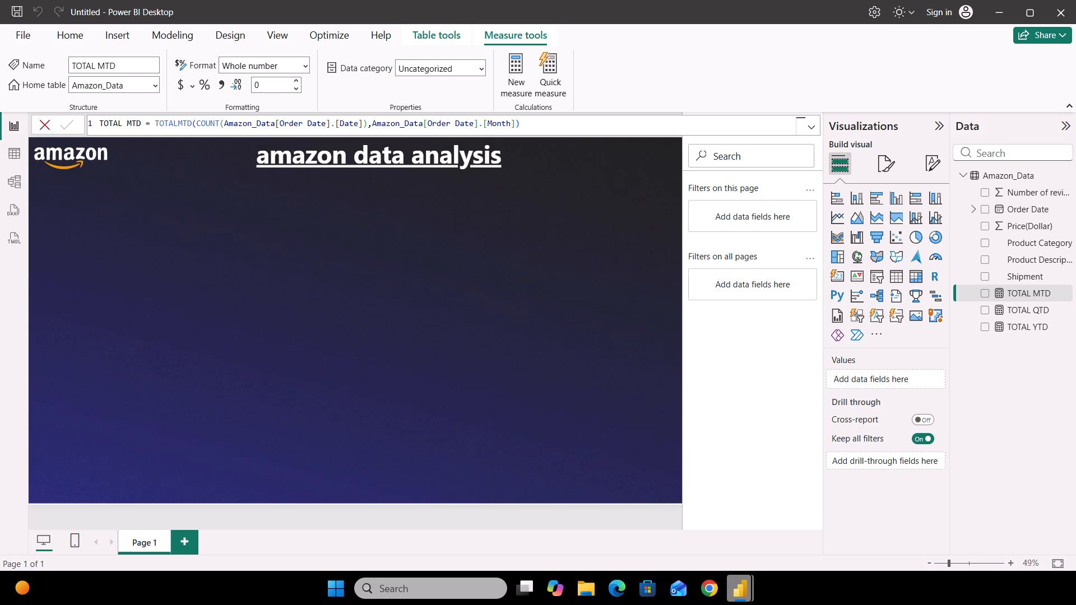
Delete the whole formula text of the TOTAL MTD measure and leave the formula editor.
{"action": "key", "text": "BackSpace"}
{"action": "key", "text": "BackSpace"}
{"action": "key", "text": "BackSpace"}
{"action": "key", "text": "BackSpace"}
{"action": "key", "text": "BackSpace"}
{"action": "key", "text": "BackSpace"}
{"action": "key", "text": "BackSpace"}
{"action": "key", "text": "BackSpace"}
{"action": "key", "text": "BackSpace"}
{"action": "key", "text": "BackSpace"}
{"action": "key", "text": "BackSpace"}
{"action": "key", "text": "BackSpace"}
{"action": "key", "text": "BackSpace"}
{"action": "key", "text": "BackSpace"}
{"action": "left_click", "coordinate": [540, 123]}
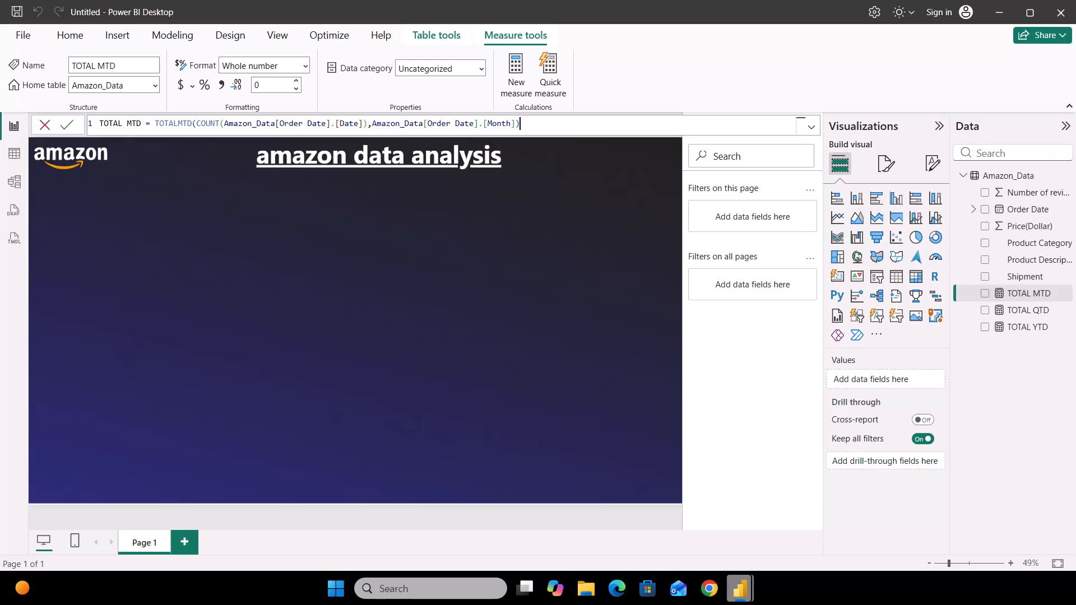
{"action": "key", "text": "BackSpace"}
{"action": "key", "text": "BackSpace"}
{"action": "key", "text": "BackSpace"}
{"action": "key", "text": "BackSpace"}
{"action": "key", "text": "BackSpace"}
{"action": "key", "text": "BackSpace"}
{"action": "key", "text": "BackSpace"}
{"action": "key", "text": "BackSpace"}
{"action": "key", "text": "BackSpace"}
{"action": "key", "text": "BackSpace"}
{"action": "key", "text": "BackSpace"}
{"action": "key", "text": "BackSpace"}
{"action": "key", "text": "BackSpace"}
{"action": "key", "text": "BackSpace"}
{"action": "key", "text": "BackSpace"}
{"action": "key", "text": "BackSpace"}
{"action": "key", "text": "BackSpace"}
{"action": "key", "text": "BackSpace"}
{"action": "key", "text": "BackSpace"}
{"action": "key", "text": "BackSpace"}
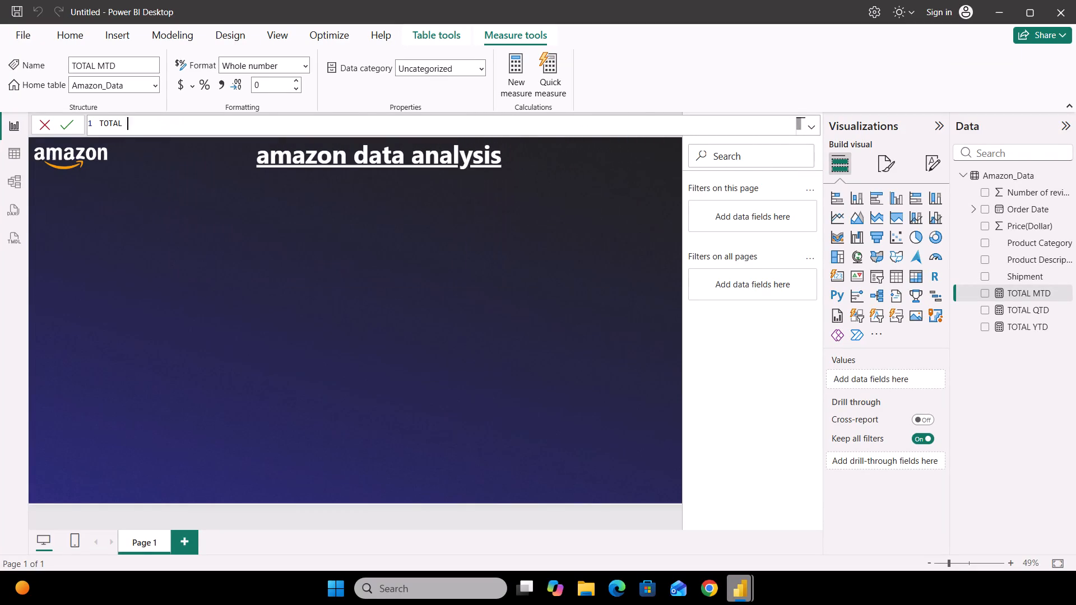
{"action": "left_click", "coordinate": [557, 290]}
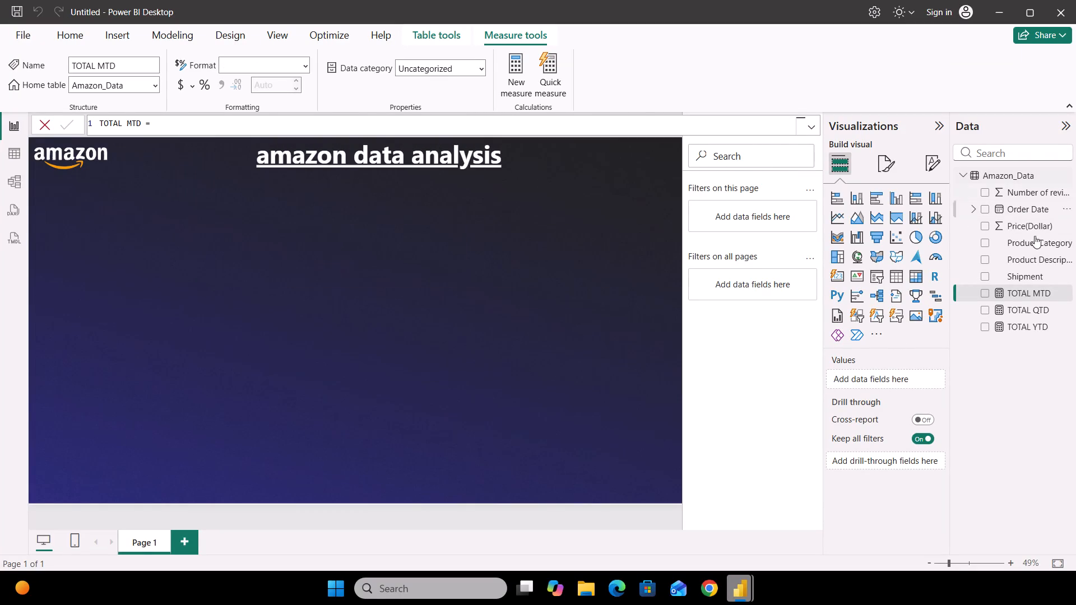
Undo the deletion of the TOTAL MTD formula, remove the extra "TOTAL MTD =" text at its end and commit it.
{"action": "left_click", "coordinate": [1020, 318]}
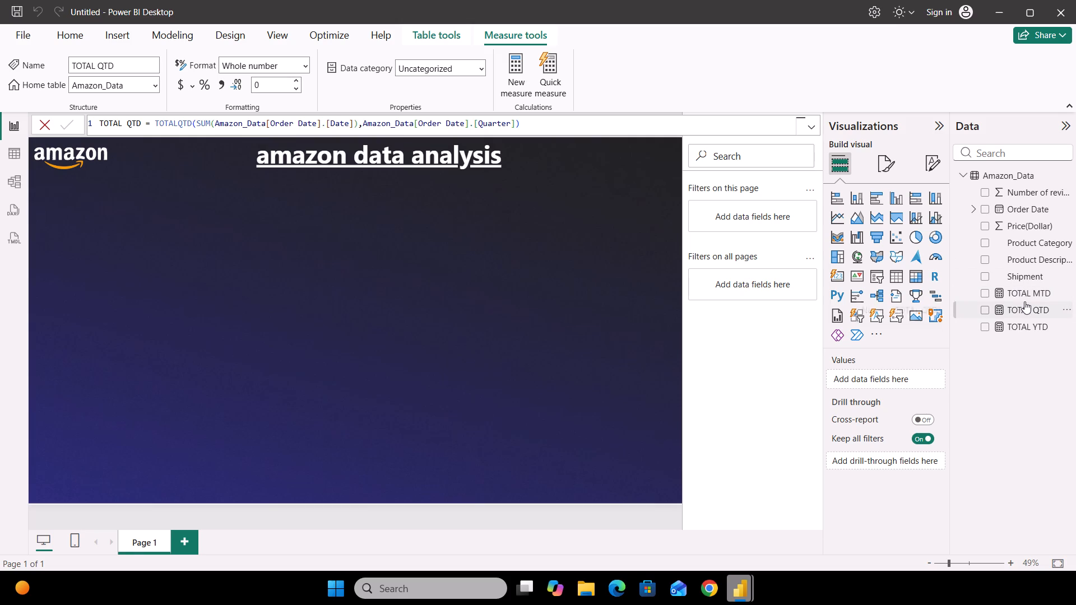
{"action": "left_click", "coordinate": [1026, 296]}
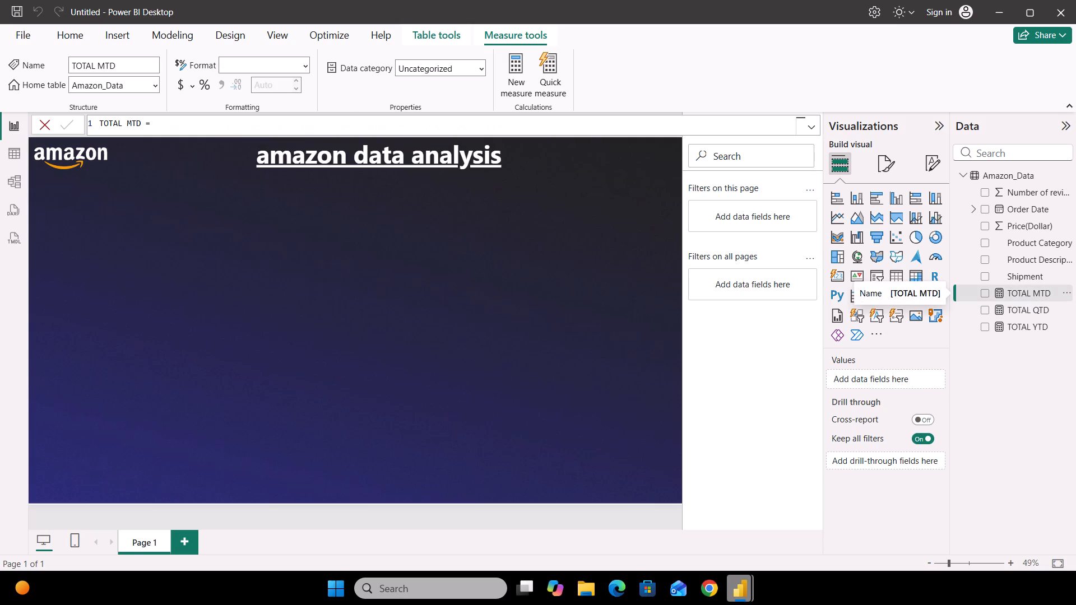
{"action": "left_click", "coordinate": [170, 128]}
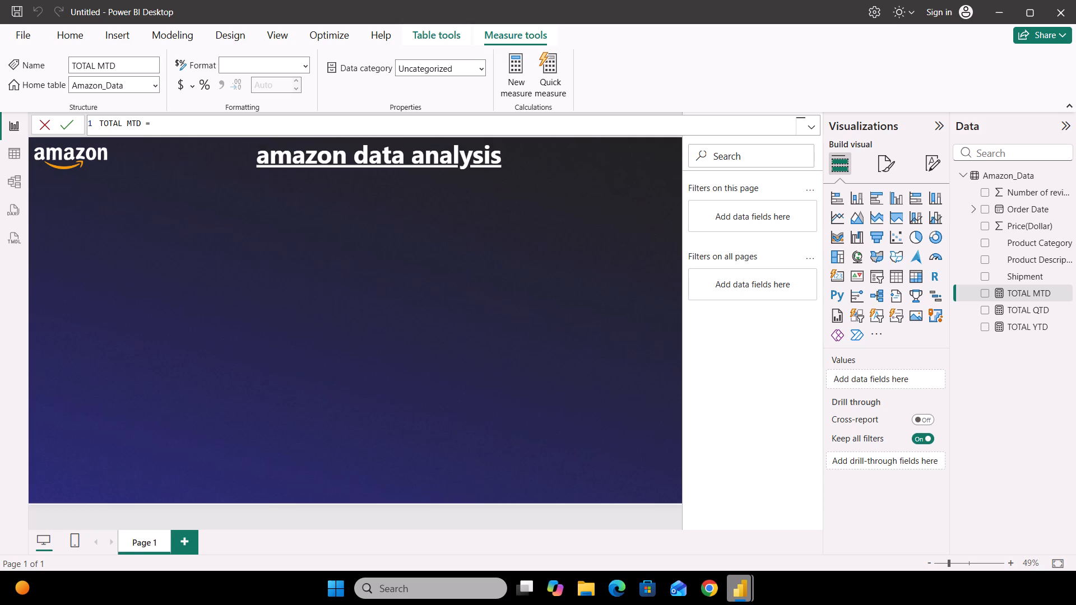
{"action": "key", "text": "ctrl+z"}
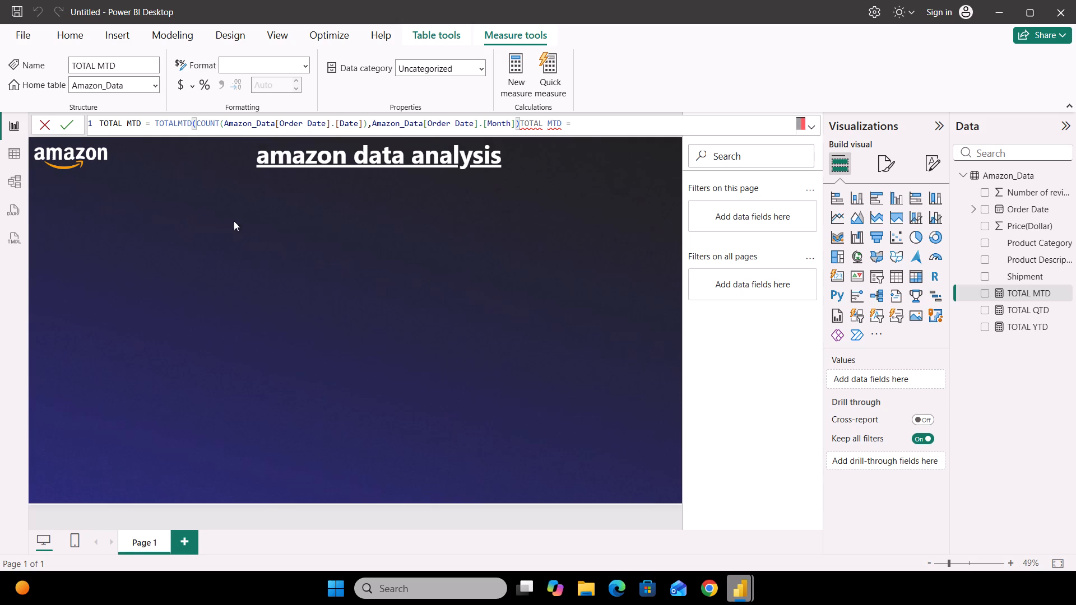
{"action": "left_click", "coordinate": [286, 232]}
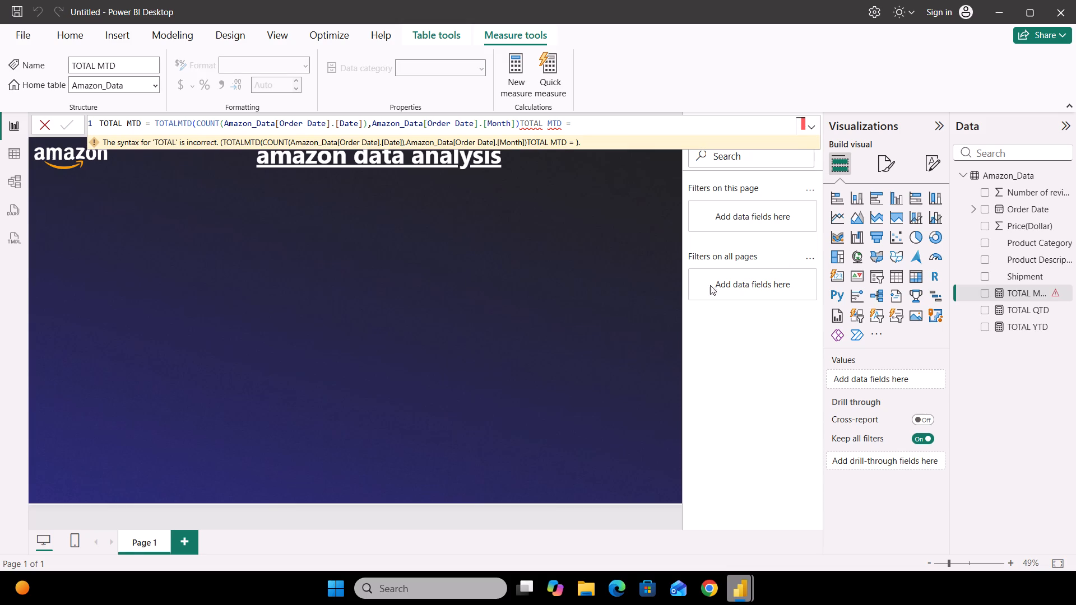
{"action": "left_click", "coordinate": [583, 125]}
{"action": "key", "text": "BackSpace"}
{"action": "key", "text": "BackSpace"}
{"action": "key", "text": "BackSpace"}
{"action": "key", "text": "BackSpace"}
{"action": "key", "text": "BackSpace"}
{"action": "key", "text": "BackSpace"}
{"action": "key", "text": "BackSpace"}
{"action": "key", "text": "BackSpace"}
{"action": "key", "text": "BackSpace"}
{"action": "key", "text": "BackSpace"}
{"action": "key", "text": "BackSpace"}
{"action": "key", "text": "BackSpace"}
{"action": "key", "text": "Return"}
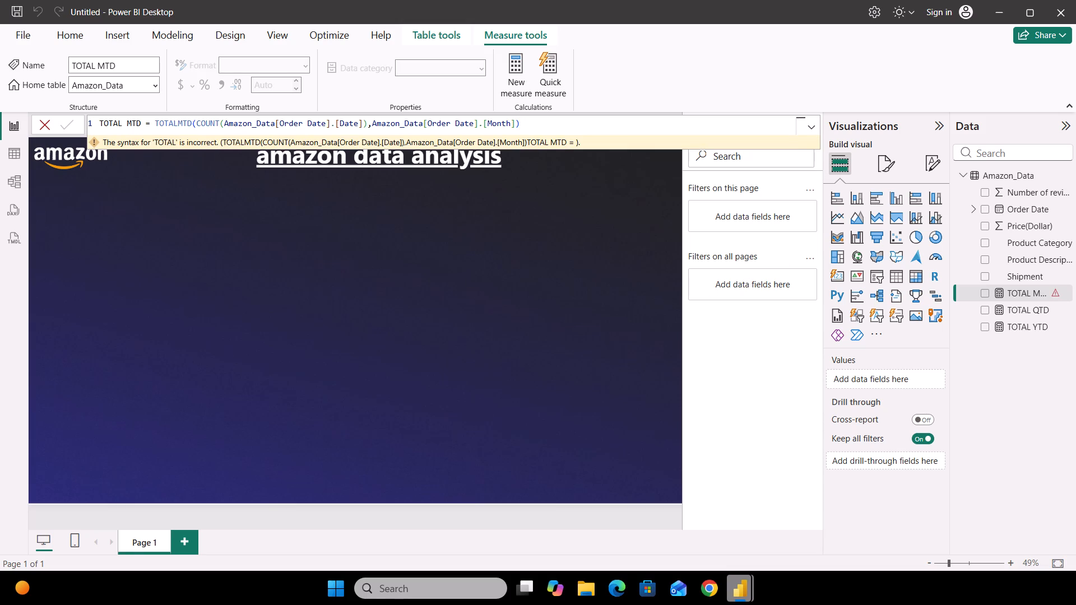
Create another measure in the Amazon_Data table, replacing its default text with AVERAGE REVIEWE.
{"action": "left_click", "coordinate": [1063, 176]}
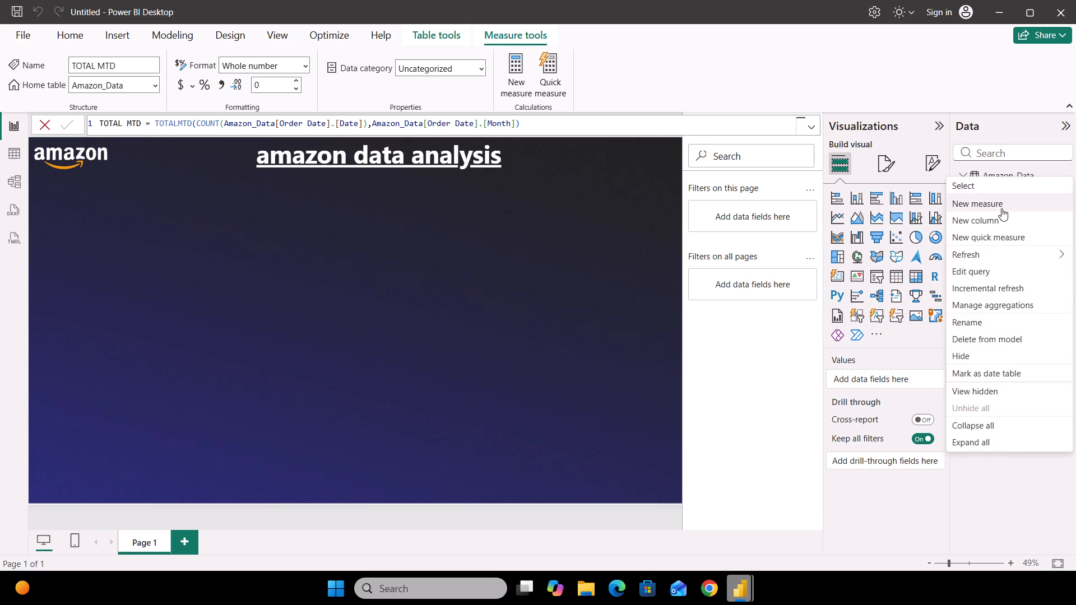
{"action": "left_click", "coordinate": [1001, 208]}
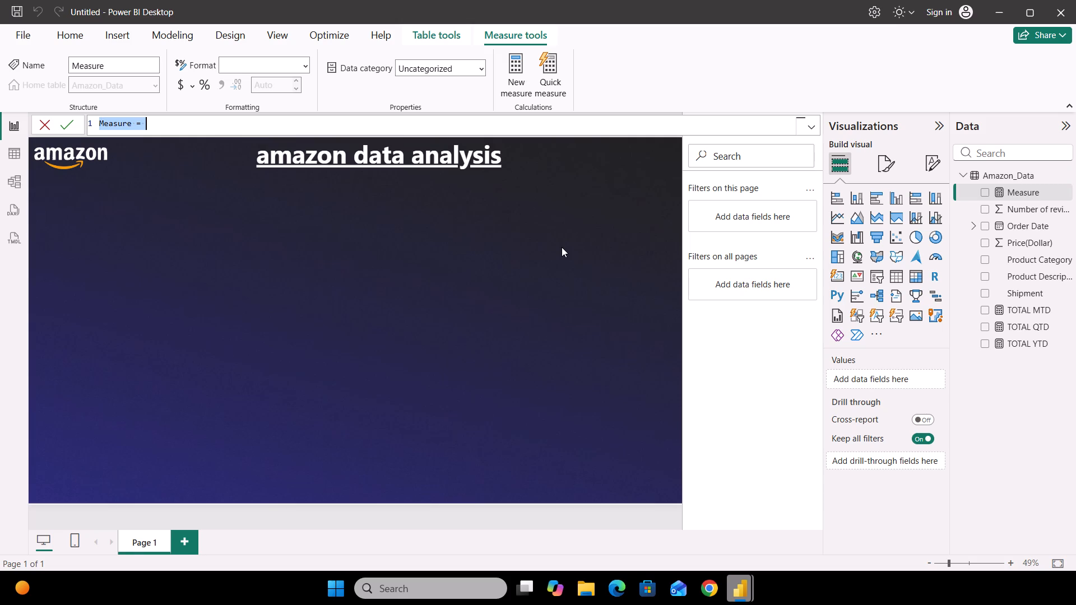
{"action": "key", "text": "BackSpace"}
{"action": "key", "text": "BackSpace"}
{"action": "key", "text": "BackSpace"}
{"action": "type", "text": "AVERAGE"}
{"action": "key", "text": "space"}
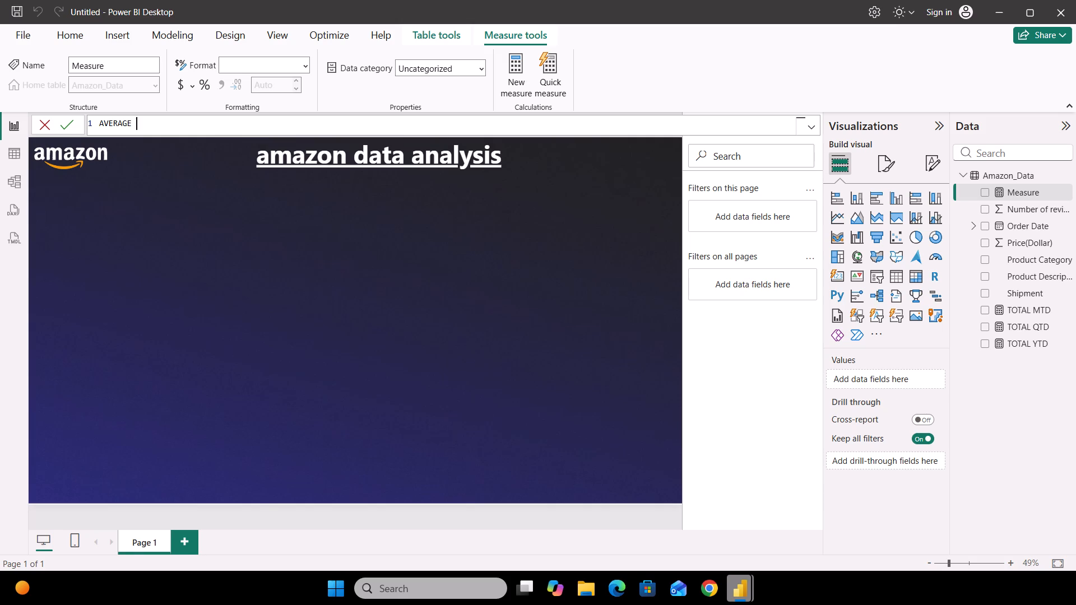
{"action": "key", "text": "r"}
{"action": "type", "text": "EVIEW"}
{"action": "key", "text": "e"}
{"action": "left_click", "coordinate": [1056, 211]}
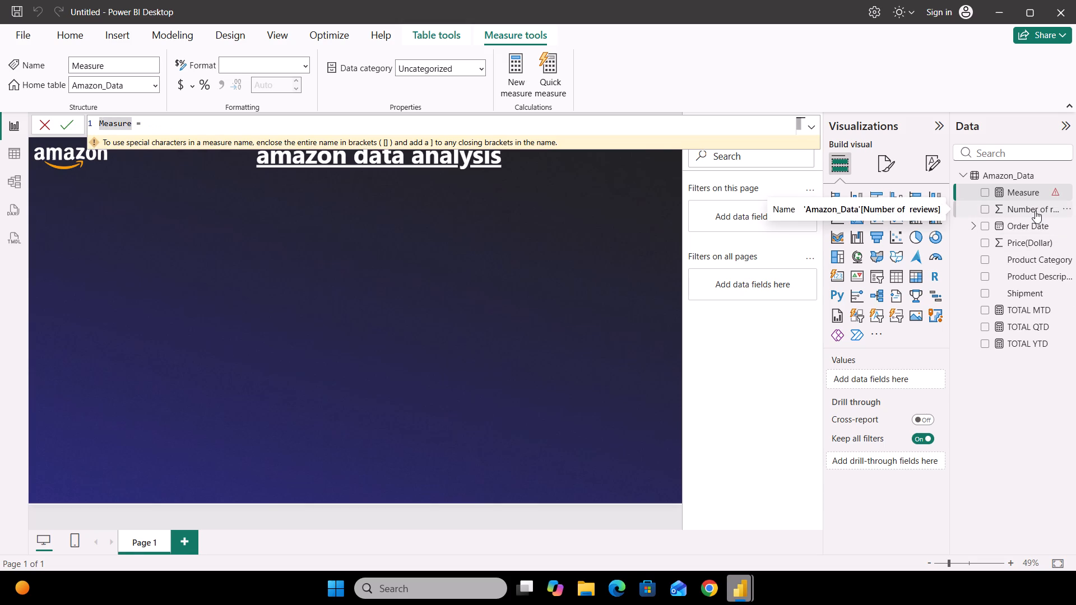
{"action": "left_click", "coordinate": [1037, 188]}
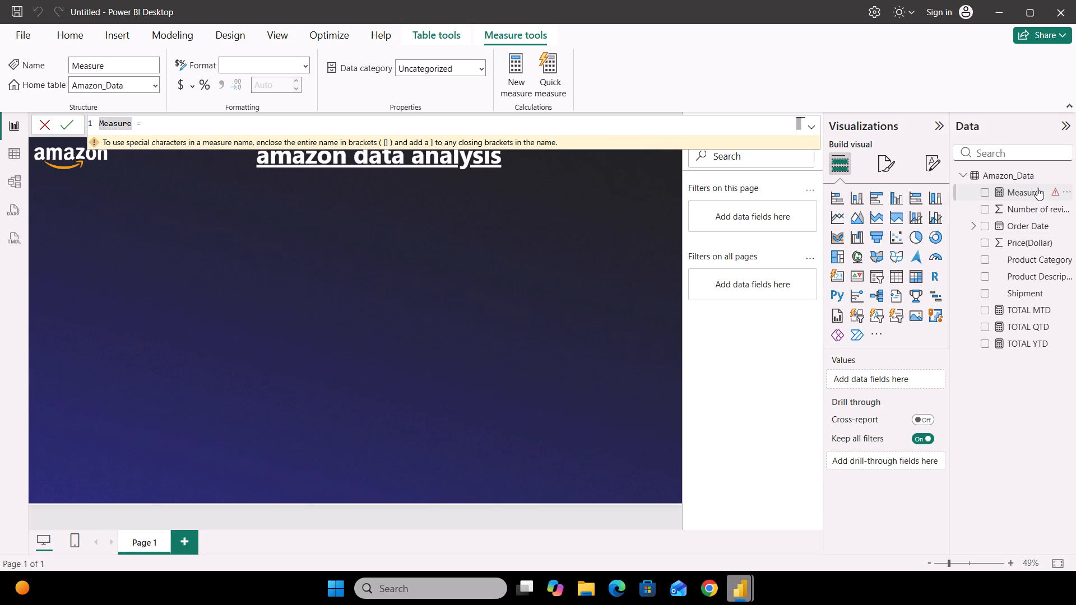
Add the Number of reviews field to the page as a new column chart and remove the field from it again.
{"action": "left_click", "coordinate": [988, 210]}
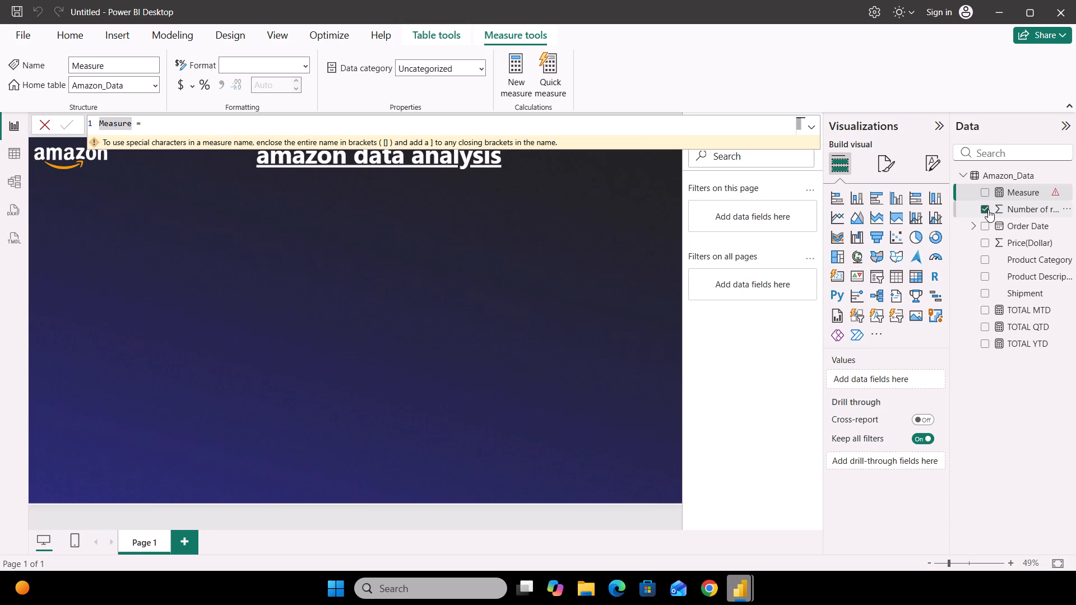
{"action": "left_click", "coordinate": [988, 210]}
{"action": "left_click", "coordinate": [988, 210]}
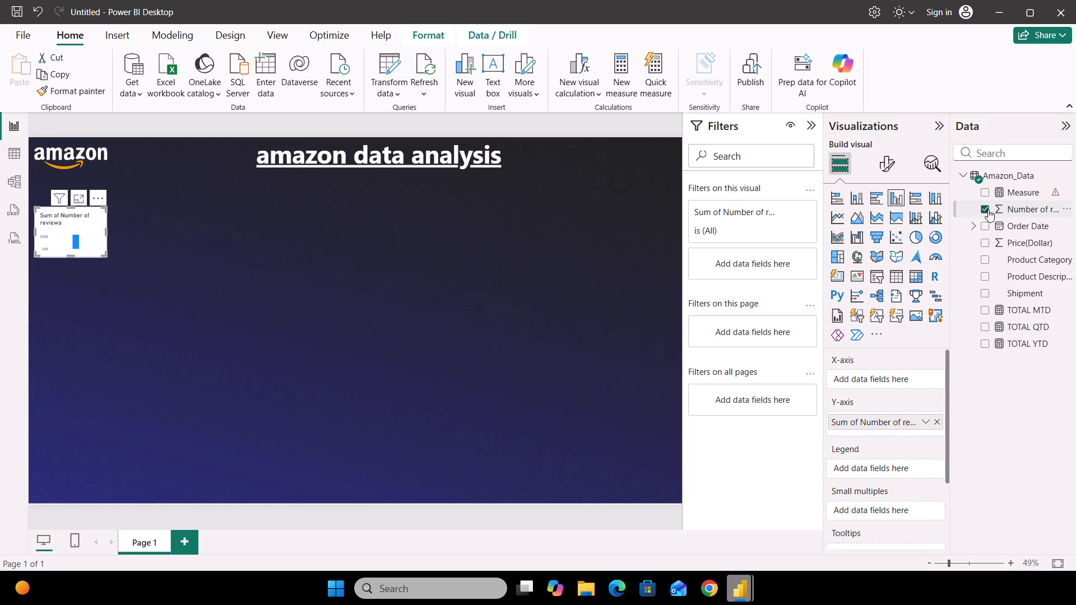
{"action": "left_click", "coordinate": [988, 210]}
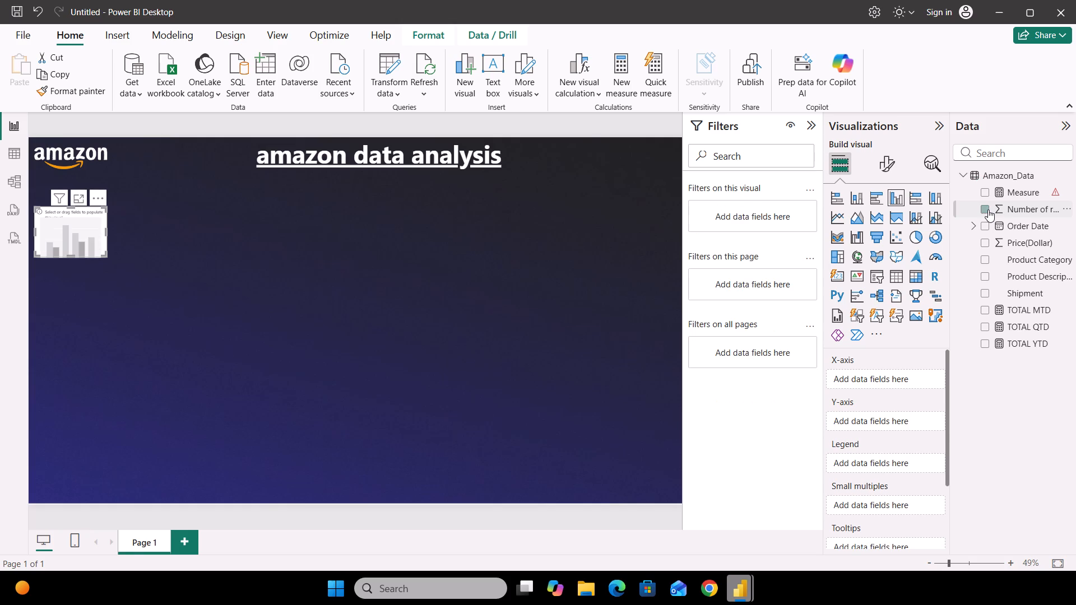
Open the unfinished Measure in Amazon_Data for editing and replace its name in the formula with AVERAGE REVEIWS.
{"action": "left_click", "coordinate": [1029, 184]}
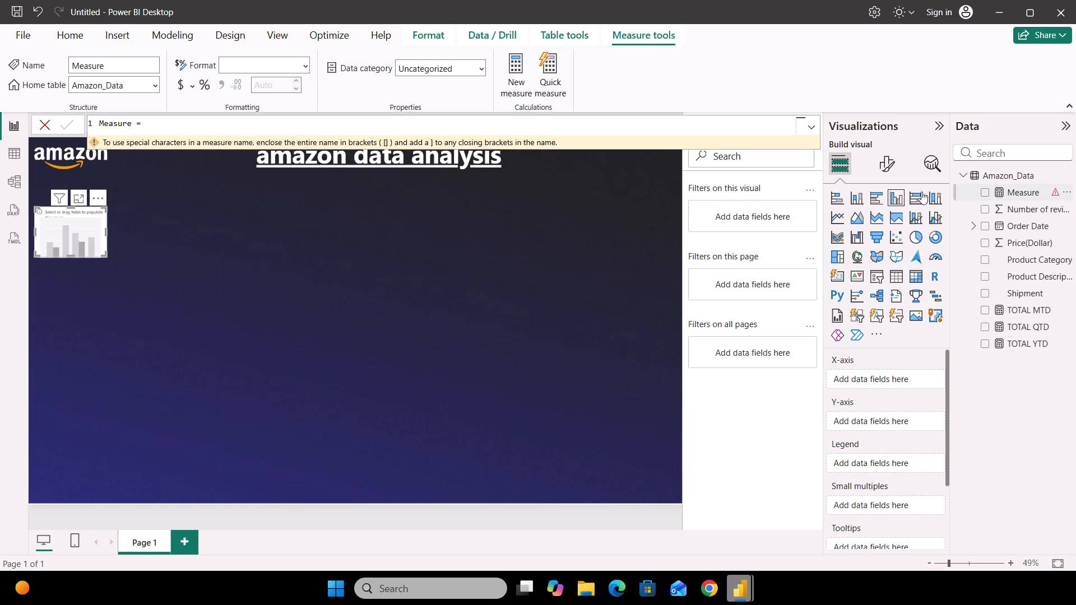
{"action": "left_click", "coordinate": [132, 128]}
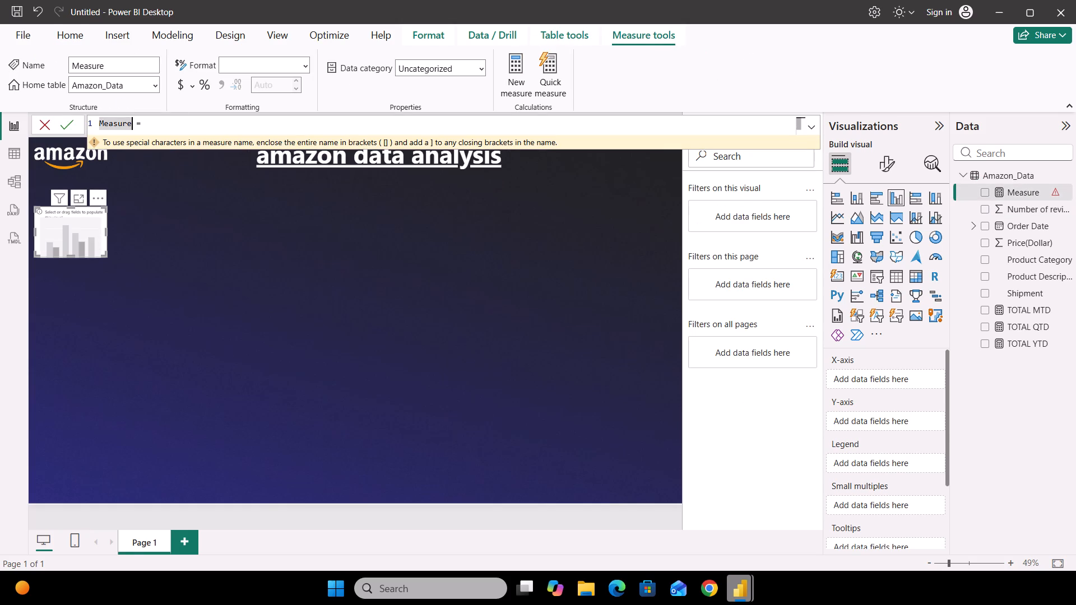
{"action": "key", "text": "BackSpace"}
{"action": "type", "text": "AVERAGE"}
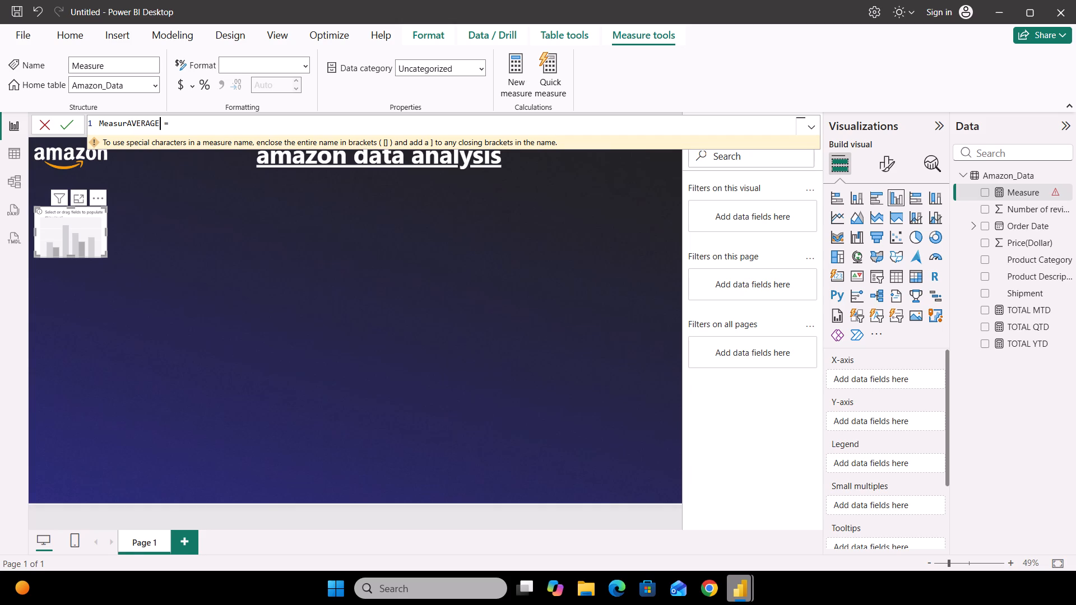
{"action": "key", "text": "BackSpace"}
{"action": "key", "text": "BackSpace"}
{"action": "key", "text": "BackSpace"}
{"action": "key", "text": "BackSpace"}
{"action": "key", "text": "BackSpace"}
{"action": "key", "text": "BackSpace"}
{"action": "key", "text": "BackSpace"}
{"action": "key", "text": "BackSpace"}
{"action": "key", "text": "BackSpace"}
{"action": "key", "text": "BackSpace"}
{"action": "key", "text": "BackSpace"}
{"action": "key", "text": "BackSpace"}
{"action": "key", "text": "BackSpace"}
{"action": "key", "text": "BackSpace"}
{"action": "key", "text": "BackSpace"}
{"action": "key", "text": "BackSpace"}
{"action": "key", "text": "BackSpace"}
{"action": "key", "text": "BackSpace"}
{"action": "key", "text": "BackSpace"}
{"action": "key", "text": "BackSpace"}
{"action": "type", "text": "AVERAGE"}
{"action": "key", "text": "space"}
{"action": "type", "text": "REV"}
{"action": "type", "text": "EIW"}
{"action": "key", "text": "Right"}
{"action": "key", "text": "Right"}
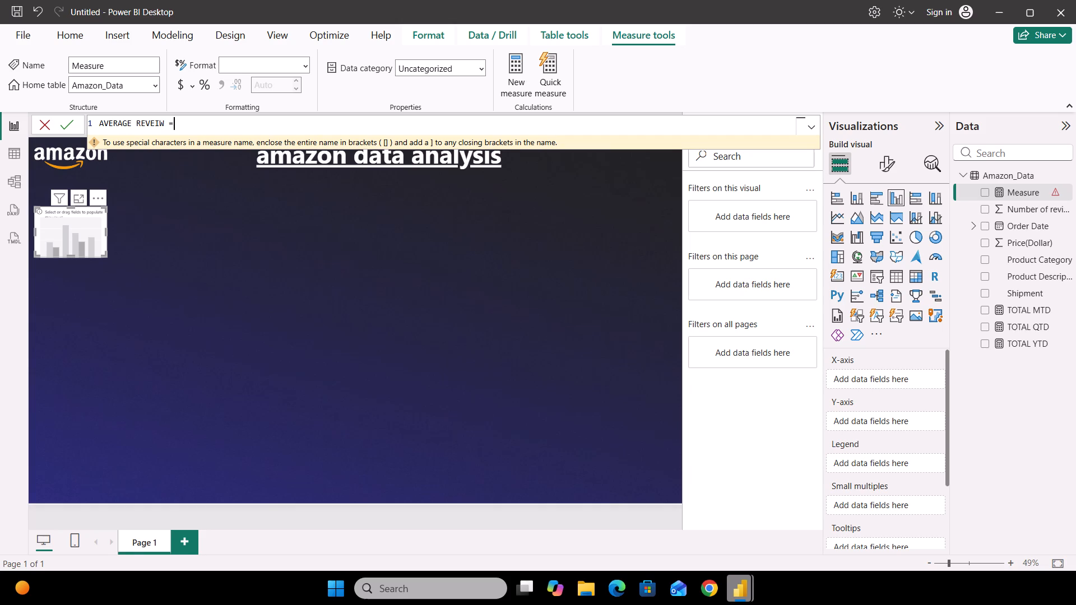
{"action": "key", "text": "Left"}
{"action": "key", "text": "Left"}
{"action": "key", "text": "s"}
{"action": "key", "text": "Right"}
{"action": "key", "text": "Right"}
Define the AVERAGE REVEIWS measure as AVERAGE(Amazon_Data[Number of reviews]) and commit it.
{"action": "type", "text": "AVERAGE"}
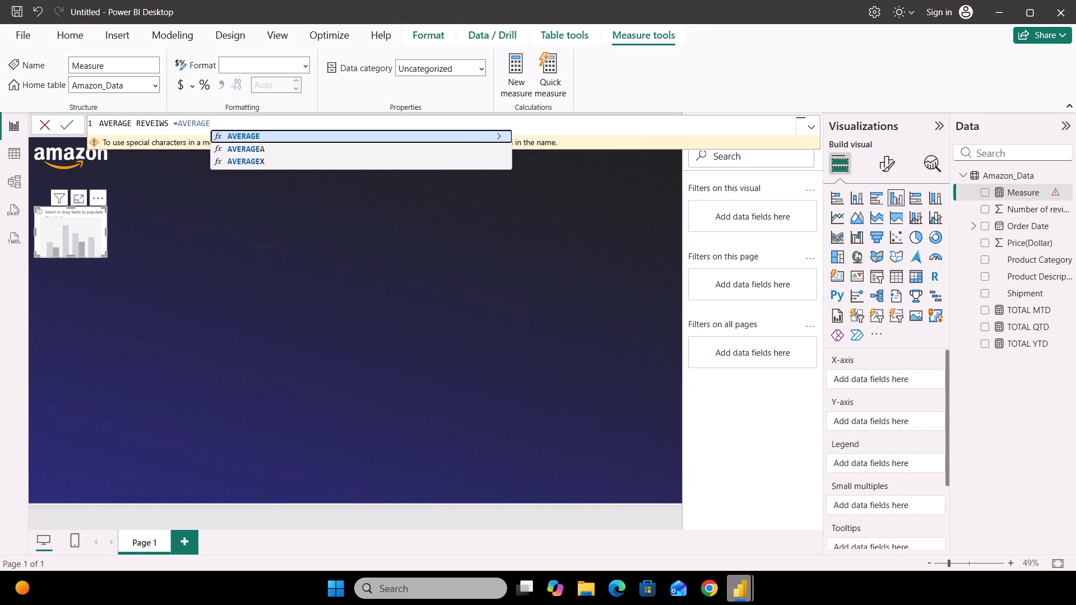
{"action": "left_click", "coordinate": [258, 135]}
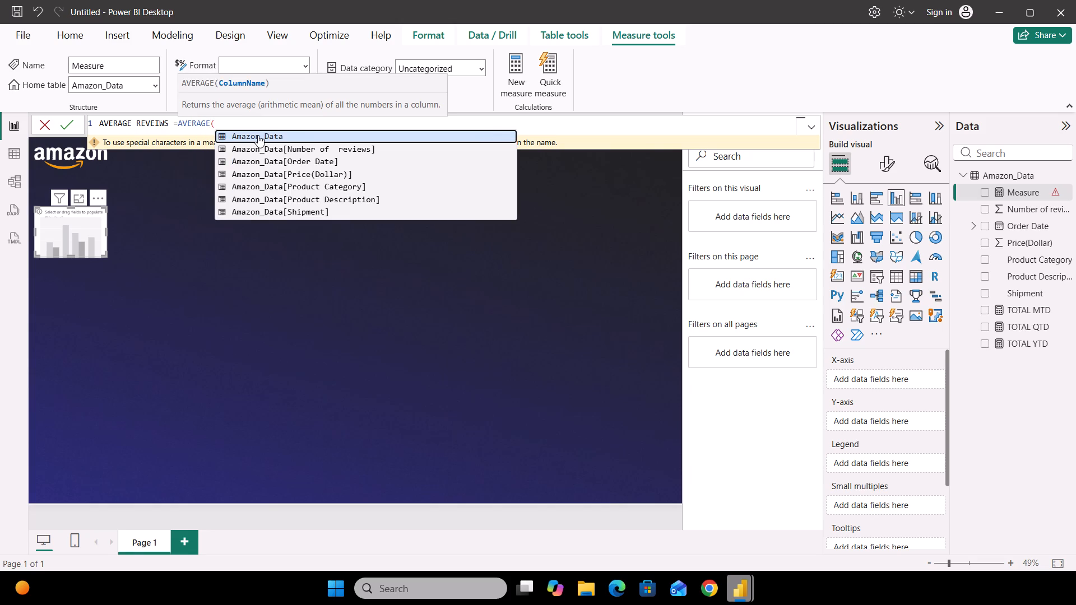
{"action": "key", "text": "Down"}
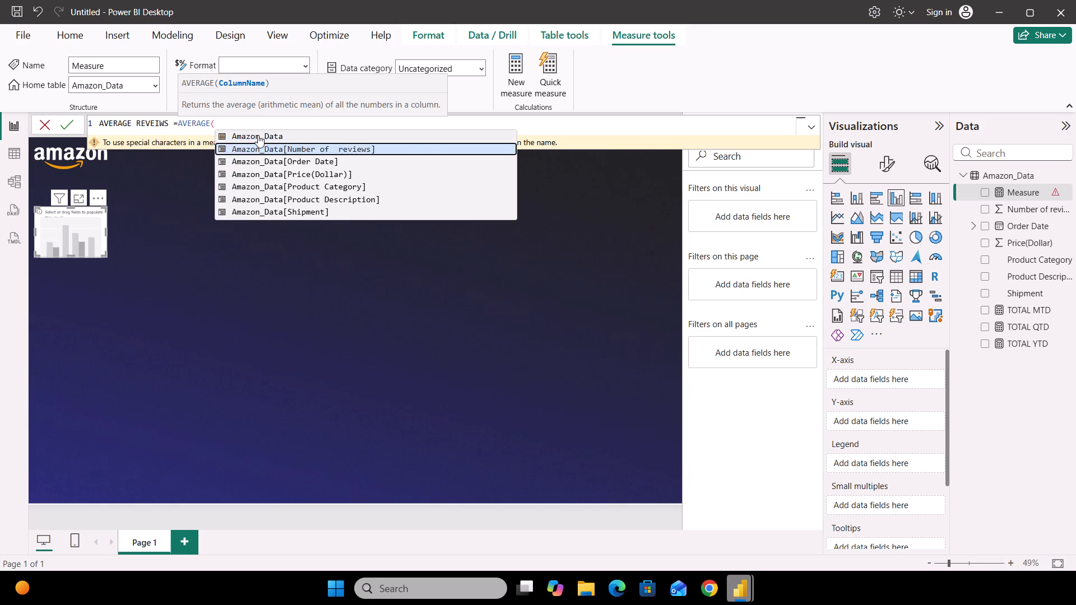
{"action": "key", "text": "Return"}
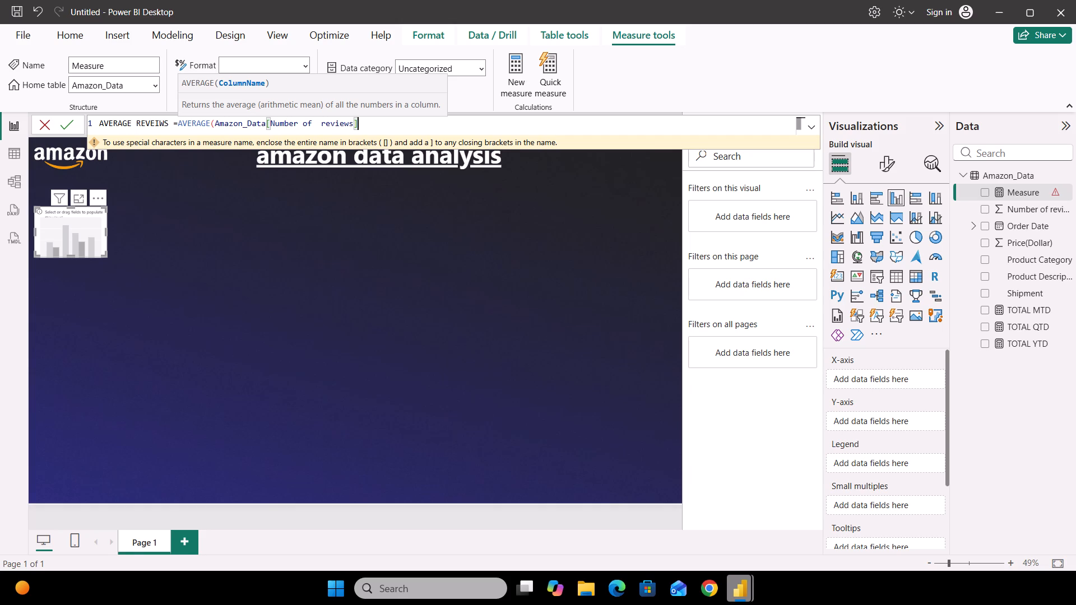
{"action": "key", "text": "shift+parenright"}
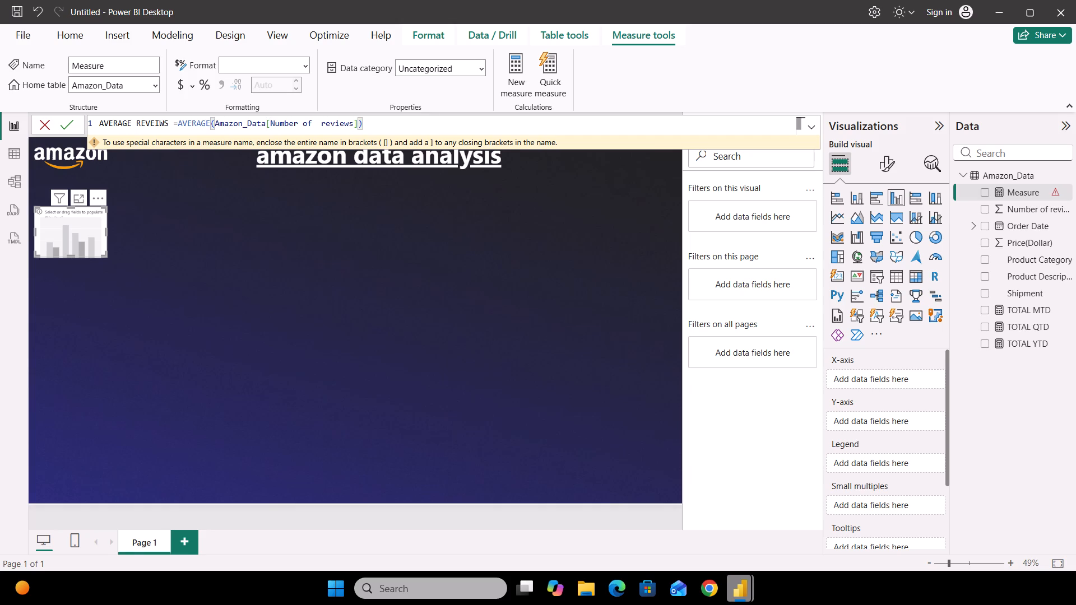
{"action": "key", "text": "Return"}
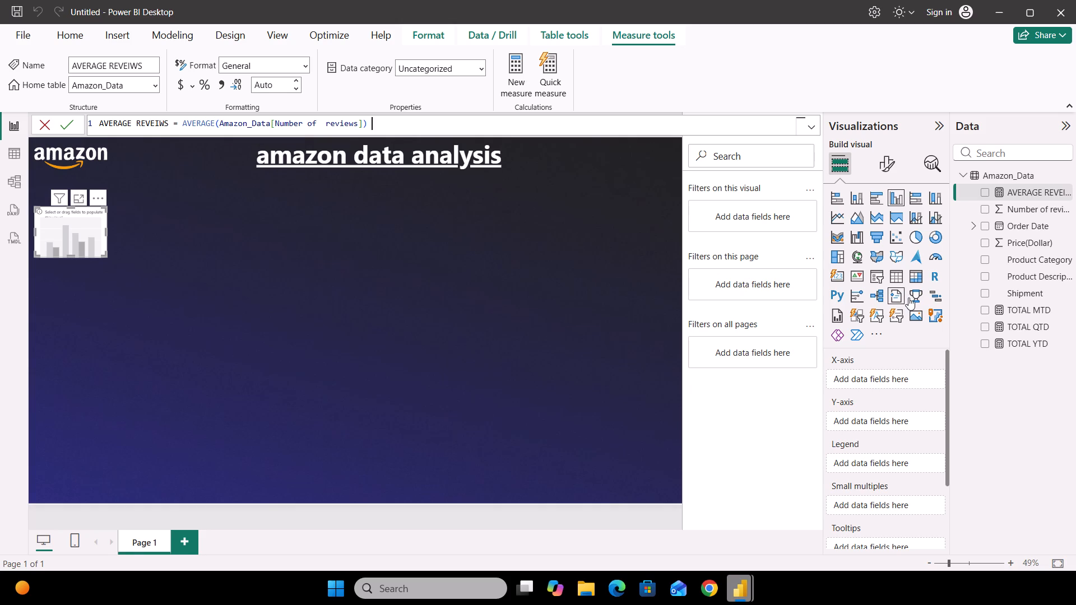
Create a new measure in the Amazon_Data table named AVERAGE PRICE DOLLER and start its formula with the AVERAGE function.
{"action": "left_click", "coordinate": [1028, 267]}
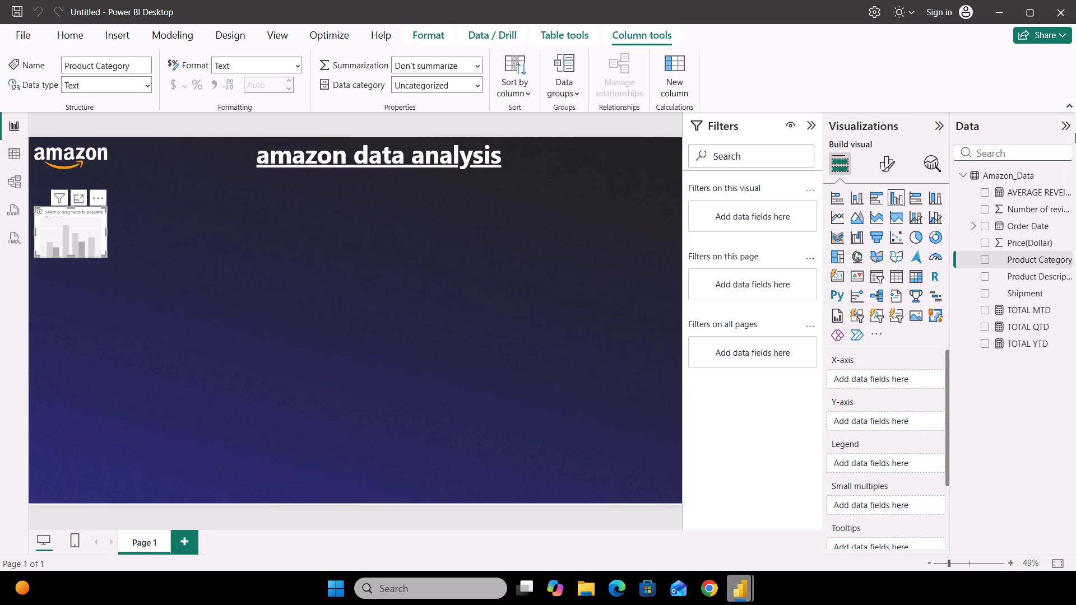
{"action": "left_click", "coordinate": [1063, 175]}
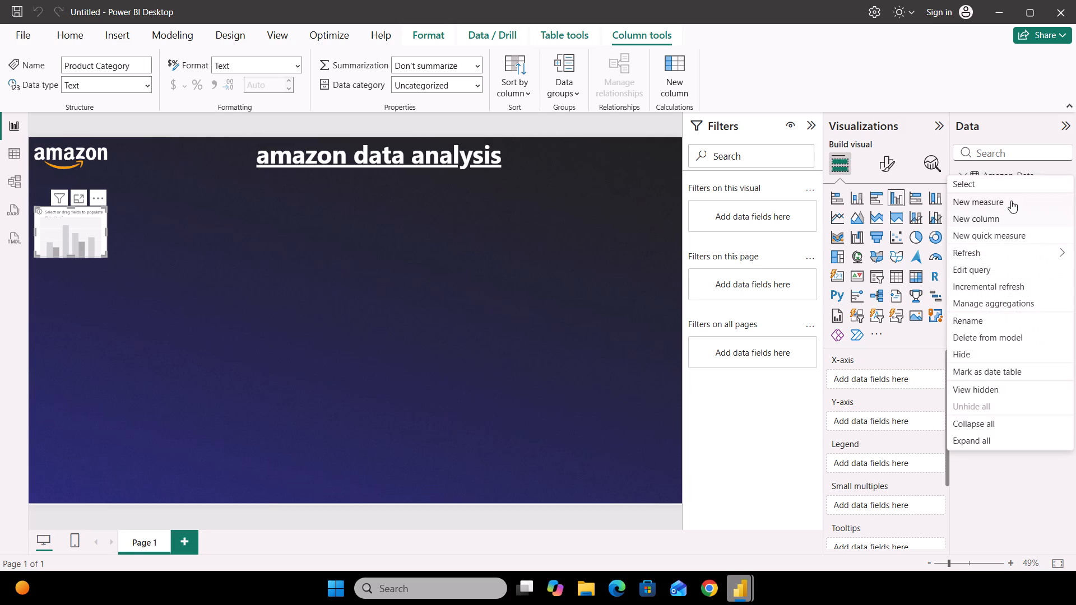
{"action": "left_click", "coordinate": [1011, 201]}
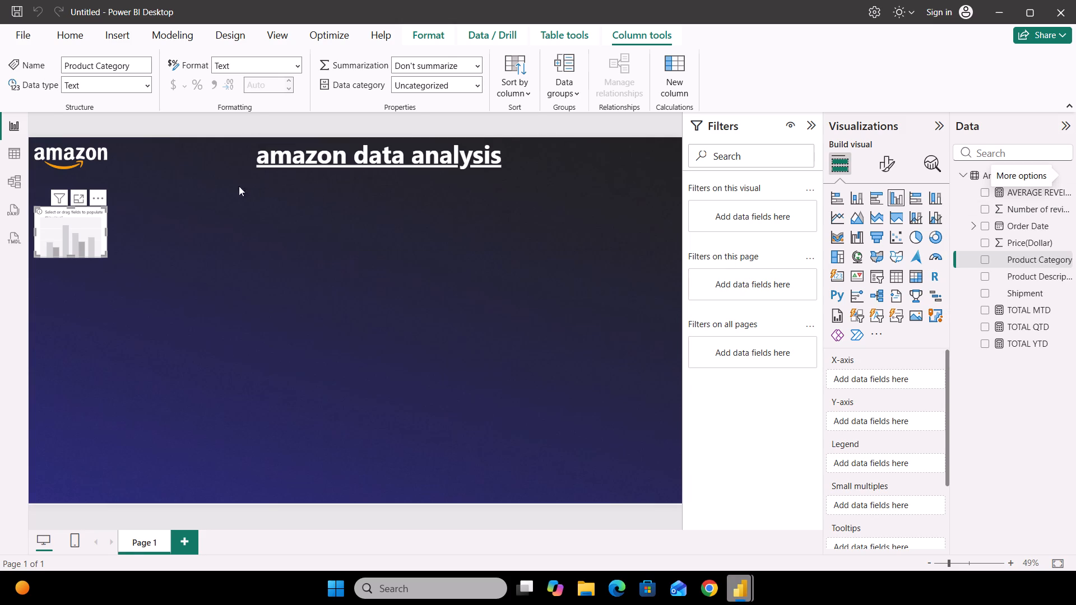
{"action": "key", "text": "BackSpace"}
{"action": "key", "text": "BackSpace"}
{"action": "key", "text": "BackSpace"}
{"action": "key", "text": "BackSpace"}
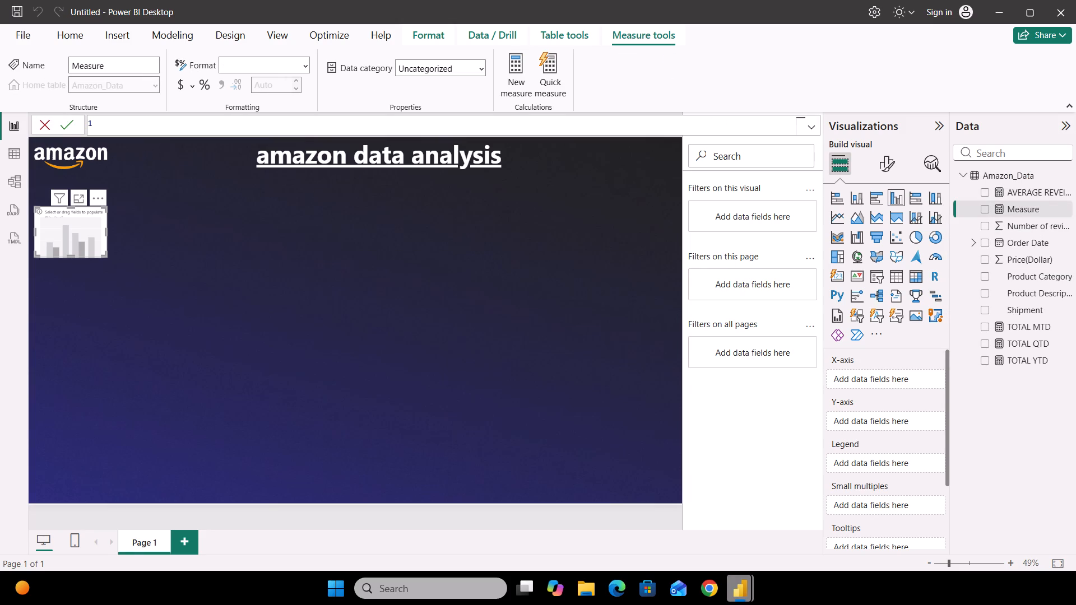
{"action": "type", "text": "AVERAGE PRI"}
{"action": "type", "text": "SE"}
{"action": "key", "text": "space"}
{"action": "key", "text": "BackSpace"}
{"action": "key", "text": "BackSpace"}
{"action": "key", "text": "BackSpace"}
{"action": "type", "text": "CE"}
{"action": "key", "text": "space"}
{"action": "type", "text": "DOLLER"}
{"action": "key", "text": "space"}
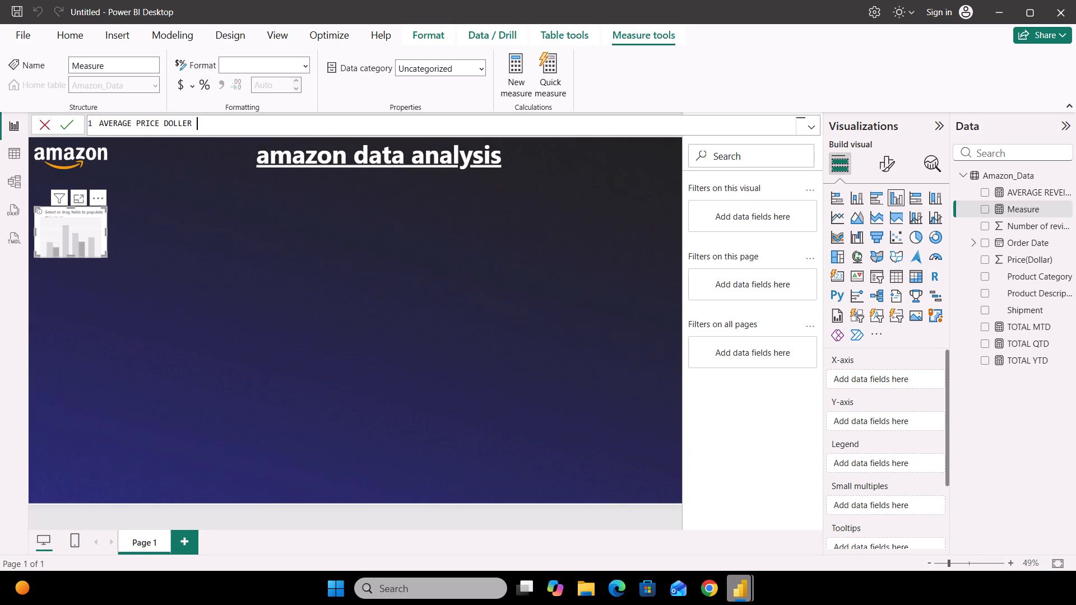
{"action": "key", "text": "equal"}
{"action": "type", "text": "AVER"}
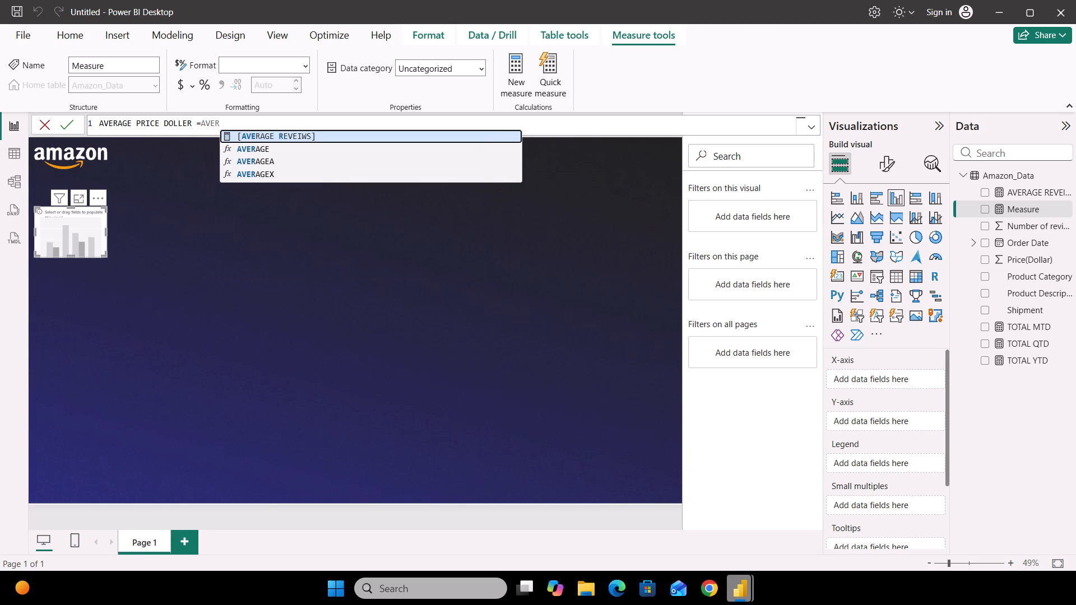
{"action": "left_click", "coordinate": [254, 147]}
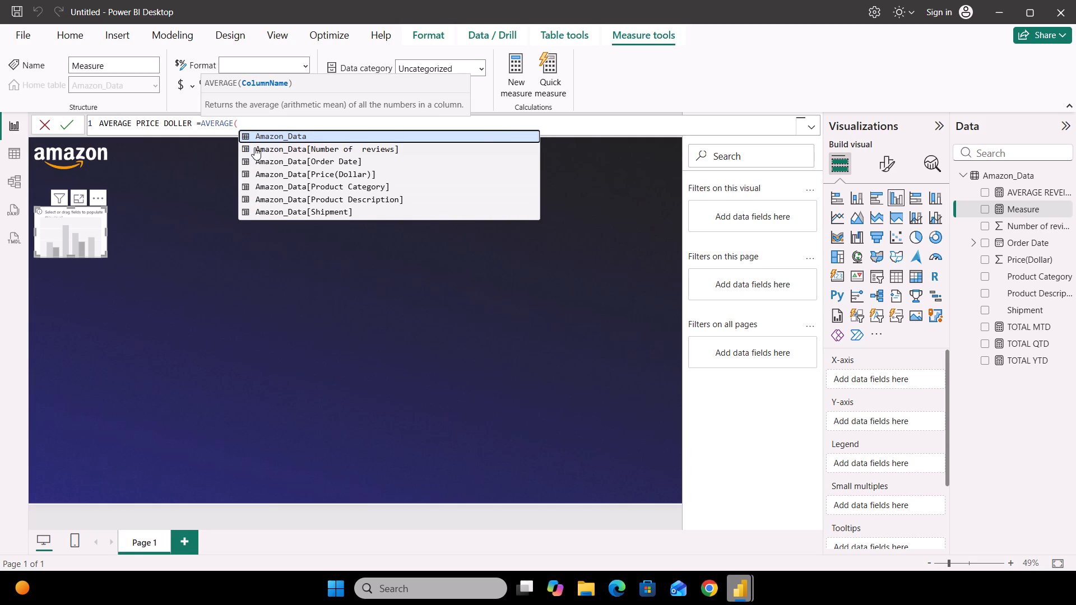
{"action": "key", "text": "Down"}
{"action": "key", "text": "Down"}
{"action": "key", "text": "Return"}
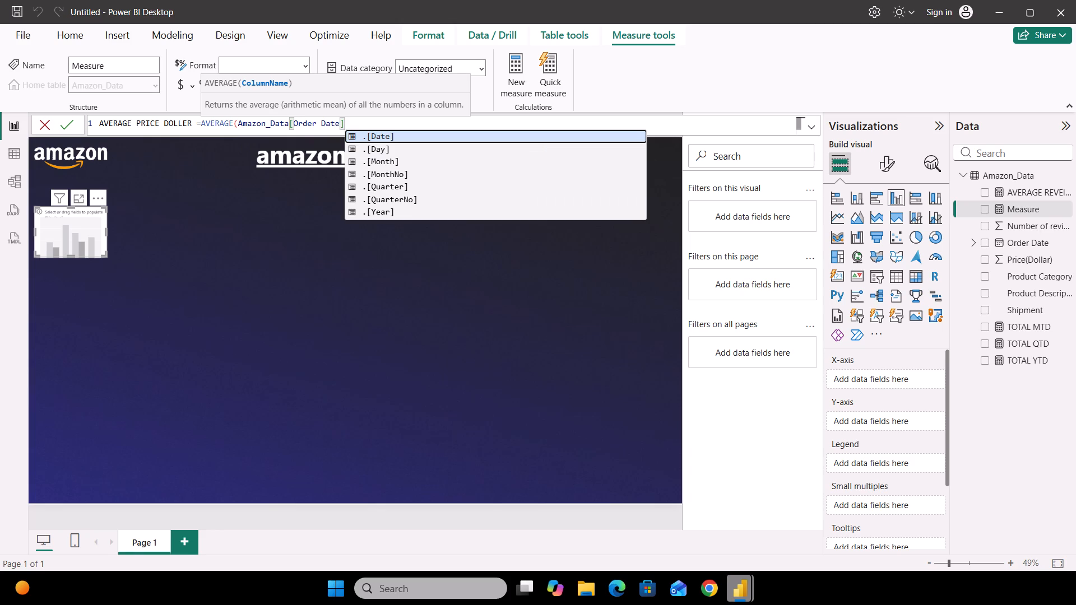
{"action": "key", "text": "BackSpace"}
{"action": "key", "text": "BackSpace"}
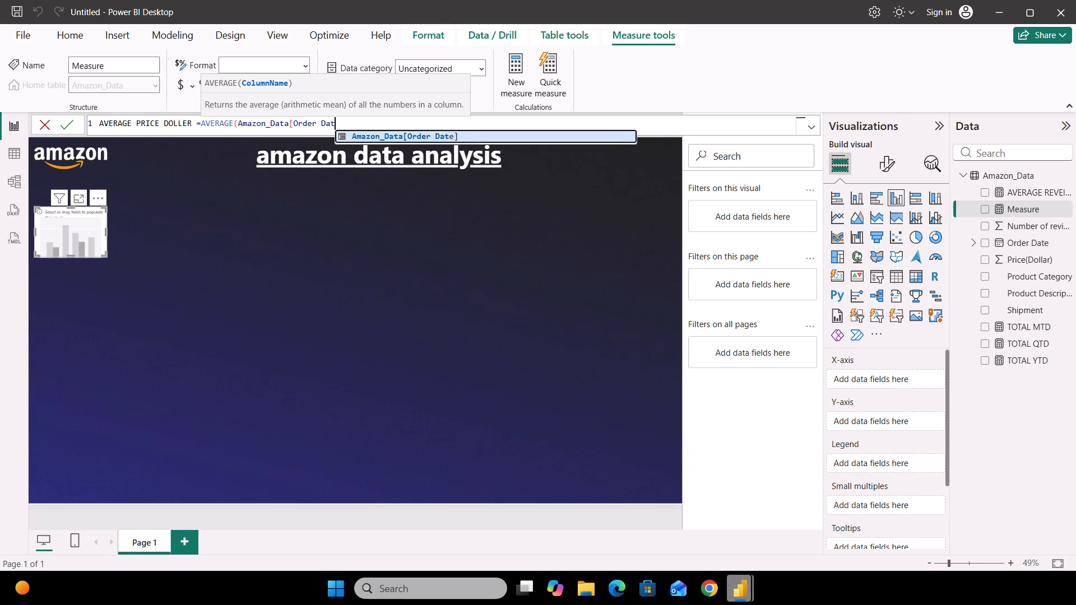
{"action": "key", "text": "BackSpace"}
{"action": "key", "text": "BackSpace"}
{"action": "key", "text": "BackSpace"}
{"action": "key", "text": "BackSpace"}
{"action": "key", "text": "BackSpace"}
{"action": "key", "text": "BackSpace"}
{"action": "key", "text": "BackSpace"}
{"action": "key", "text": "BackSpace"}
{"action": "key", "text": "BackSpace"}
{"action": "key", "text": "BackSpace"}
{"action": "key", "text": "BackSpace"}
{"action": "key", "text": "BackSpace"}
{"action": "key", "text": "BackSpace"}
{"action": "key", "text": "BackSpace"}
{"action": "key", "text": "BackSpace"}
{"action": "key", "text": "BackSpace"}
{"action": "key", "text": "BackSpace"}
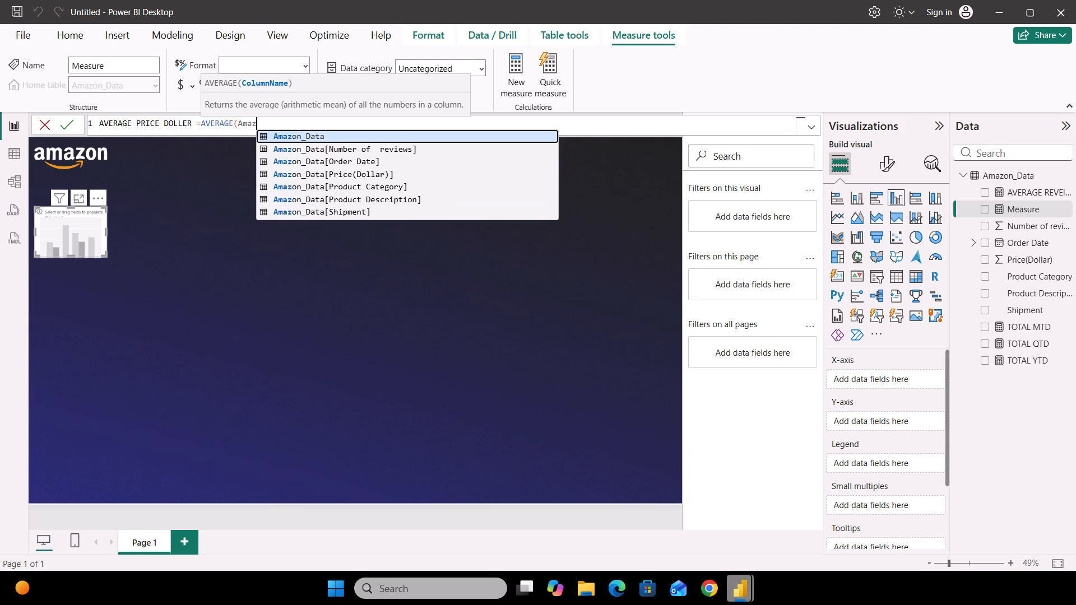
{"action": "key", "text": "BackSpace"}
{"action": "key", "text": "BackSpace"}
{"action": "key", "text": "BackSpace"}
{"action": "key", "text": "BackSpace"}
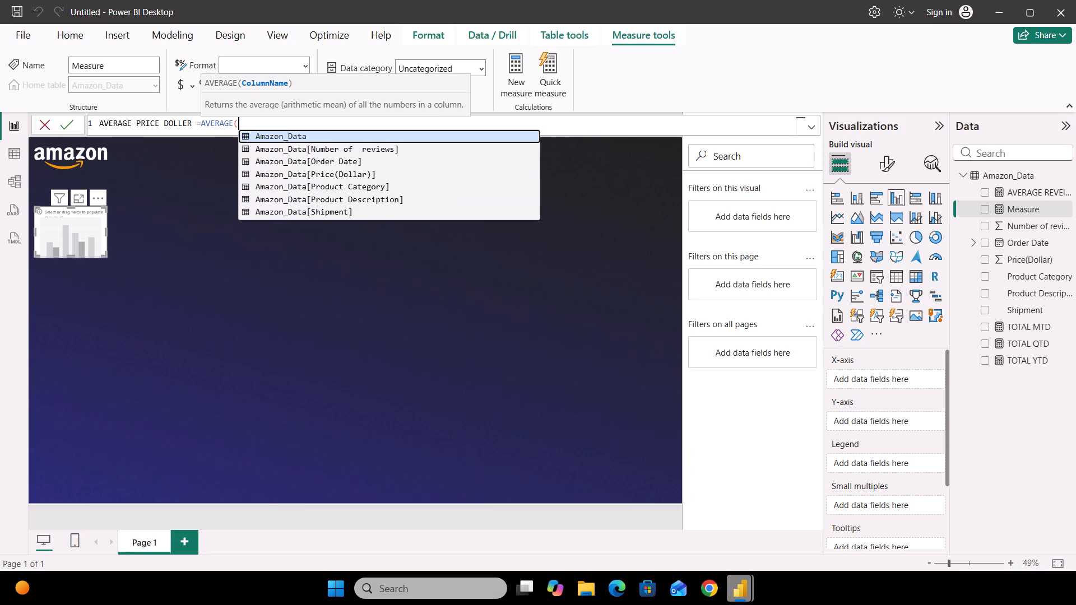
Complete the AVERAGE PRICE DOLLER measure as AVERAGE(Amazon_Data[Price(Dollar)]) and commit it.
{"action": "key", "text": "Down"}
{"action": "key", "text": "Down"}
{"action": "key", "text": "Down"}
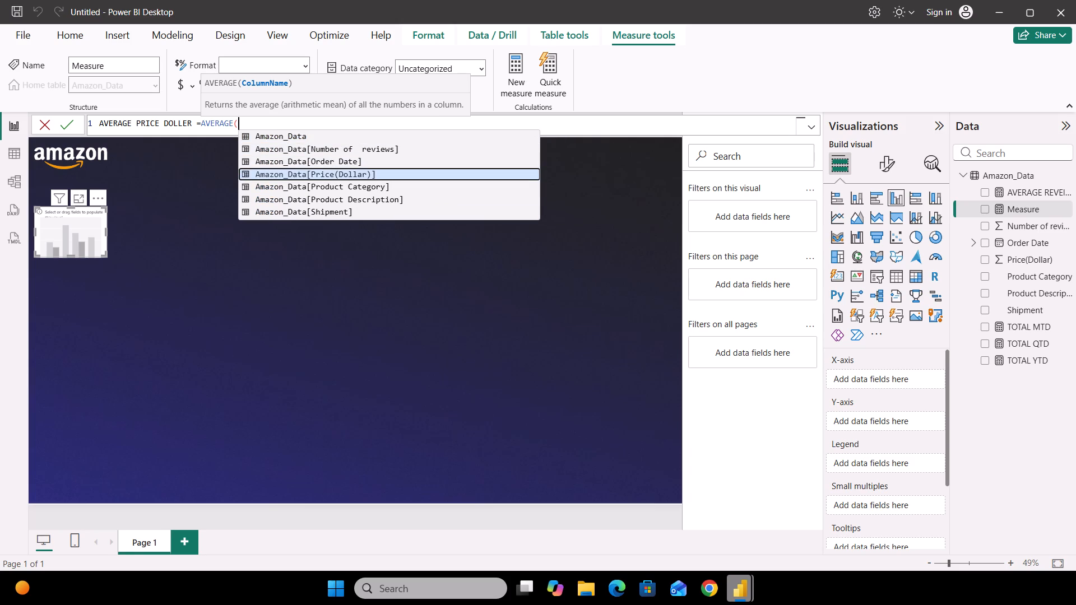
{"action": "key", "text": "Return"}
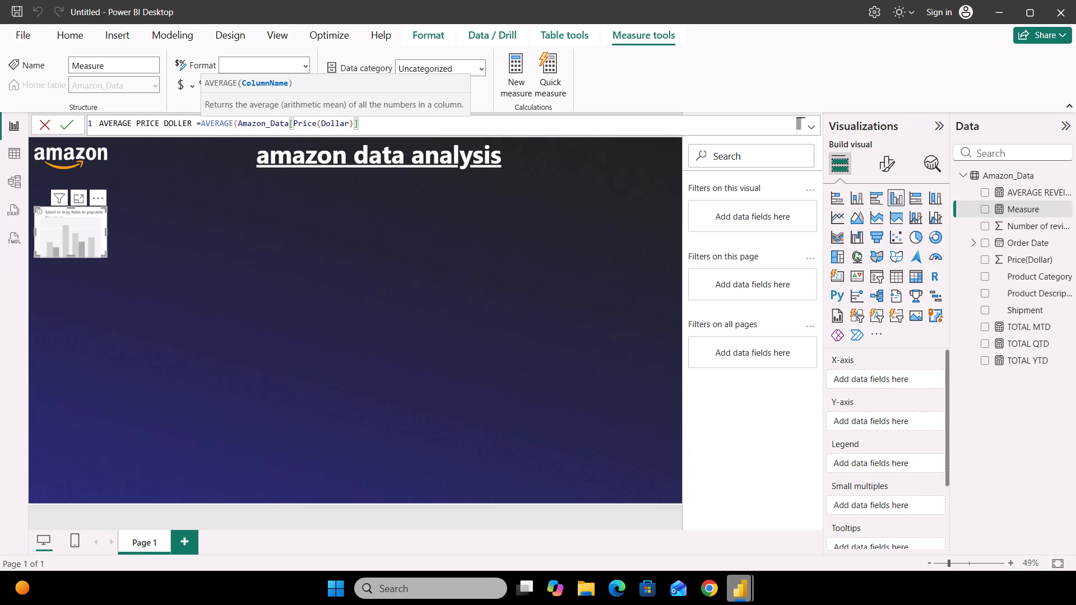
{"action": "key", "text": "shift+parenright"}
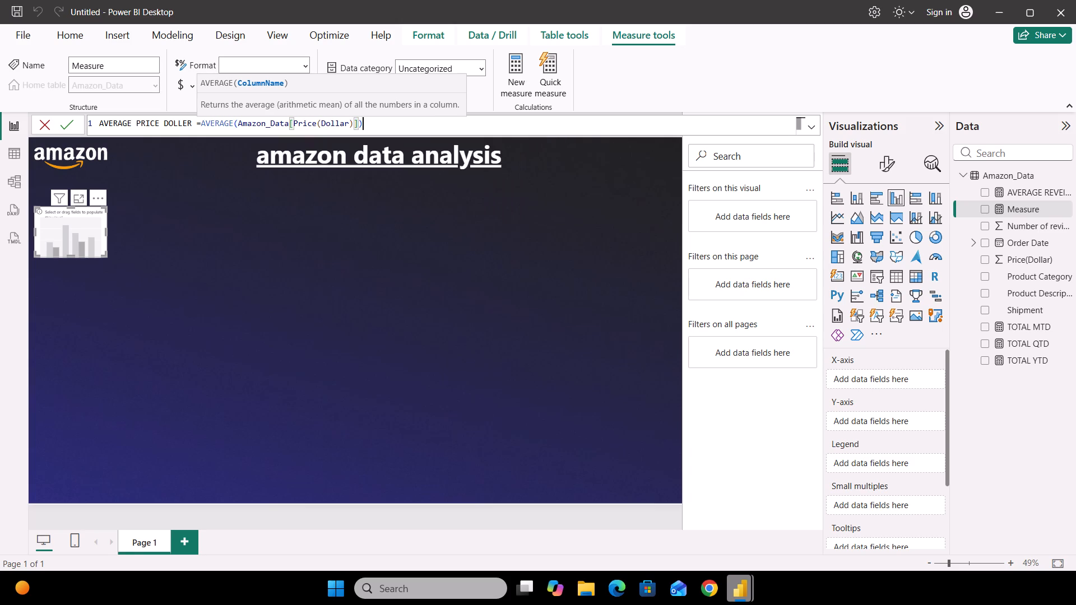
{"action": "key", "text": "Return"}
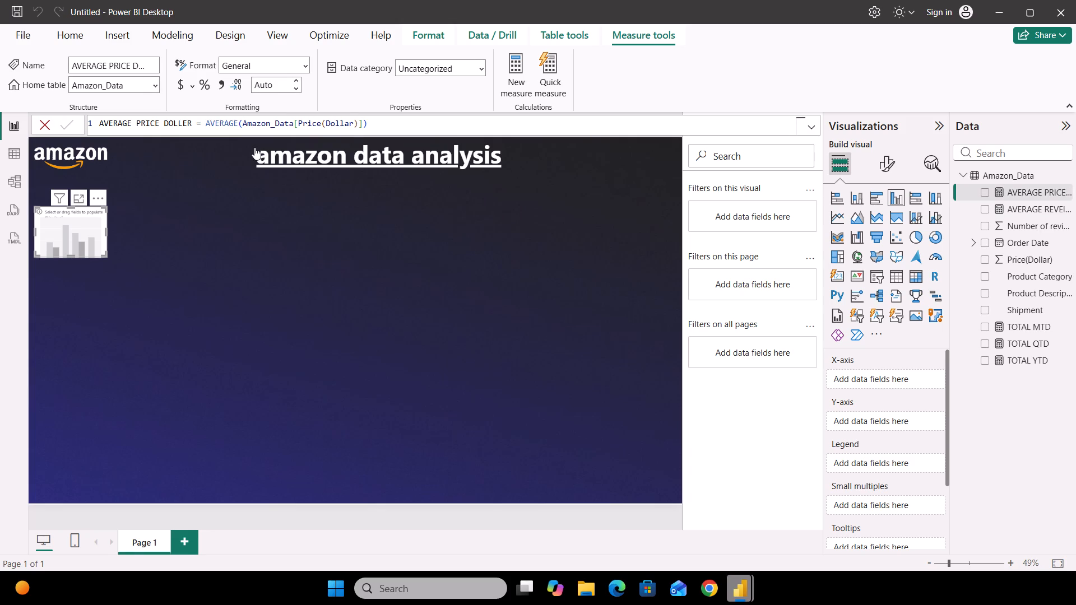
Add a new empty card visual to the report page, separate from the existing column chart.
{"action": "left_click", "coordinate": [462, 327]}
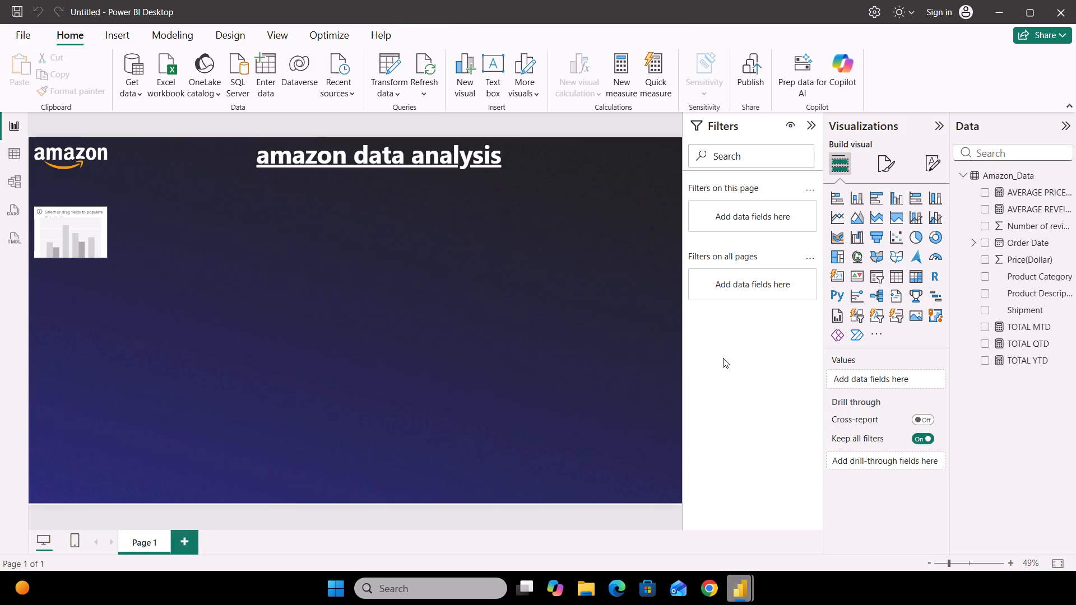
{"action": "left_click", "coordinate": [833, 280]}
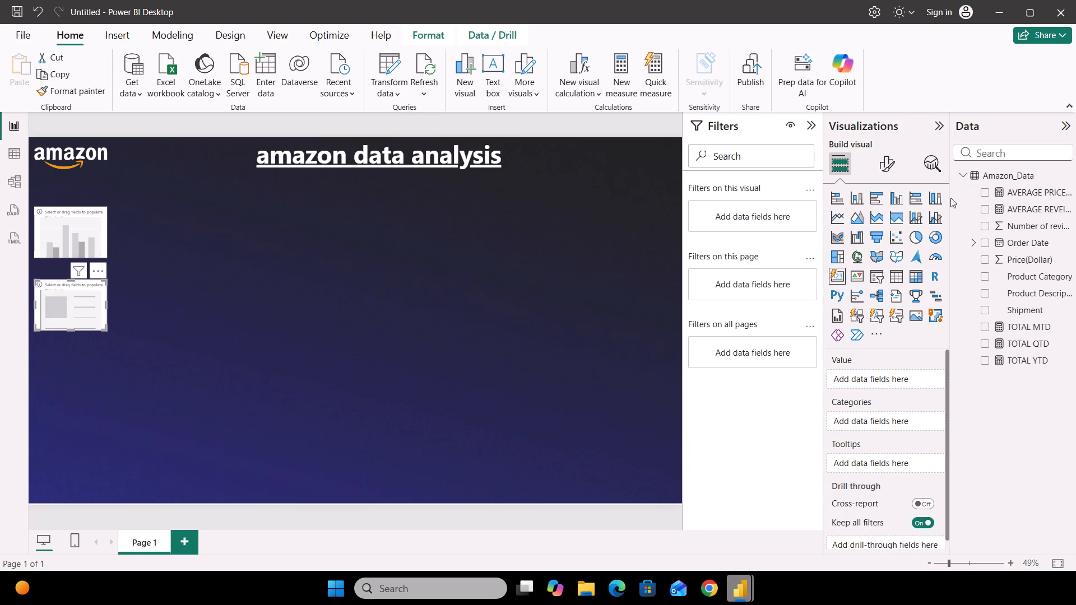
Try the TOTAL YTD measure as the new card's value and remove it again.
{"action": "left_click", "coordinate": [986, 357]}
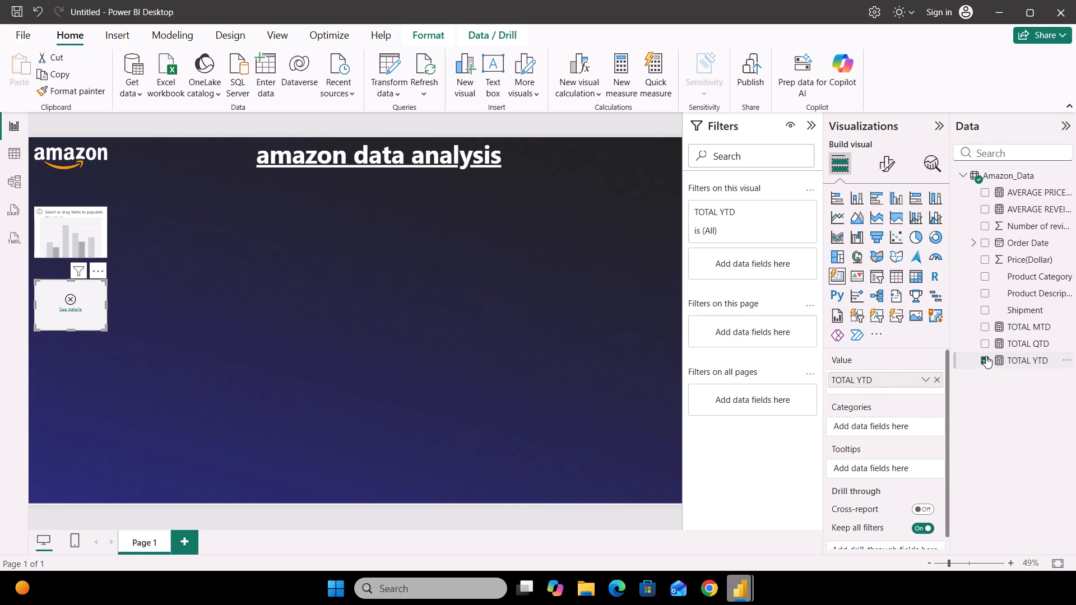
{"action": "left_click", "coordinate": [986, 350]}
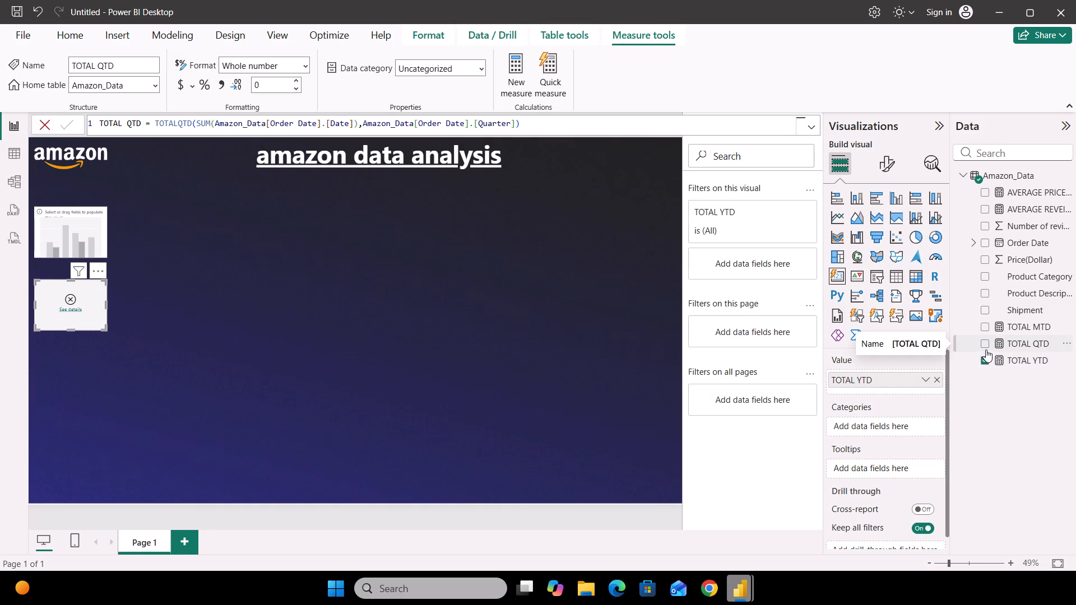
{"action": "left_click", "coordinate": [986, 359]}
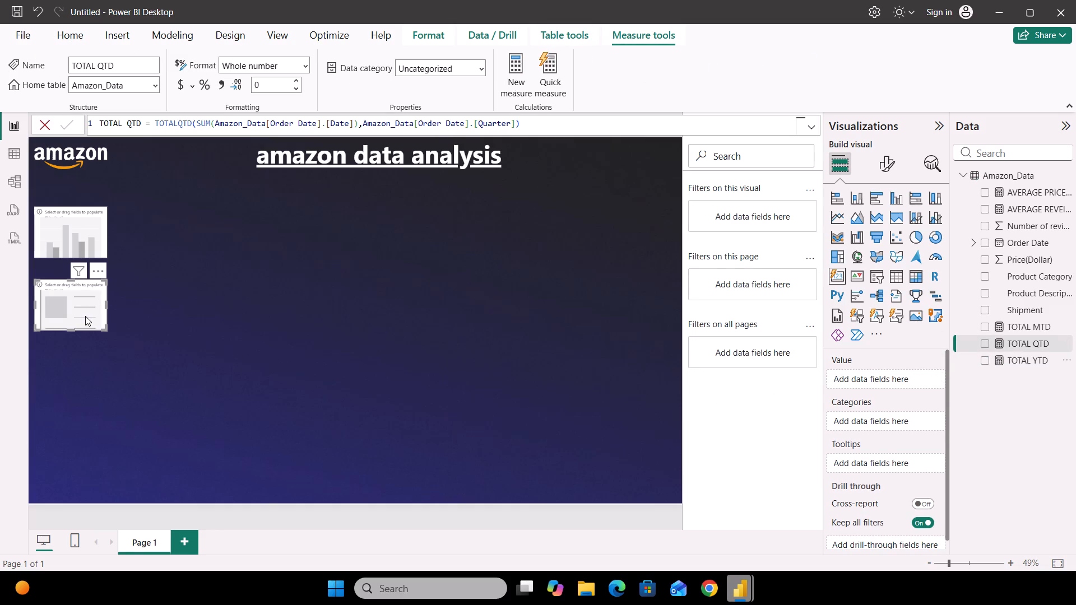
Move the empty card to below the page title and delete the empty column chart under the logo.
{"action": "left_click_drag", "start_coordinate": [83, 315], "coordinate": [398, 260]}
{"action": "left_click", "coordinate": [87, 226]}
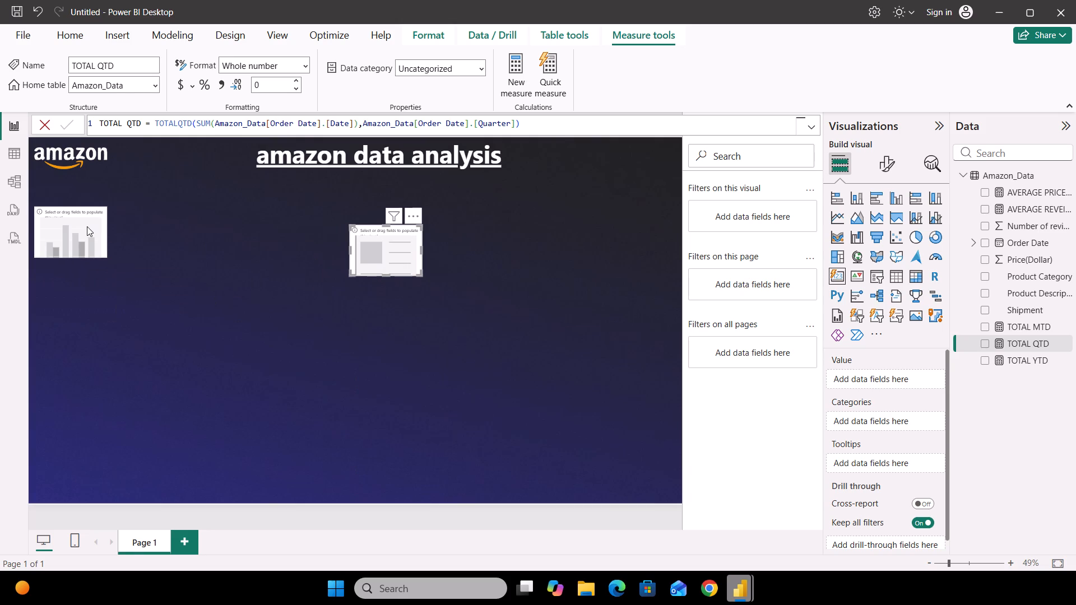
{"action": "key", "text": "Delete"}
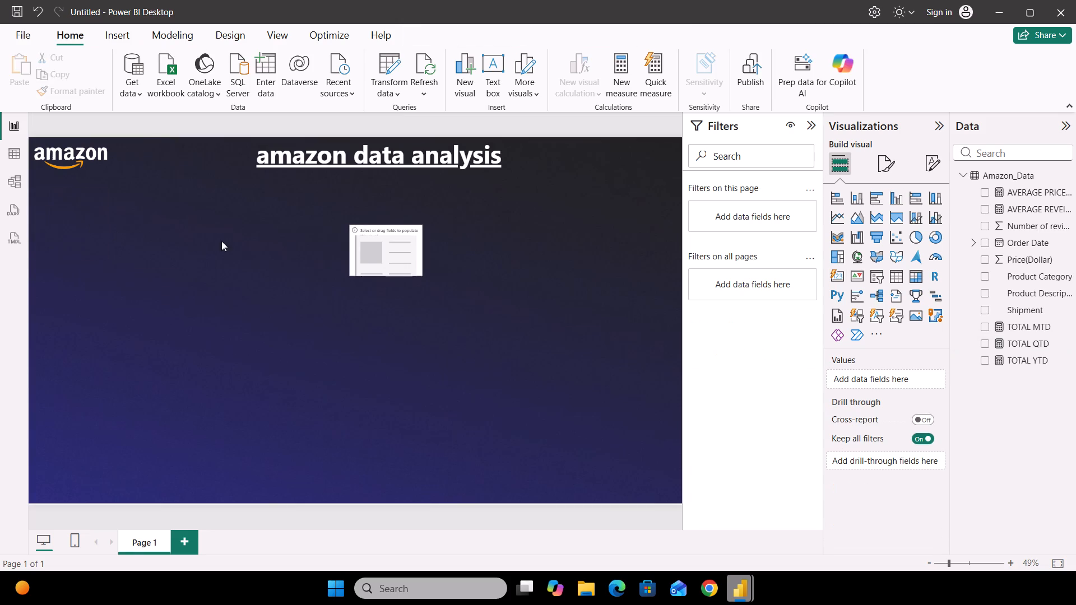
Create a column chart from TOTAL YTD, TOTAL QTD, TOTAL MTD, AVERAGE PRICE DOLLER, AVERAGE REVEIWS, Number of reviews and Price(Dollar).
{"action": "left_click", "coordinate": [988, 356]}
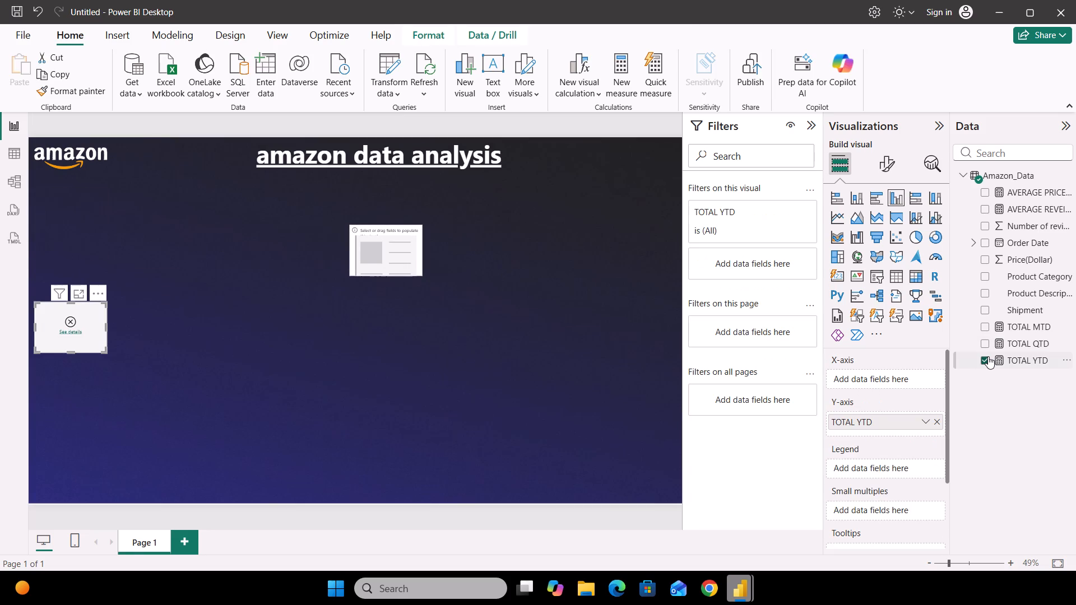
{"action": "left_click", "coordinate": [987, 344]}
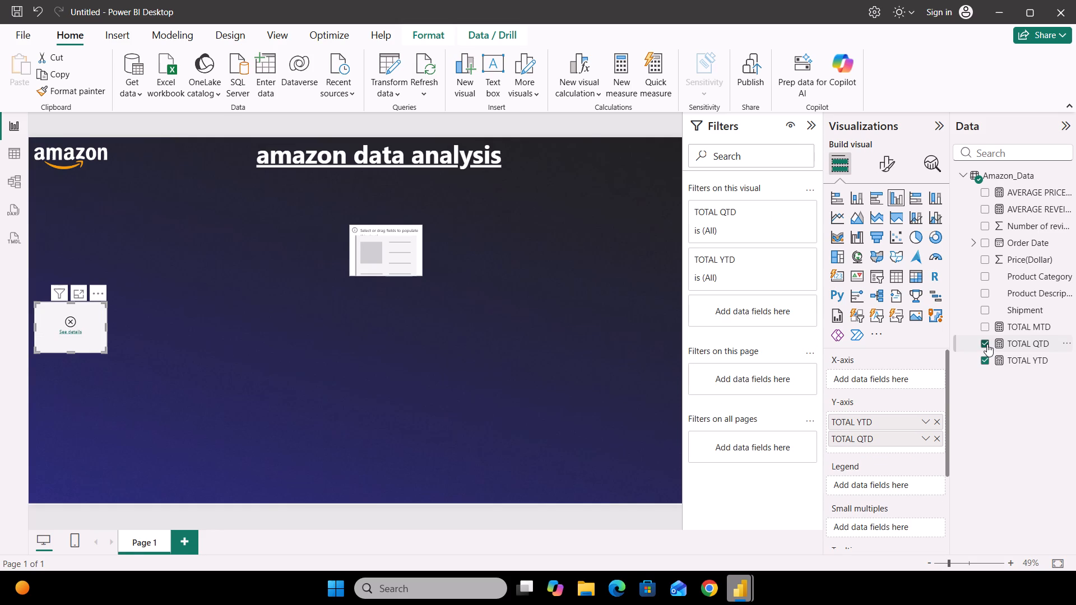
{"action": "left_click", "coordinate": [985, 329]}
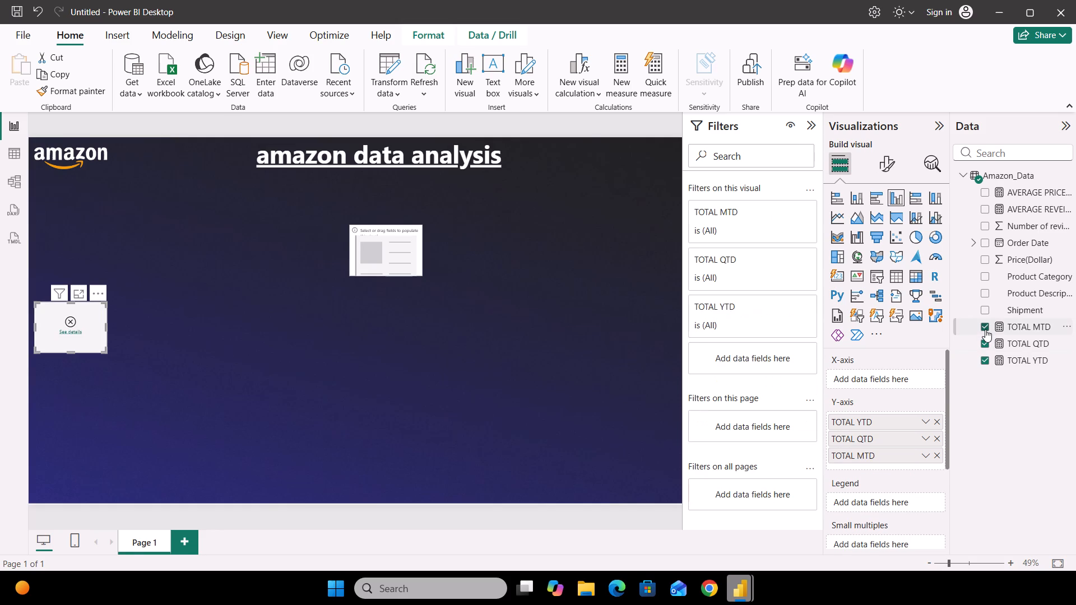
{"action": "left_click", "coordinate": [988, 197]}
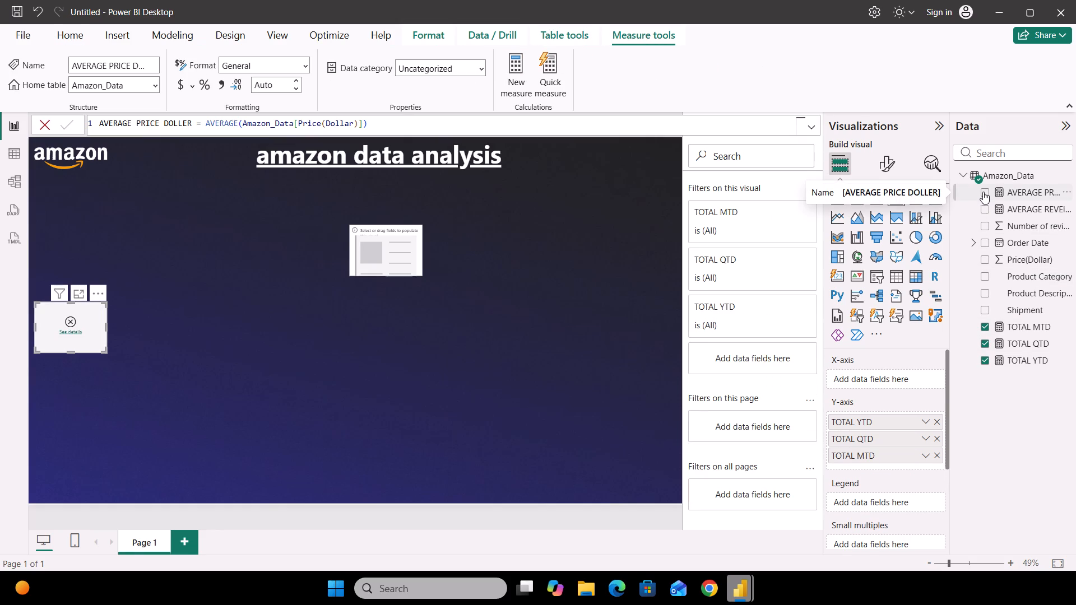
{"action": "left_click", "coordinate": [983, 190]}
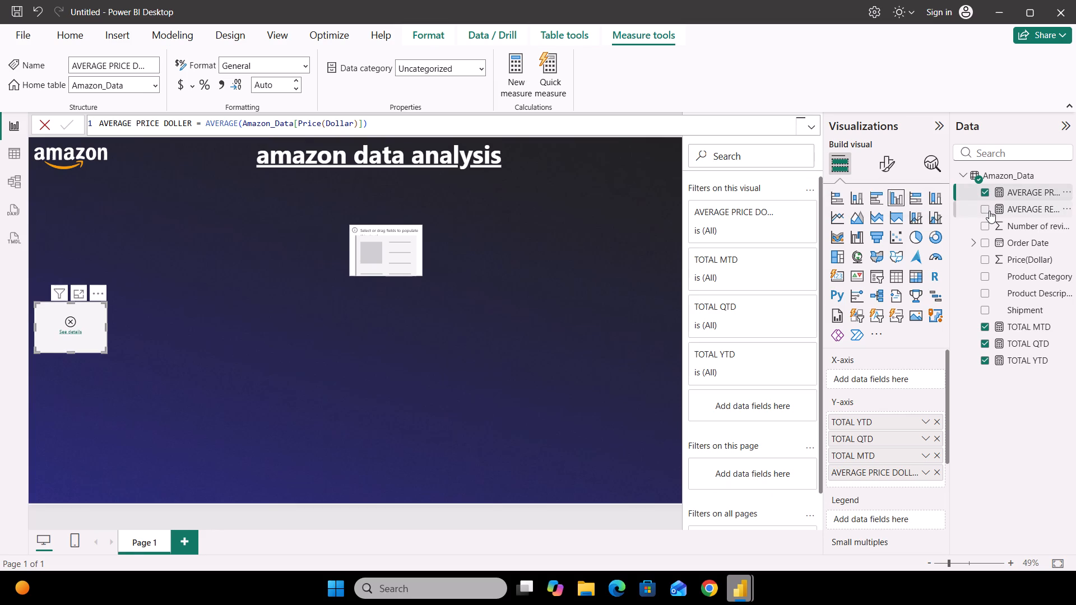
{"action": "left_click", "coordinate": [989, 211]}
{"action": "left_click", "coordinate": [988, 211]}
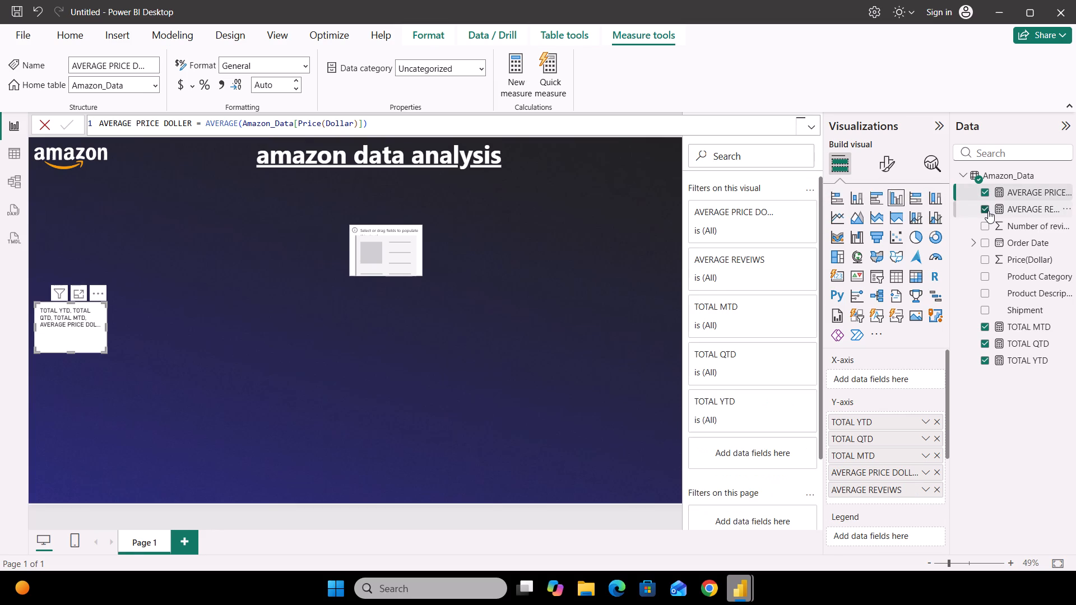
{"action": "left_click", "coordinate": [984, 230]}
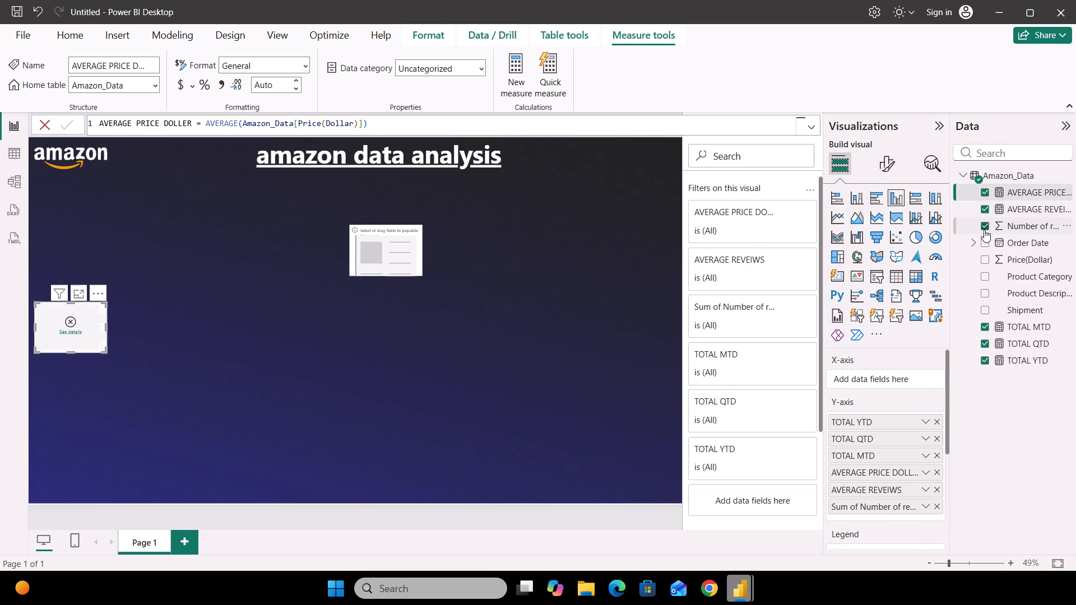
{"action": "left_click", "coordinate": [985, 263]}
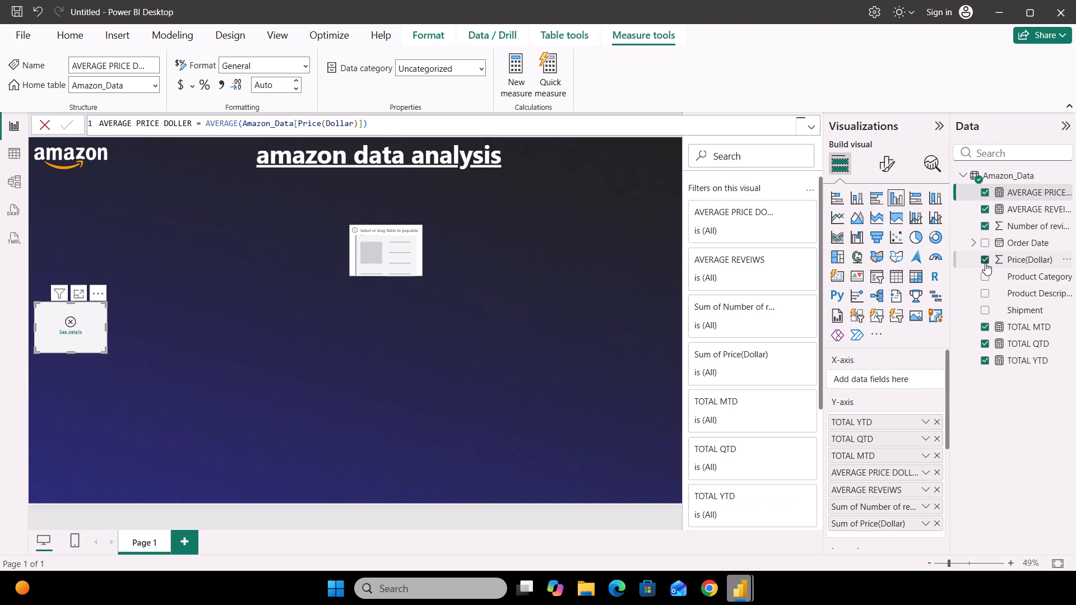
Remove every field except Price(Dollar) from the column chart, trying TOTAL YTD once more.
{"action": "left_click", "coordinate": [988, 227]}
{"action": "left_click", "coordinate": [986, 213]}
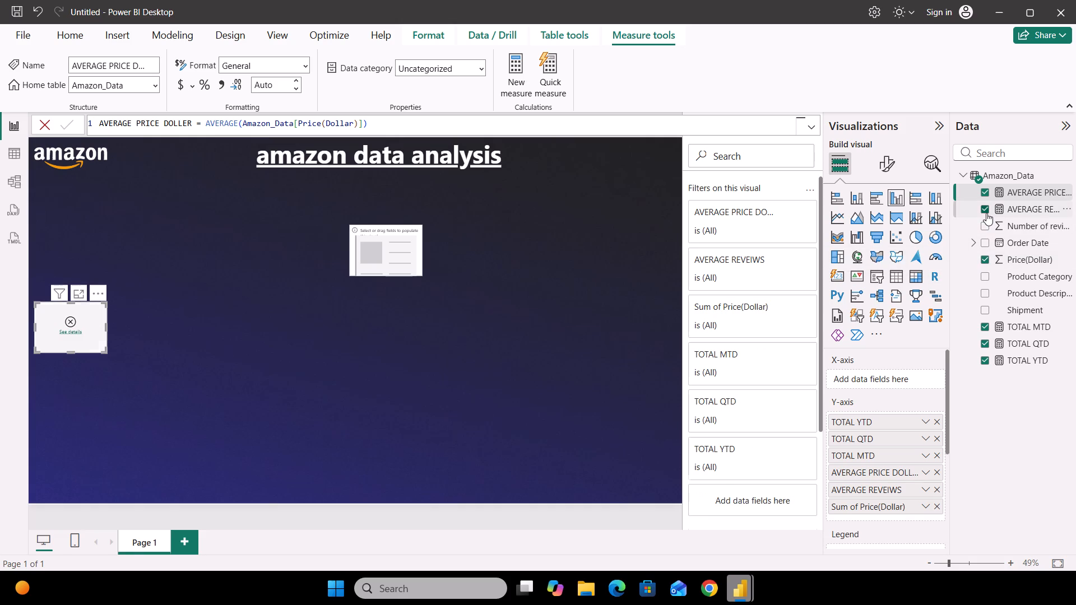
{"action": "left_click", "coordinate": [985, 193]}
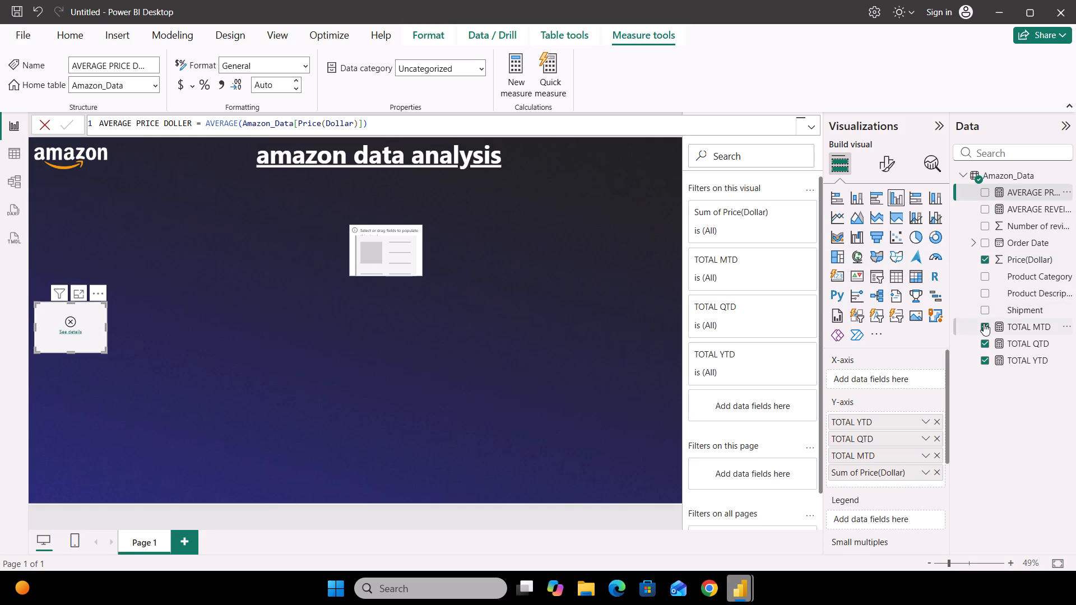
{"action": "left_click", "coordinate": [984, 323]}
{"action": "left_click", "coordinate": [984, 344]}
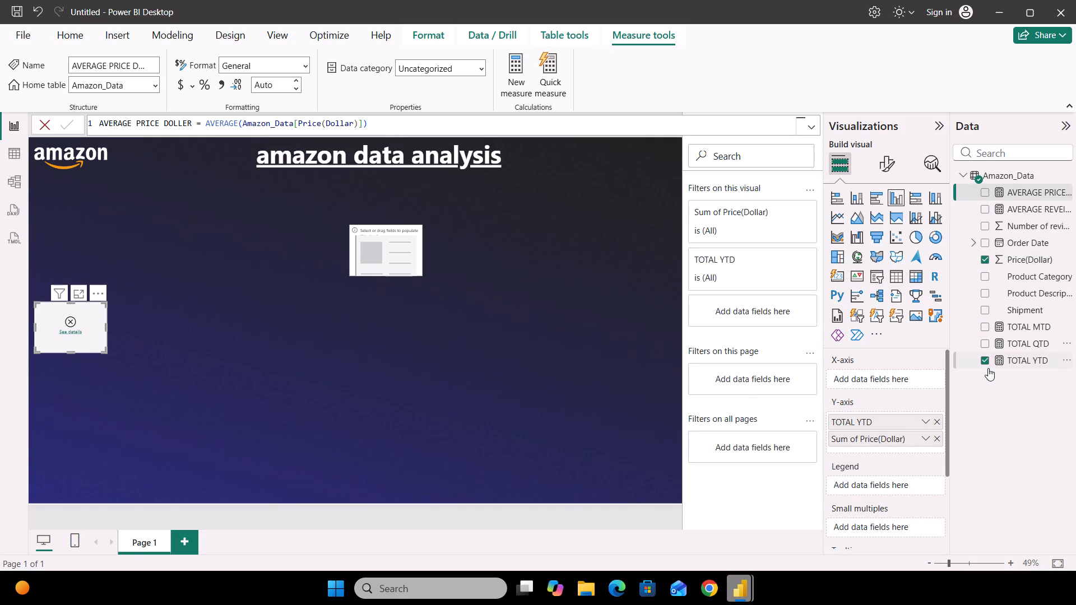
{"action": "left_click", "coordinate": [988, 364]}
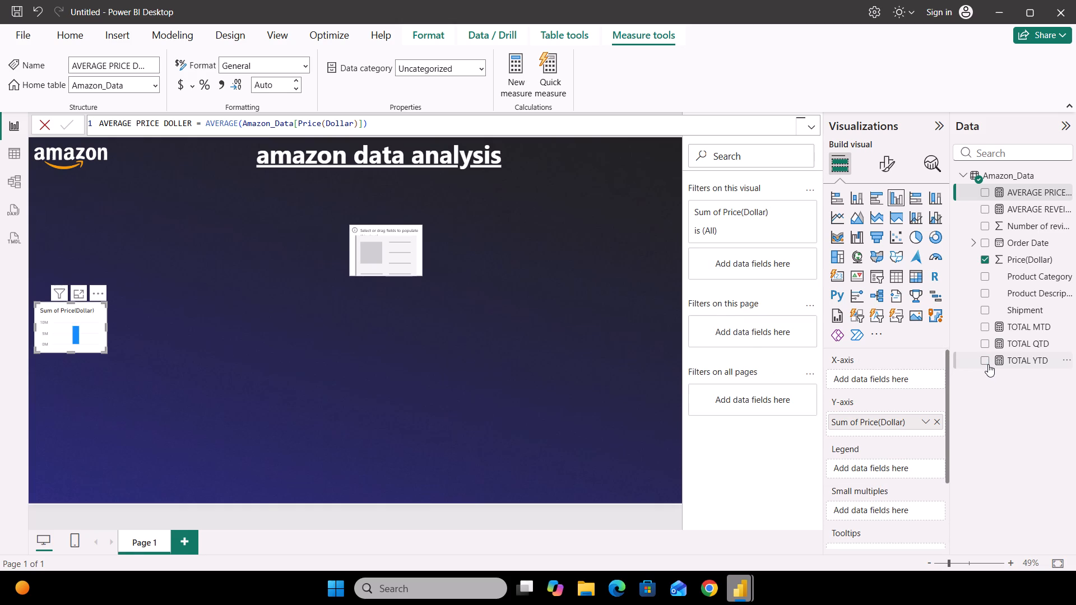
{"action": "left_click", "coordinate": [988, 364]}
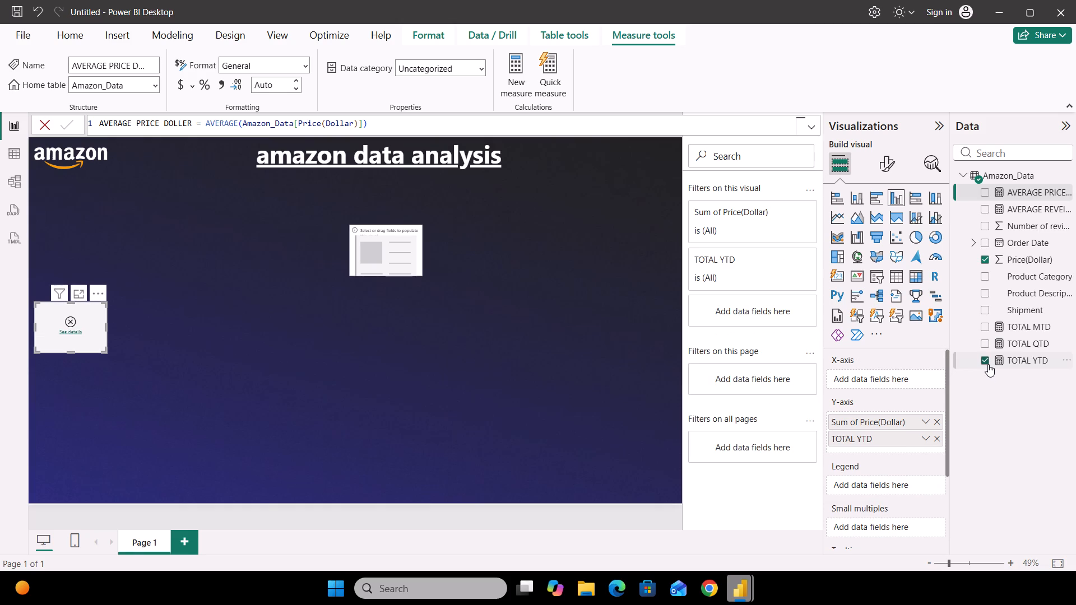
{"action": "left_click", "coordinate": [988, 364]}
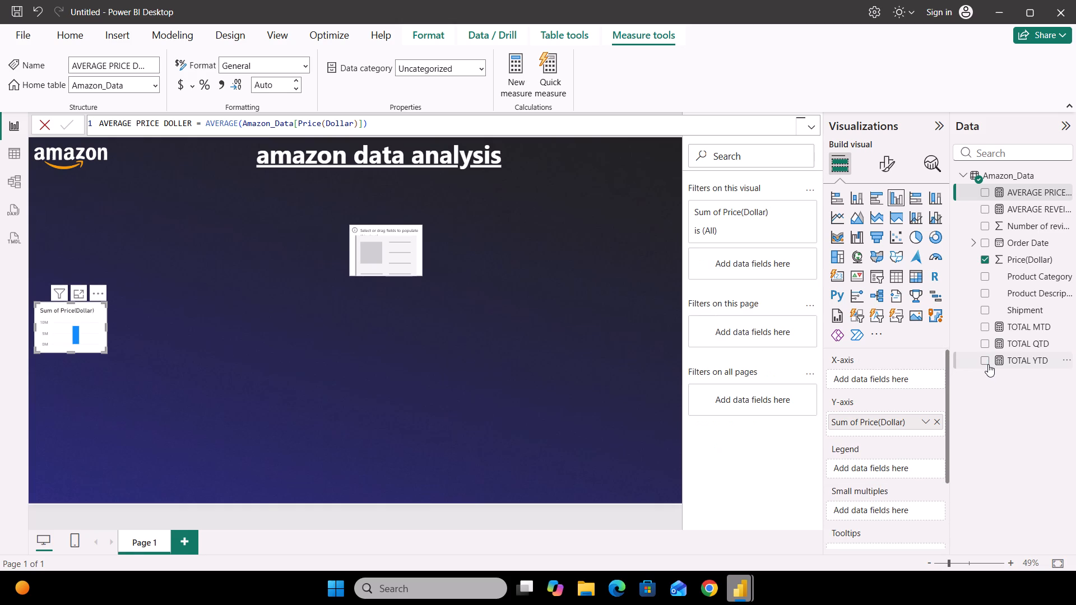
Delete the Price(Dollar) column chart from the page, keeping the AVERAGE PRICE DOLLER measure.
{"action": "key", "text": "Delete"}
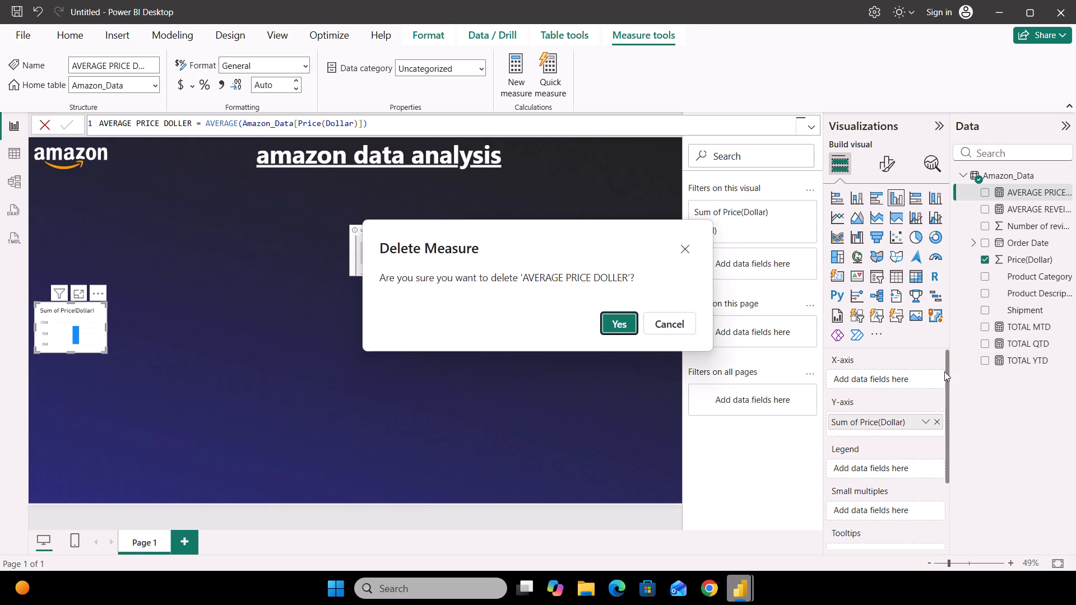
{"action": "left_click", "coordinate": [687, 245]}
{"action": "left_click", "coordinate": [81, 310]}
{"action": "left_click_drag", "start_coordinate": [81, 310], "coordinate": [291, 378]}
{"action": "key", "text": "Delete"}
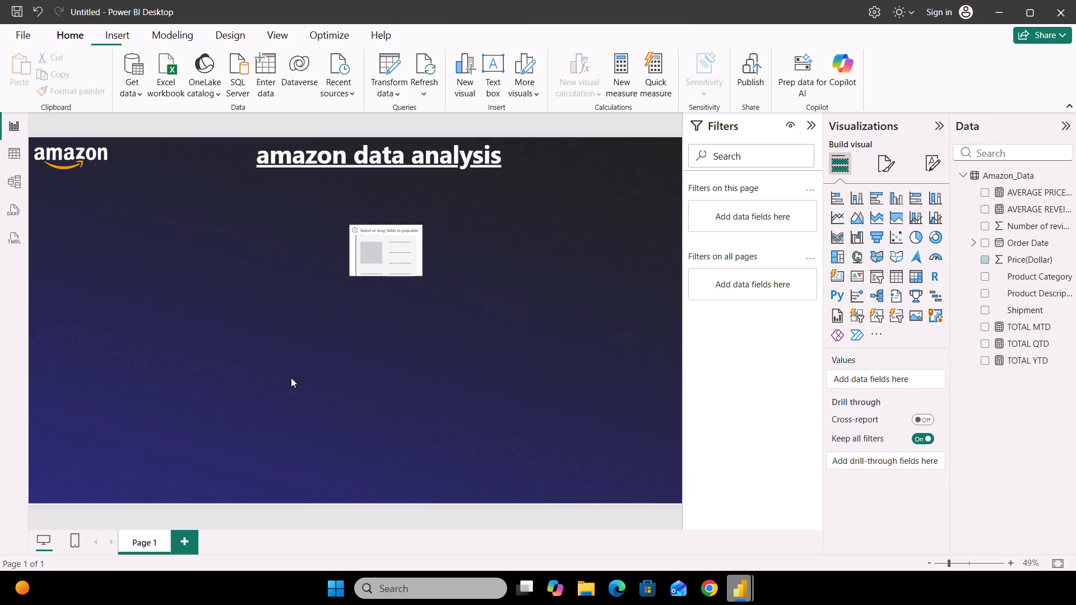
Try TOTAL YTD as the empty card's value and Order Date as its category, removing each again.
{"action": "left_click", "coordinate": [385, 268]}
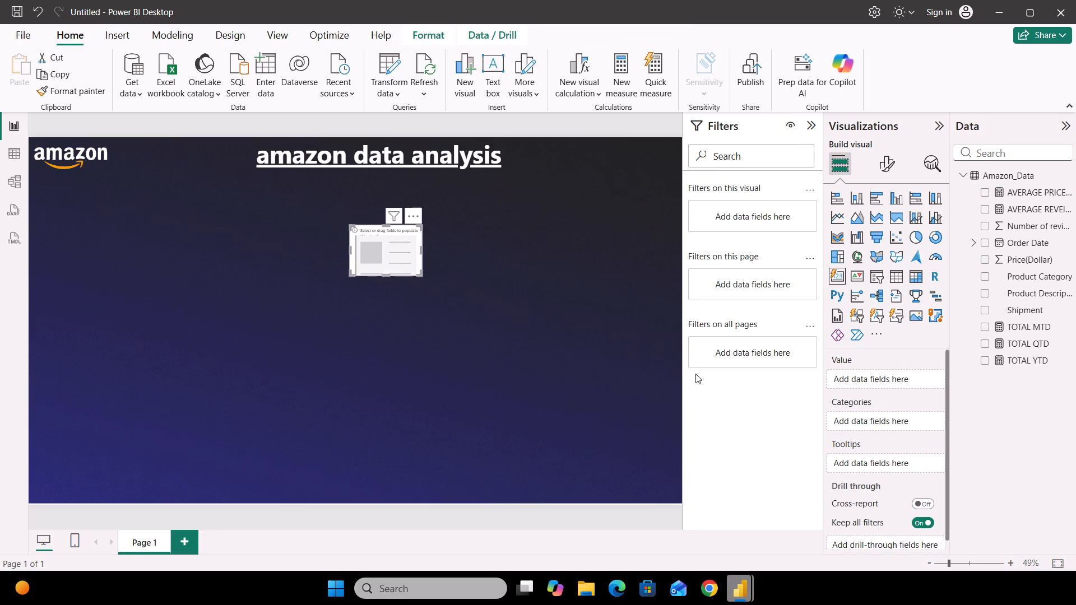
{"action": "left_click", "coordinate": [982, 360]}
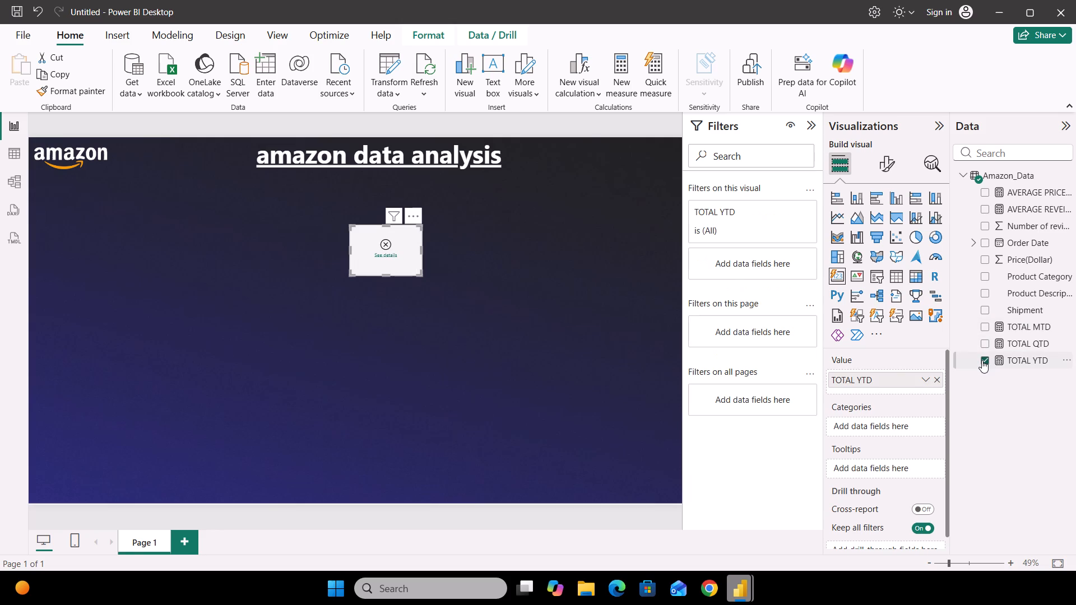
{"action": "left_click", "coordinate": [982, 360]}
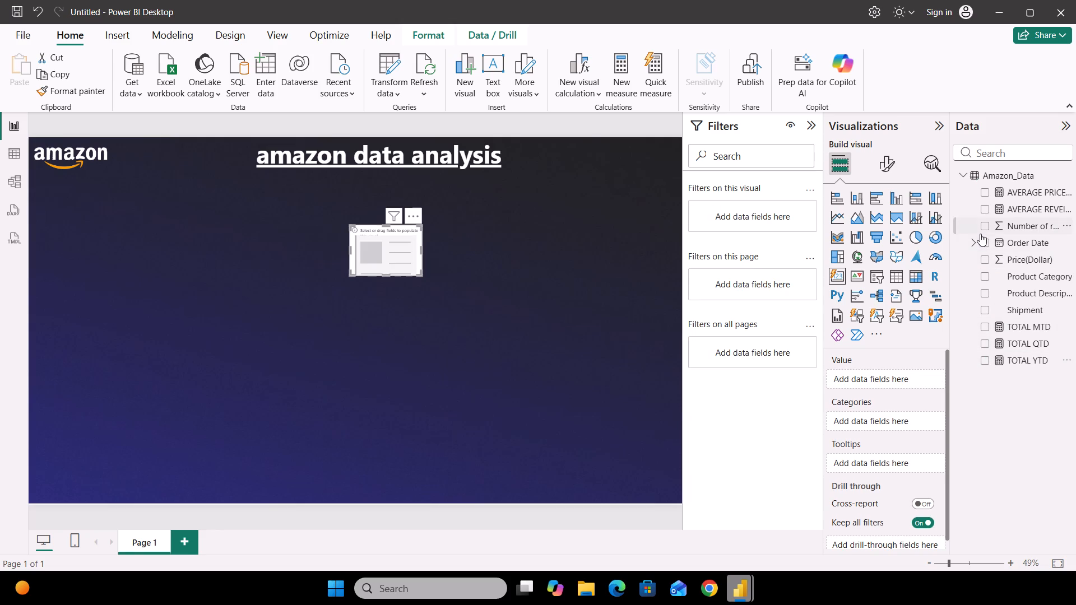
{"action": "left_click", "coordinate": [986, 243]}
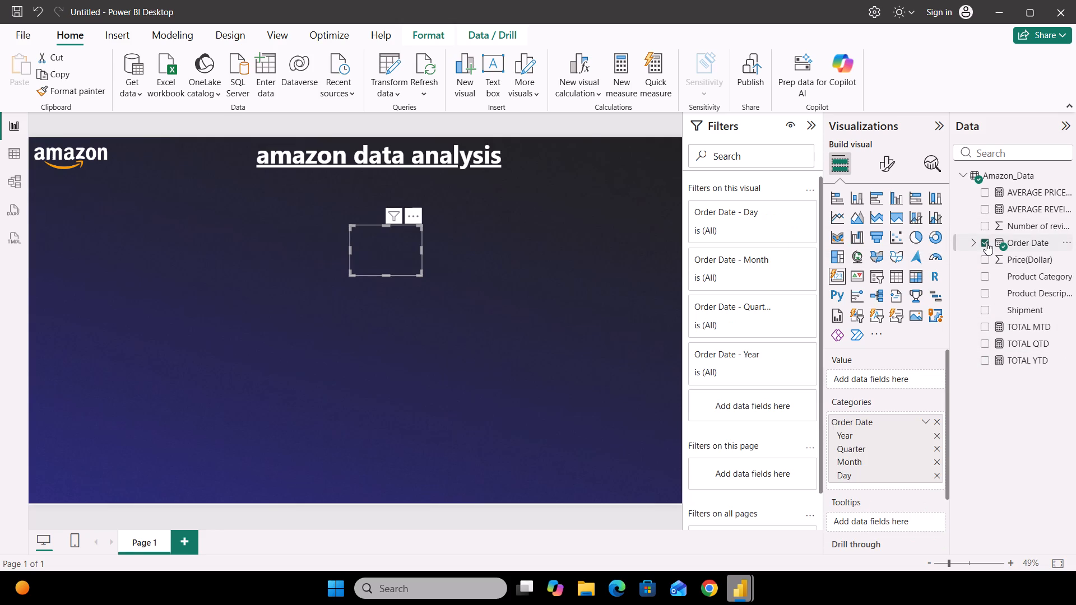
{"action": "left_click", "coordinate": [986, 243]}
Add Number of reviews, AVERAGE REVEIWS and AVERAGE PRICE DOLLER as values of the card below the title.
{"action": "left_click", "coordinate": [980, 226]}
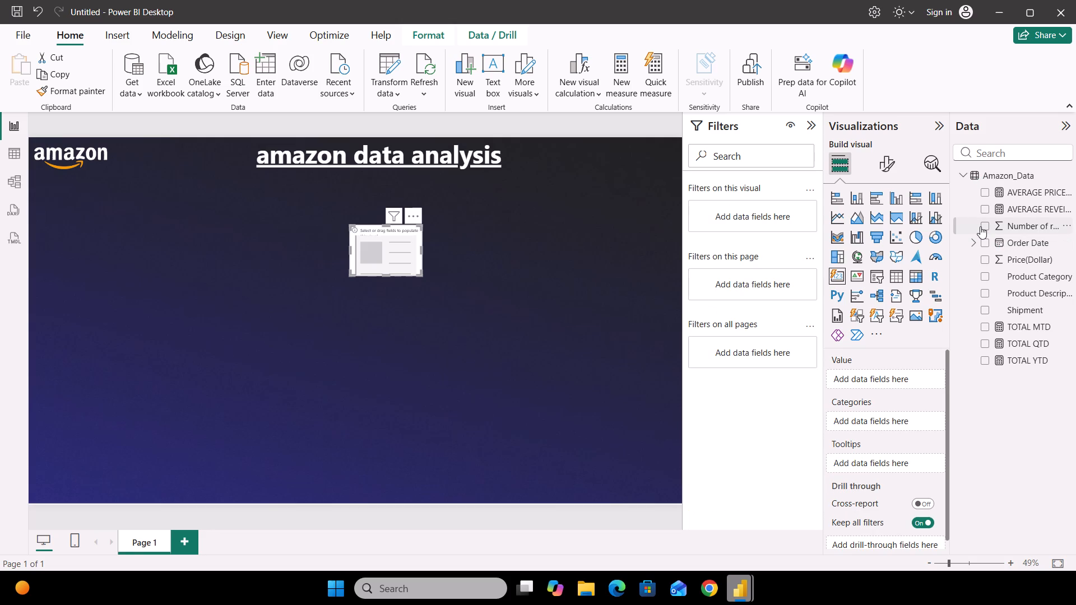
{"action": "left_click", "coordinate": [985, 226]}
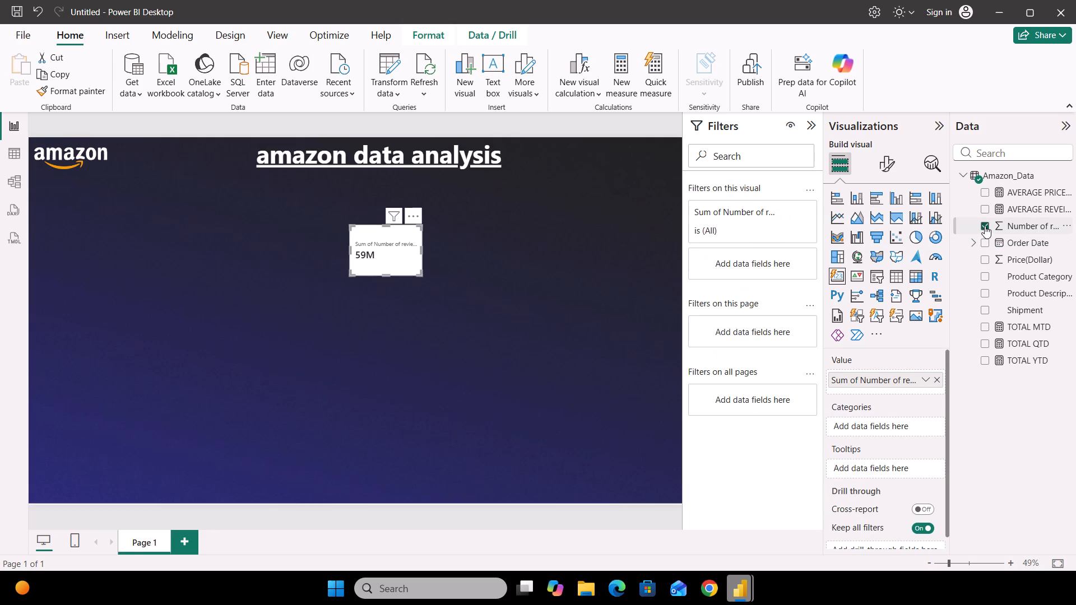
{"action": "left_click", "coordinate": [985, 211]}
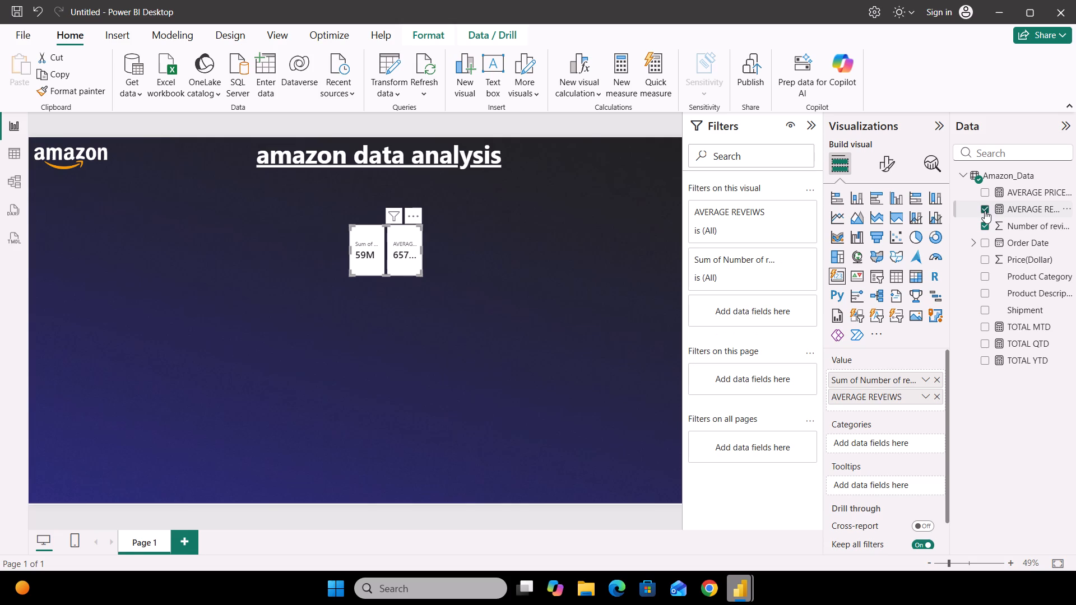
{"action": "left_click", "coordinate": [984, 195]}
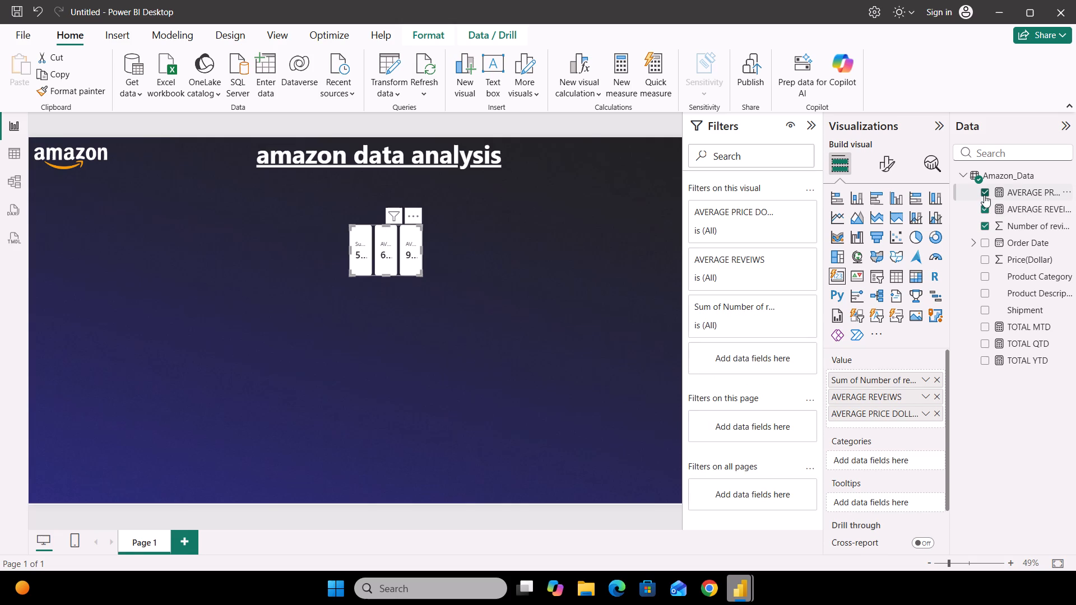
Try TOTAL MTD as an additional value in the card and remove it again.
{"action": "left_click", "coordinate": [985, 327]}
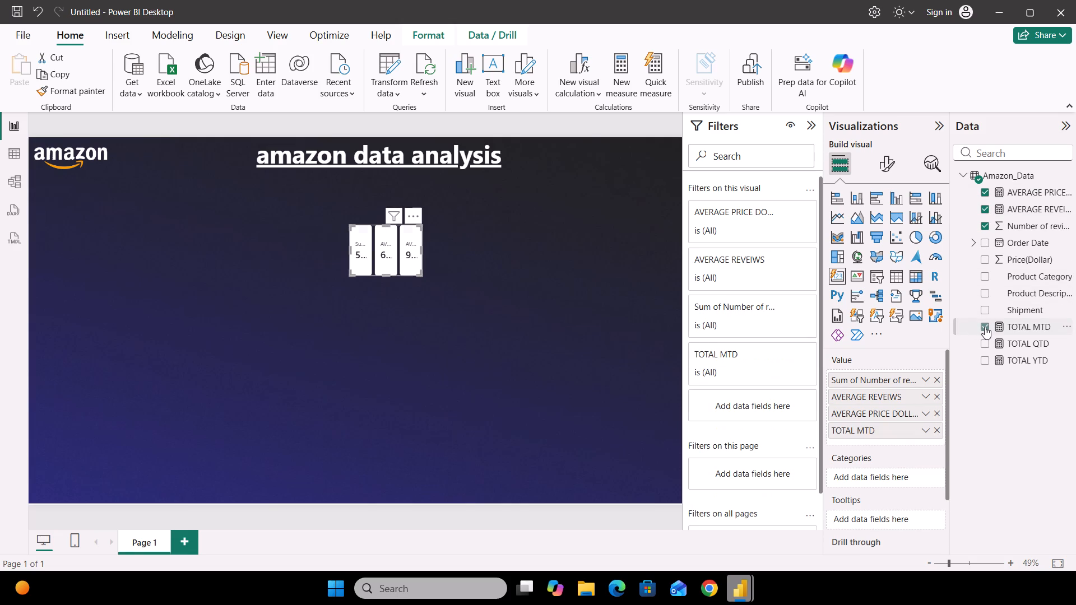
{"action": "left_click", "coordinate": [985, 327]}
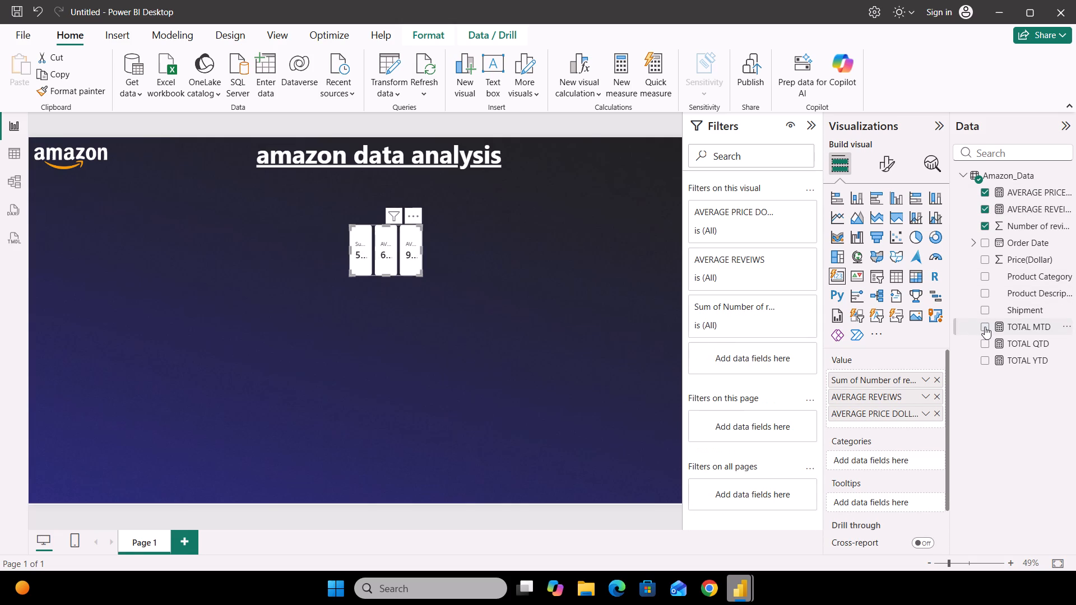
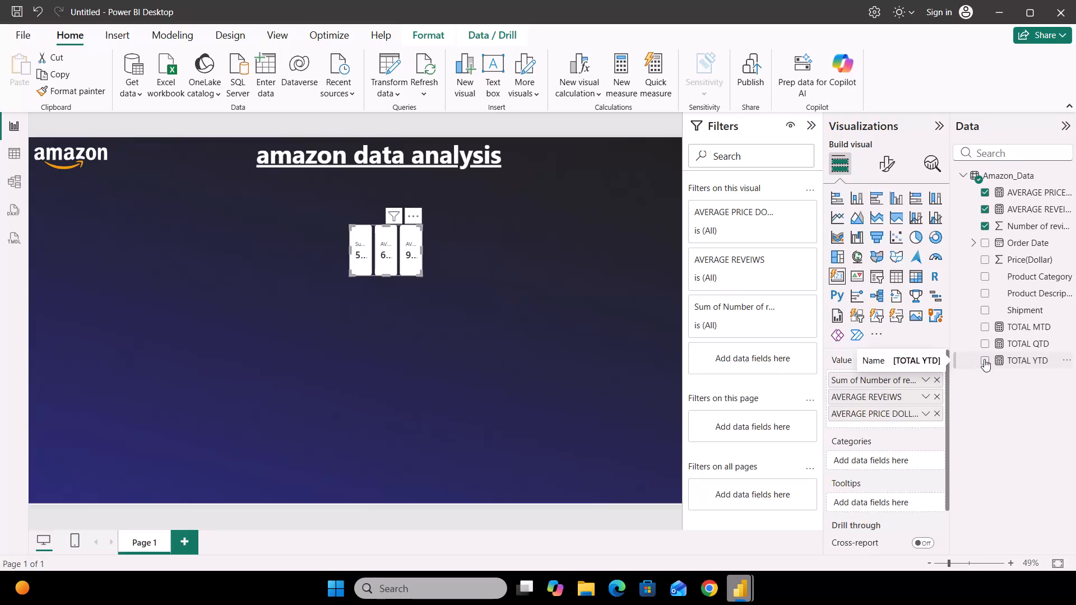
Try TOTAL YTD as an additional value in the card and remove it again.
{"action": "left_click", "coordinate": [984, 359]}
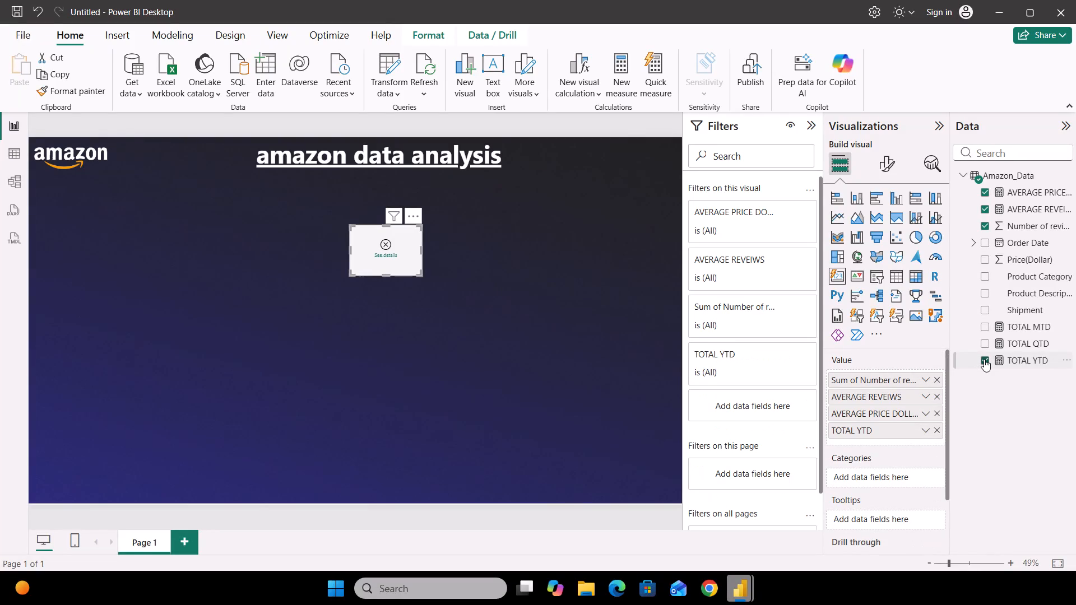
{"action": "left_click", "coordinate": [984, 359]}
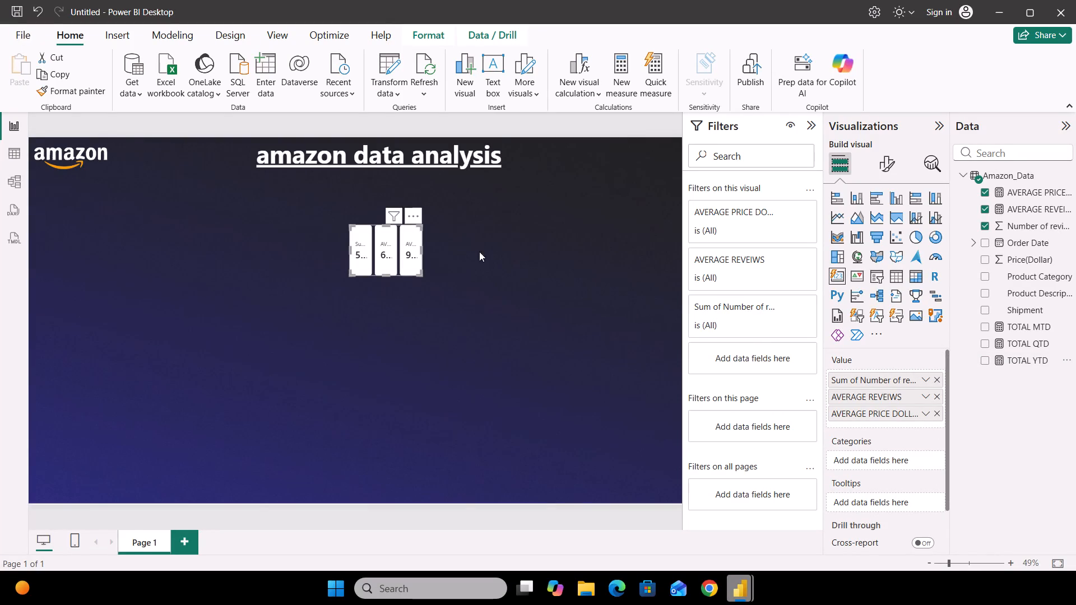
Widen the three-value card and move it directly under the page title, matching the title's width.
{"action": "left_click_drag", "start_coordinate": [423, 252], "coordinate": [514, 235]}
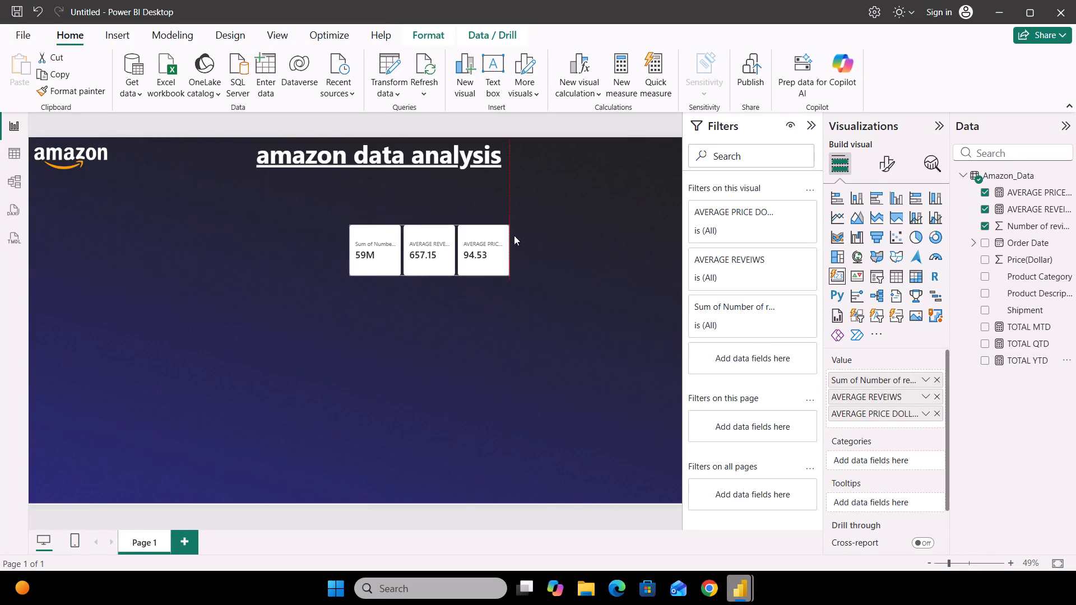
{"action": "left_click_drag", "start_coordinate": [514, 235], "coordinate": [526, 238]}
{"action": "left_click_drag", "start_coordinate": [445, 246], "coordinate": [394, 203]}
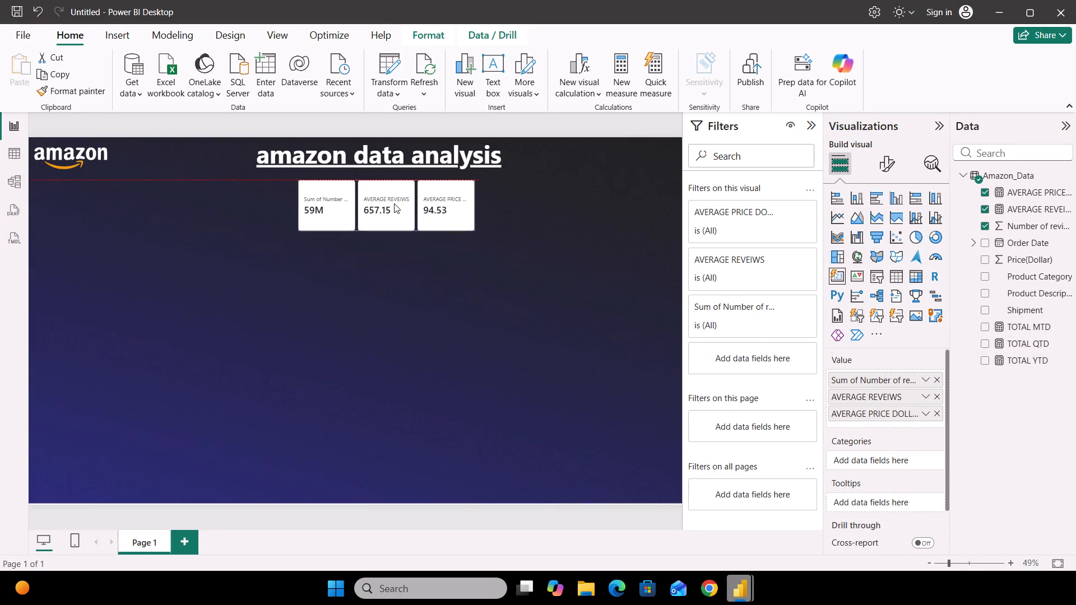
{"action": "left_click_drag", "start_coordinate": [394, 203], "coordinate": [379, 199]}
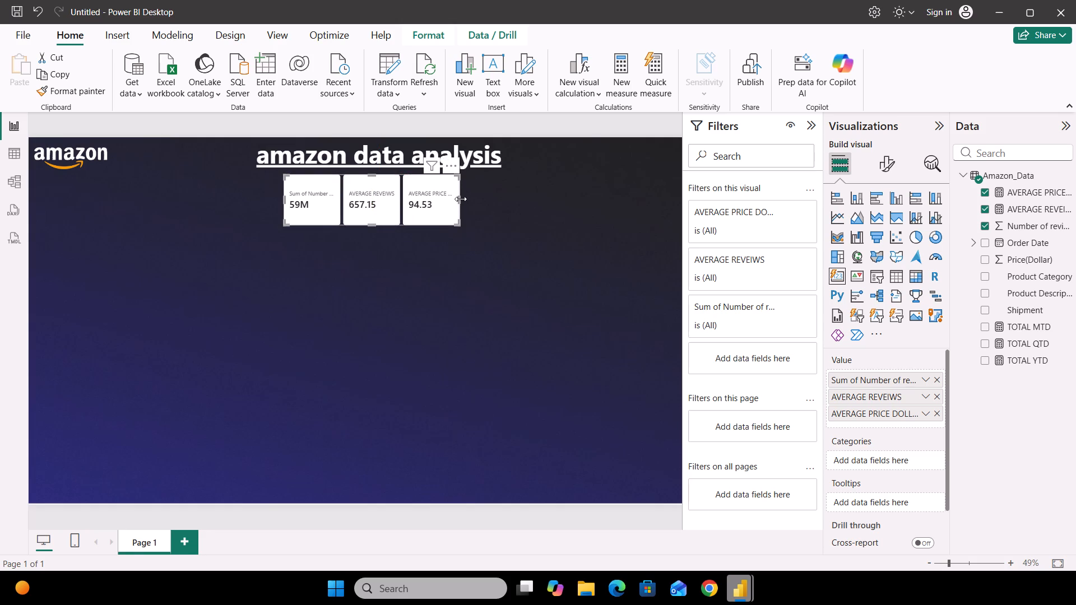
{"action": "left_click_drag", "start_coordinate": [461, 199], "coordinate": [500, 189]}
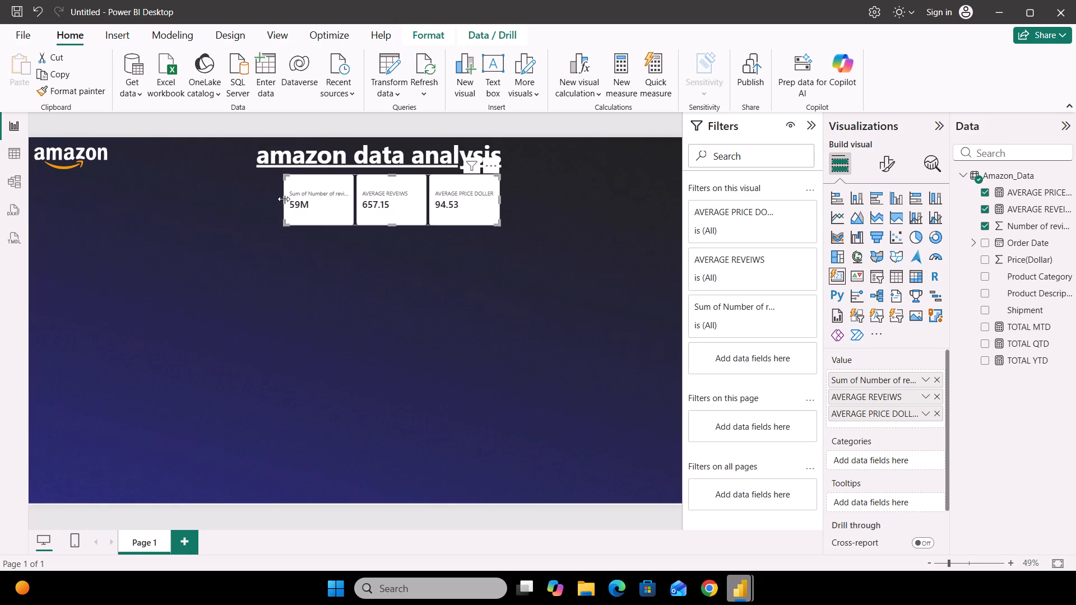
{"action": "right_click_drag", "start_coordinate": [284, 199], "coordinate": [258, 199]}
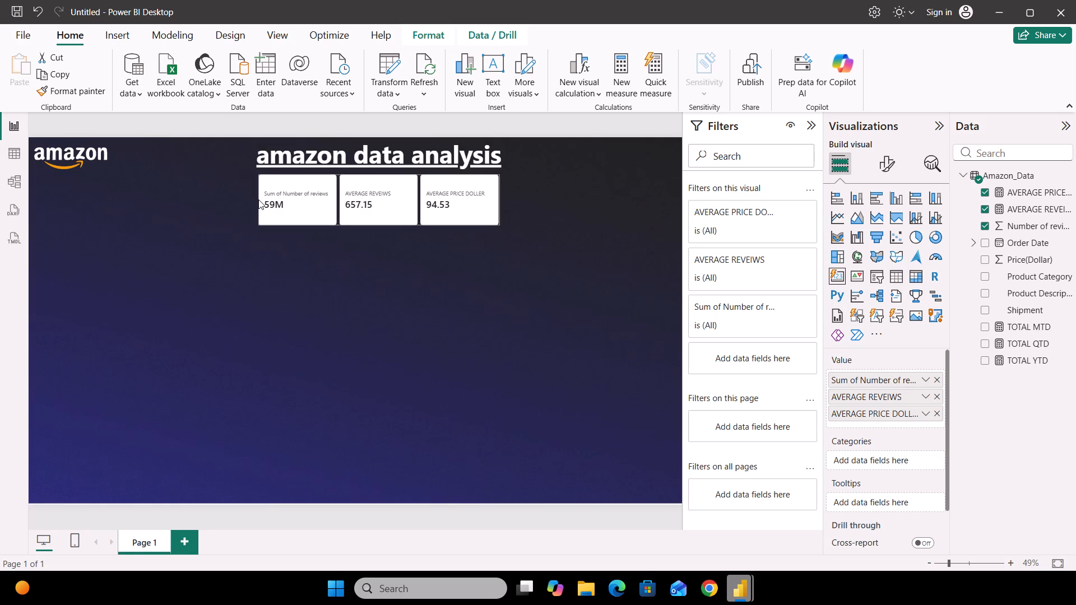
{"action": "right_click_drag", "start_coordinate": [258, 199], "coordinate": [257, 199]}
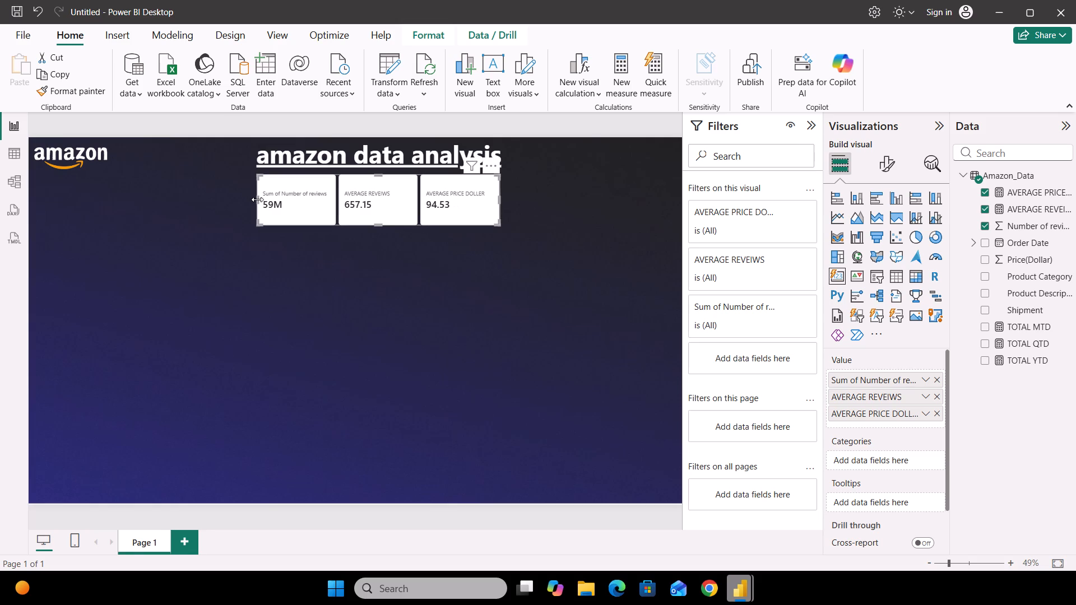
Turn on the border in the card's multi-card layout and set the horizontal gap to 20 px.
{"action": "left_click", "coordinate": [879, 166]}
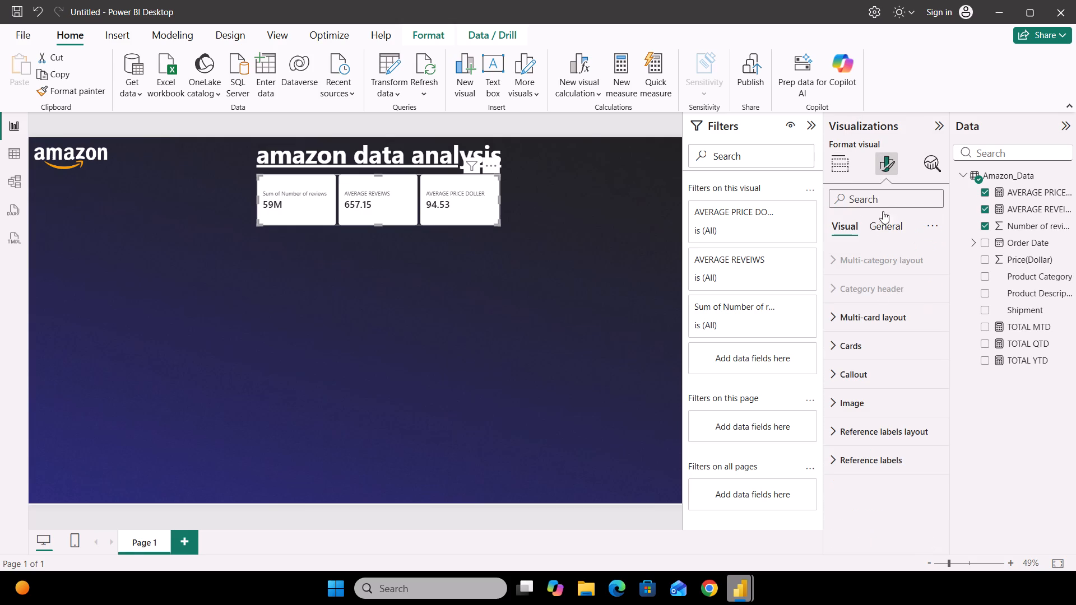
{"action": "left_click", "coordinate": [874, 313]}
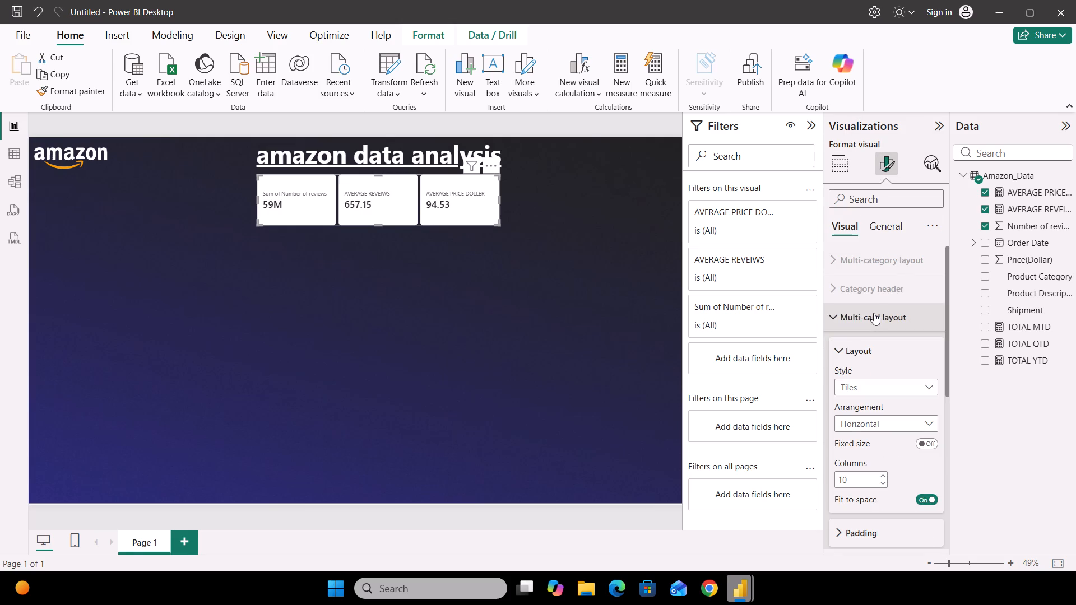
{"action": "scroll", "coordinate": [874, 313], "scroll_direction": "down", "scroll_amount": 3}
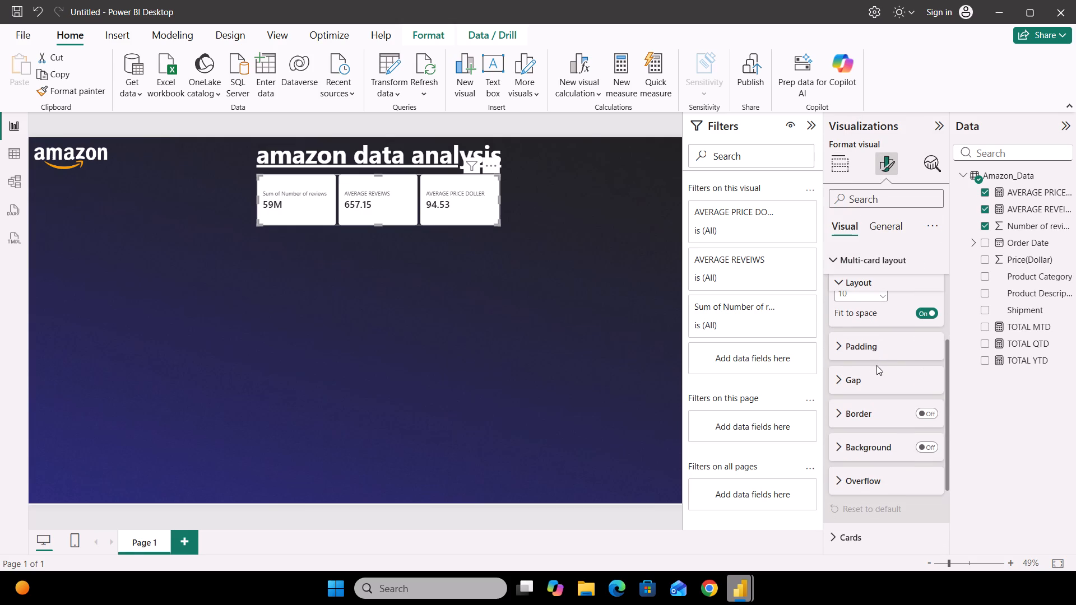
{"action": "left_click", "coordinate": [886, 346]}
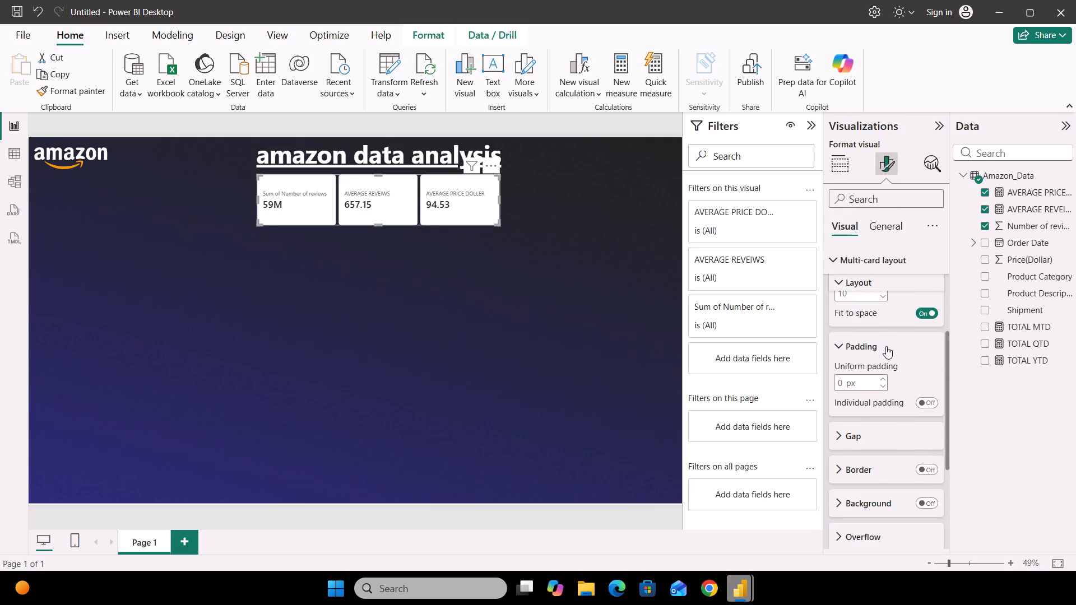
{"action": "scroll", "coordinate": [886, 346], "scroll_direction": "down", "scroll_amount": 1}
{"action": "left_click", "coordinate": [886, 346]}
{"action": "scroll", "coordinate": [886, 346], "scroll_direction": "down", "scroll_amount": 1}
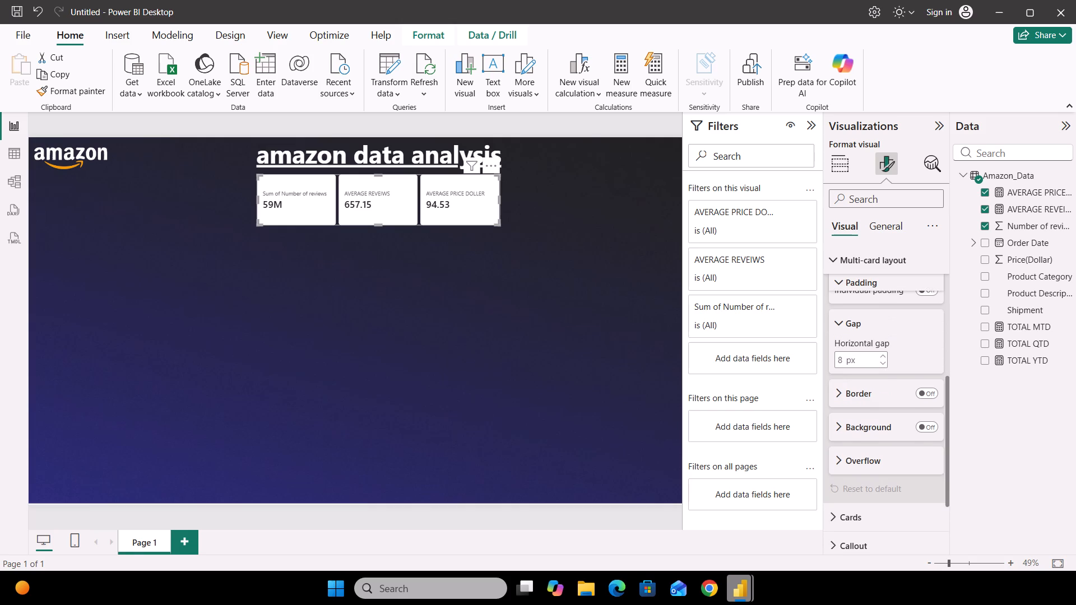
{"action": "scroll", "coordinate": [886, 346], "scroll_direction": "down", "scroll_amount": 1}
{"action": "left_click", "coordinate": [921, 393]}
{"action": "triple_click", "coordinate": [887, 356]}
{"action": "triple_click", "coordinate": [887, 356]}
{"action": "left_click", "coordinate": [887, 356]}
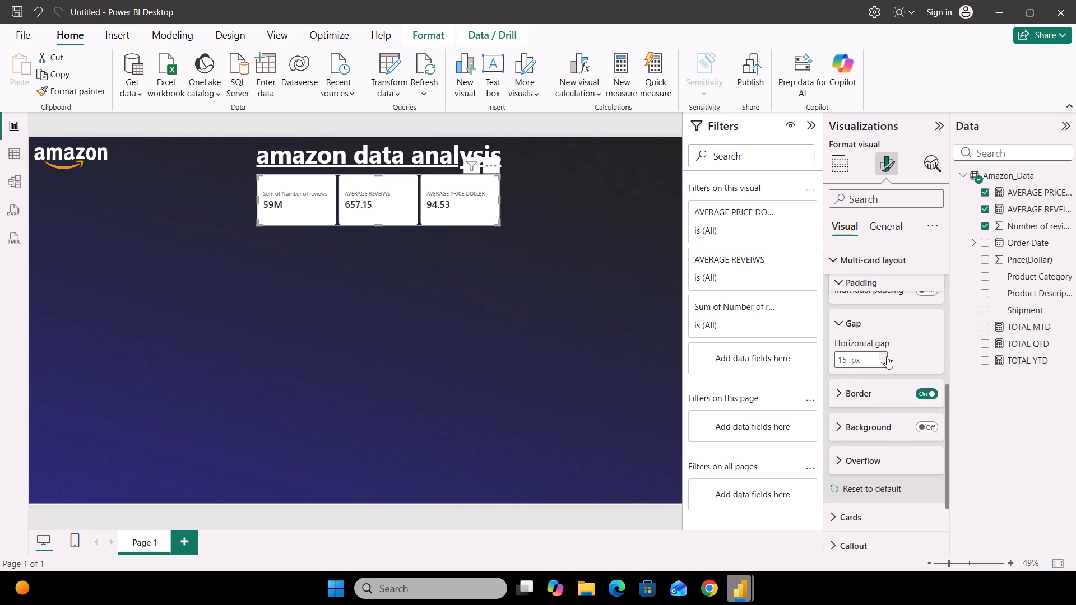
{"action": "triple_click", "coordinate": [887, 356]}
{"action": "double_click", "coordinate": [887, 356]}
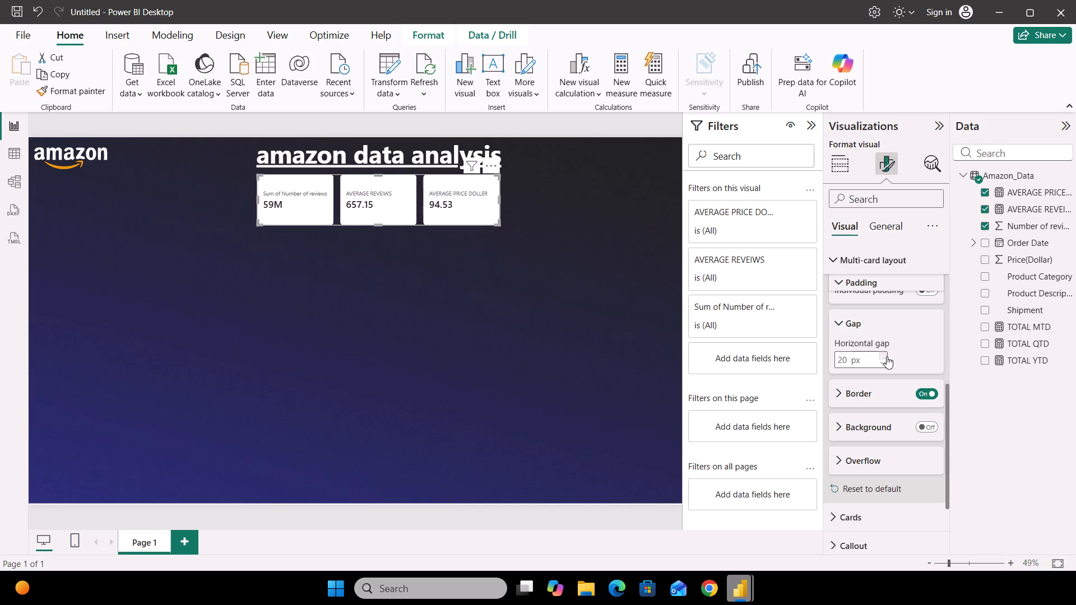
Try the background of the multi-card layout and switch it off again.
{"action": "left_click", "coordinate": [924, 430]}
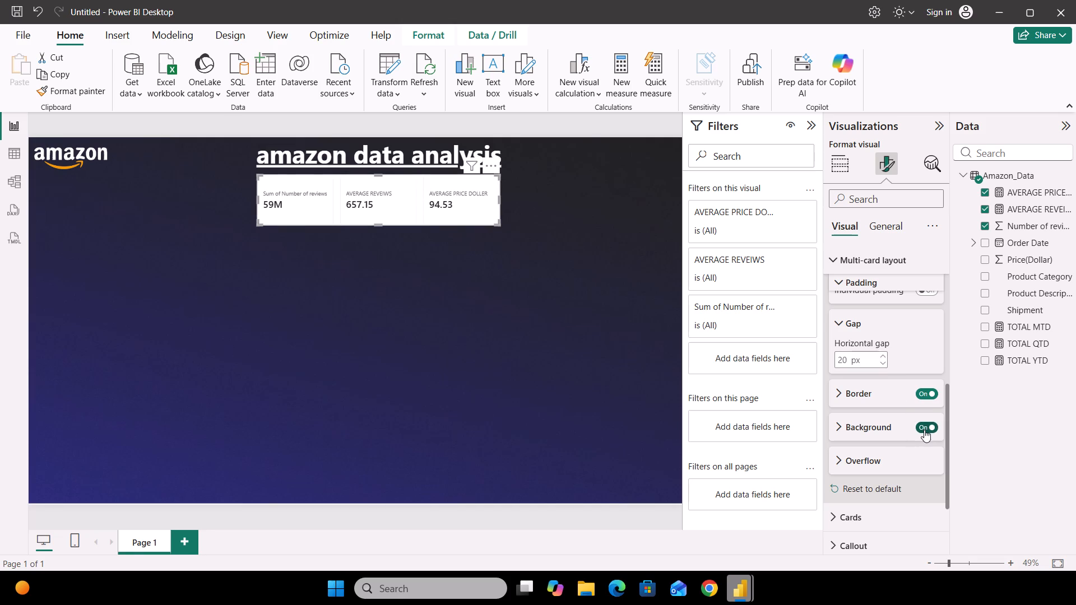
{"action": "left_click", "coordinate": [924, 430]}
Examine the layout, shape and padding settings available for the individual cards.
{"action": "scroll", "coordinate": [924, 430], "scroll_direction": "down", "scroll_amount": 1}
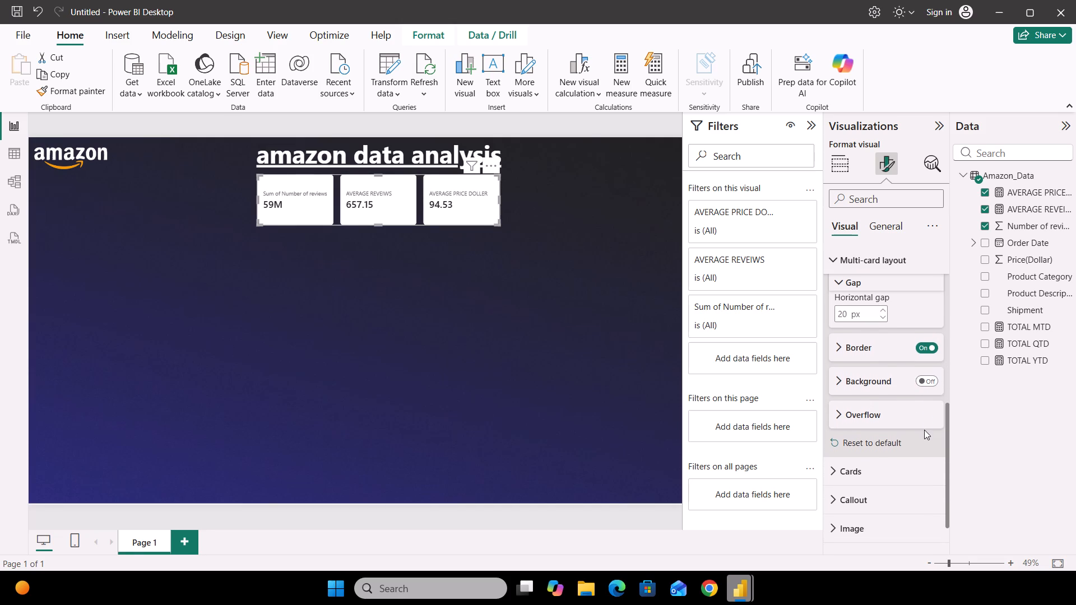
{"action": "scroll", "coordinate": [924, 430], "scroll_direction": "down", "scroll_amount": 1}
{"action": "key", "text": "z"}
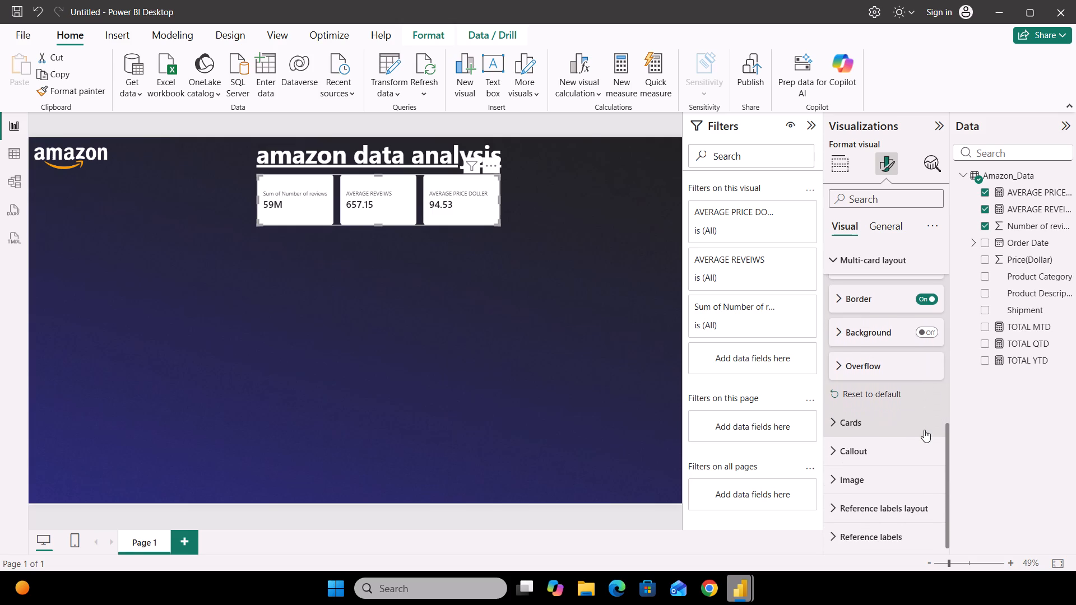
{"action": "left_click", "coordinate": [845, 428]}
{"action": "scroll", "coordinate": [845, 428], "scroll_direction": "down", "scroll_amount": 1}
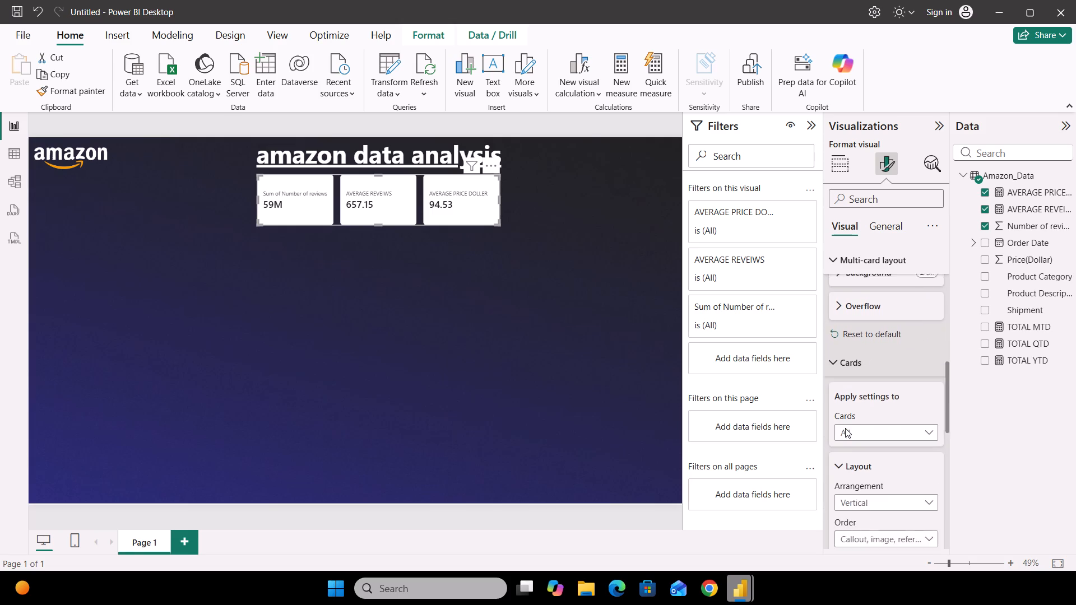
{"action": "scroll", "coordinate": [845, 428], "scroll_direction": "down", "scroll_amount": 4}
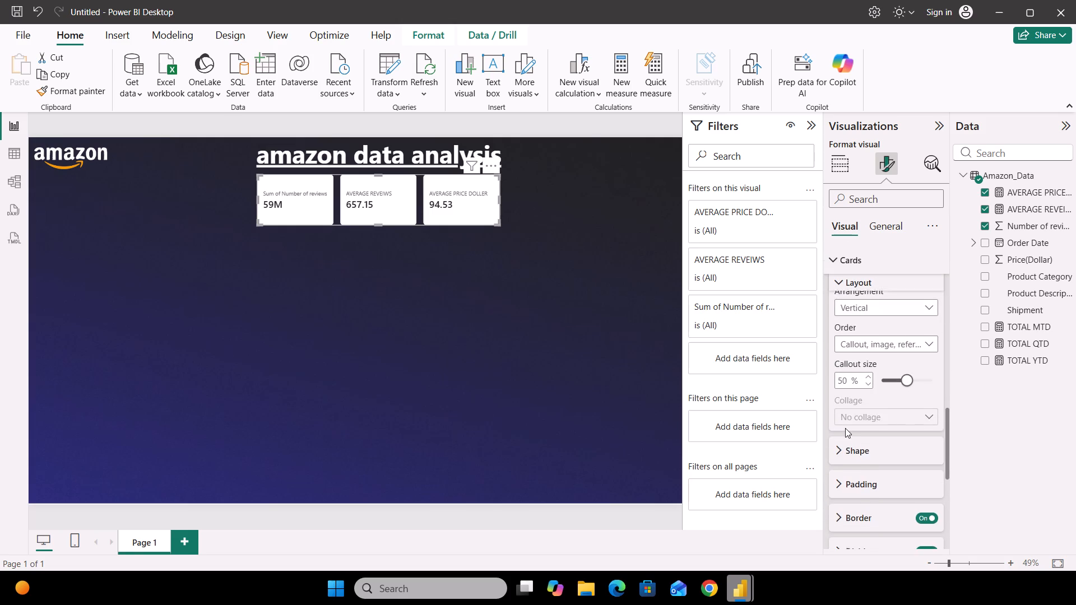
{"action": "scroll", "coordinate": [845, 428], "scroll_direction": "down", "scroll_amount": 1}
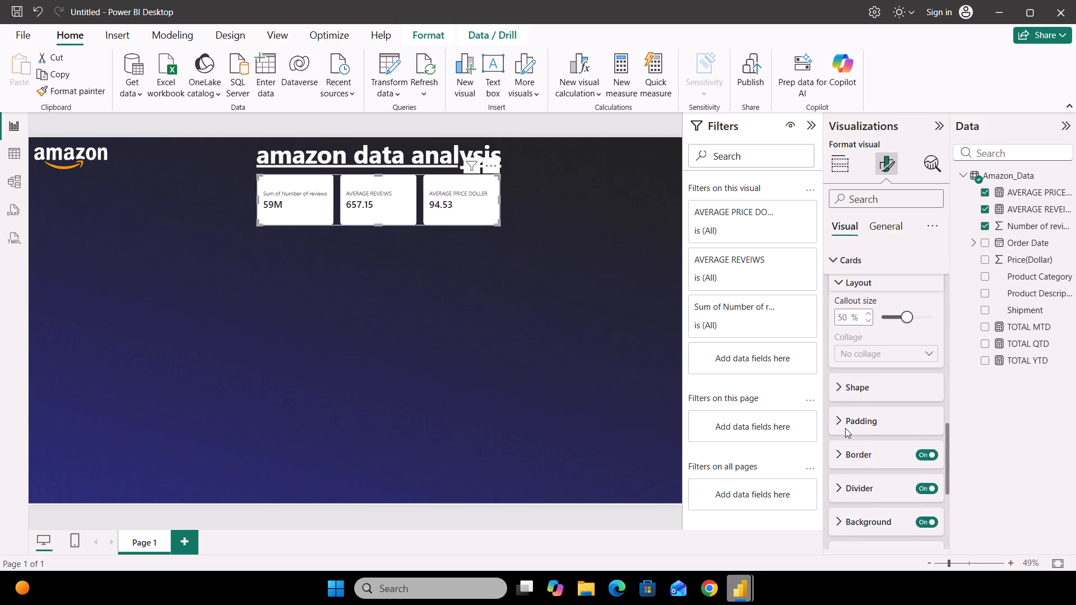
{"action": "left_click", "coordinate": [845, 428]}
{"action": "scroll", "coordinate": [845, 428], "scroll_direction": "down", "scroll_amount": 1}
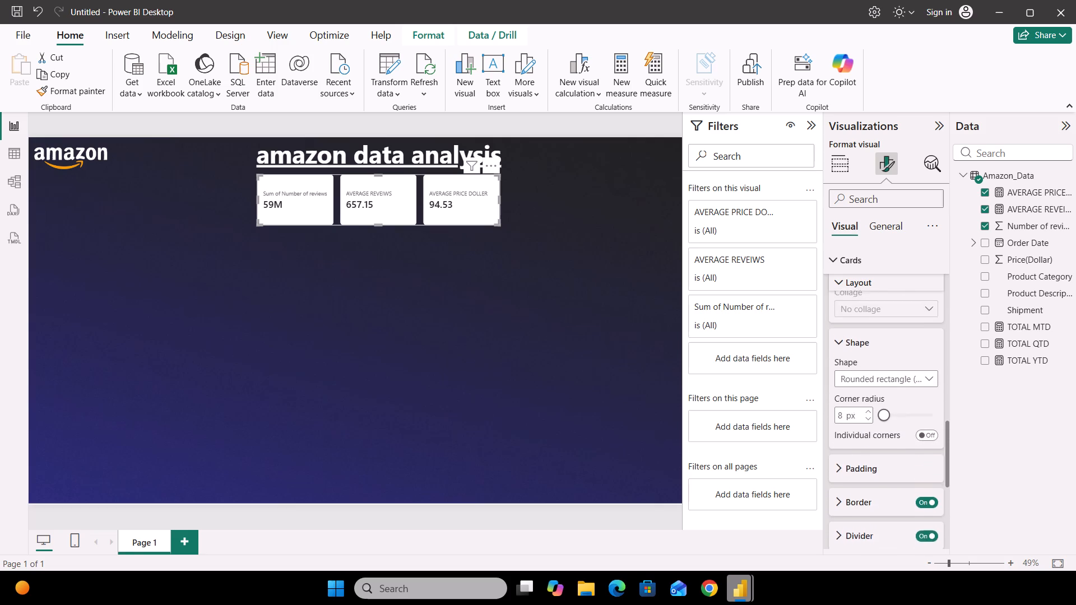
{"action": "scroll", "coordinate": [845, 428], "scroll_direction": "down", "scroll_amount": 1}
{"action": "left_click", "coordinate": [843, 444]}
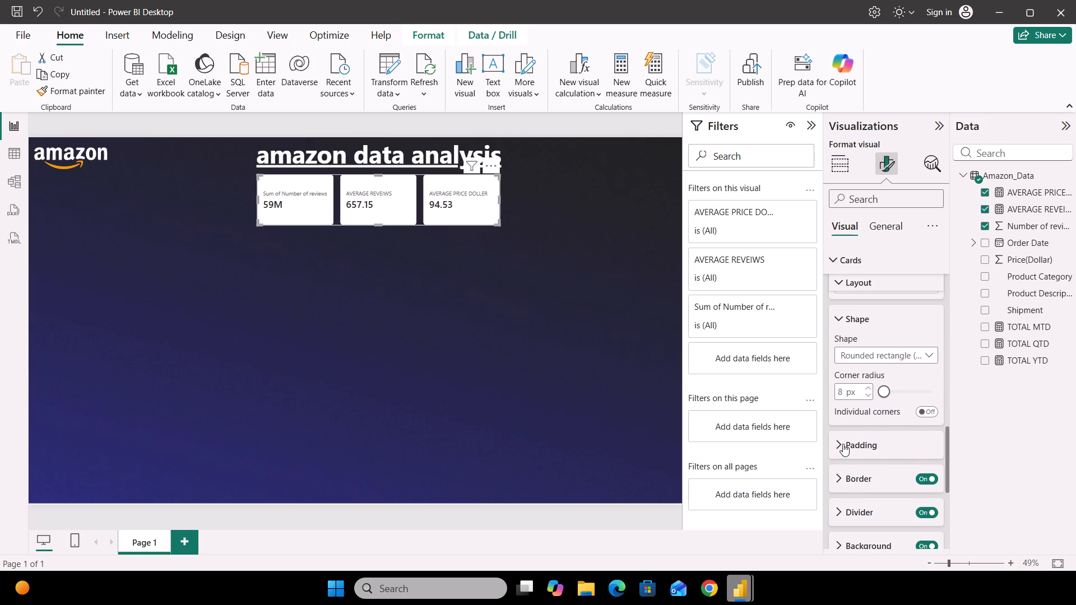
{"action": "scroll", "coordinate": [843, 444], "scroll_direction": "down", "scroll_amount": 3}
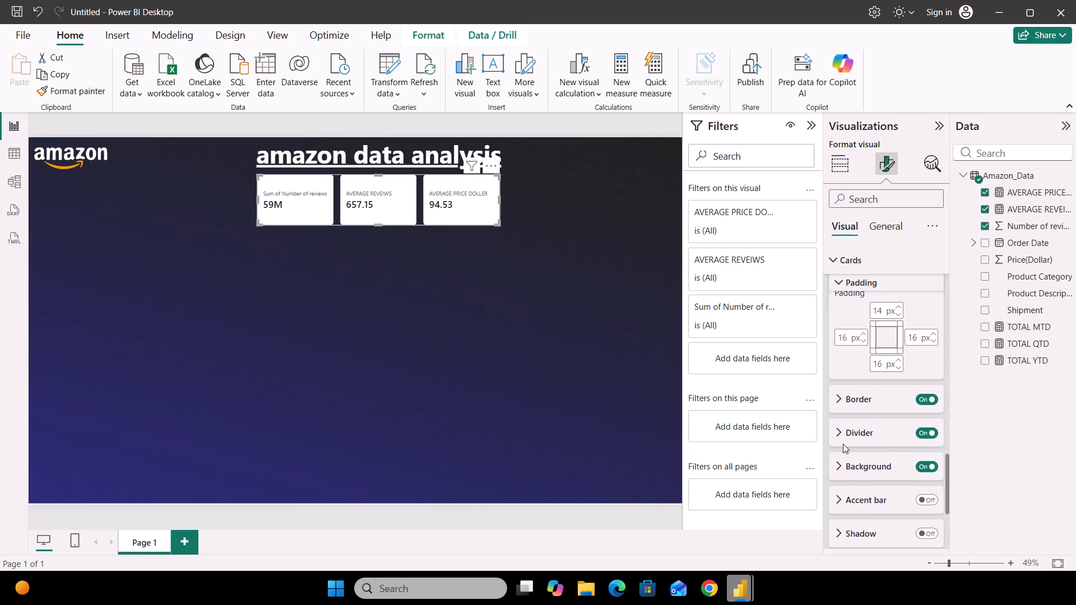
Turn on the accent bar for all cards, with a width of 8 px and a golden yellow color.
{"action": "scroll", "coordinate": [843, 444], "scroll_direction": "down", "scroll_amount": 1}
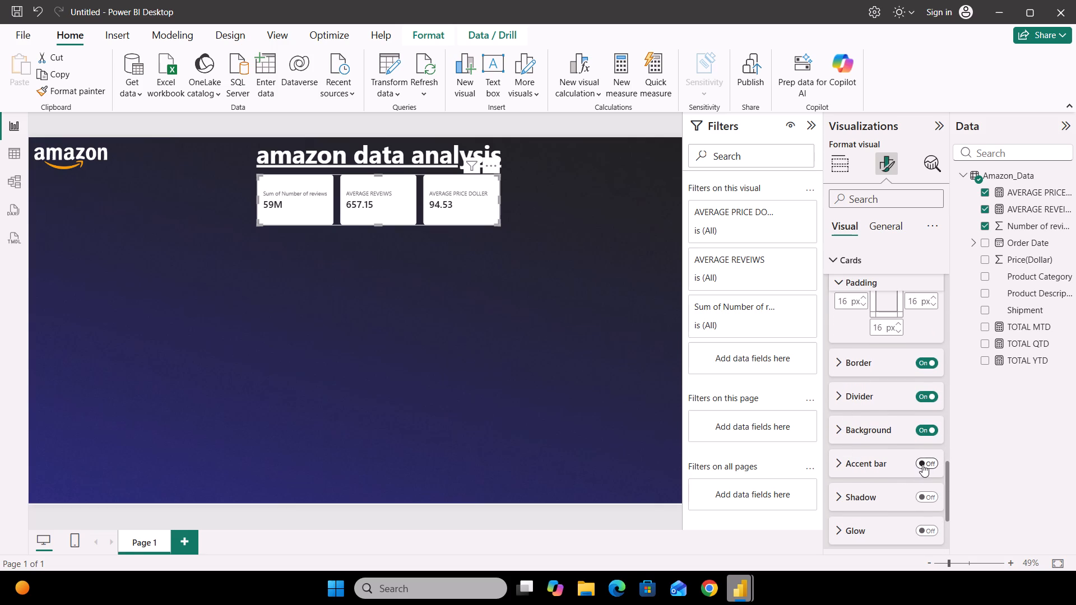
{"action": "left_click", "coordinate": [922, 464]}
{"action": "left_click", "coordinate": [869, 464]}
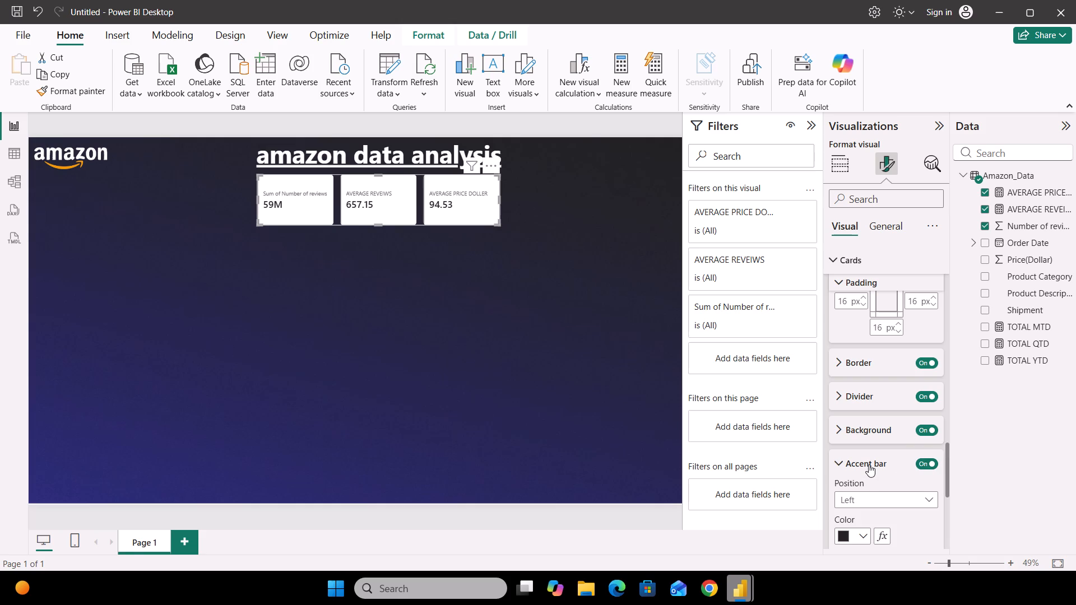
{"action": "scroll", "coordinate": [871, 524], "scroll_direction": "down", "scroll_amount": 1}
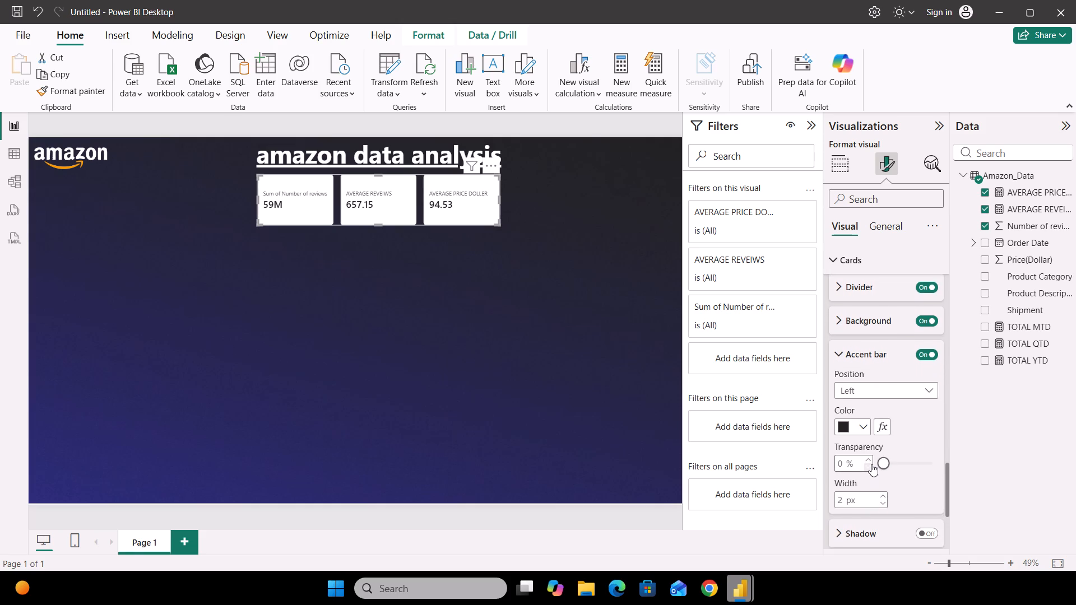
{"action": "triple_click", "coordinate": [882, 496]}
{"action": "triple_click", "coordinate": [882, 496]}
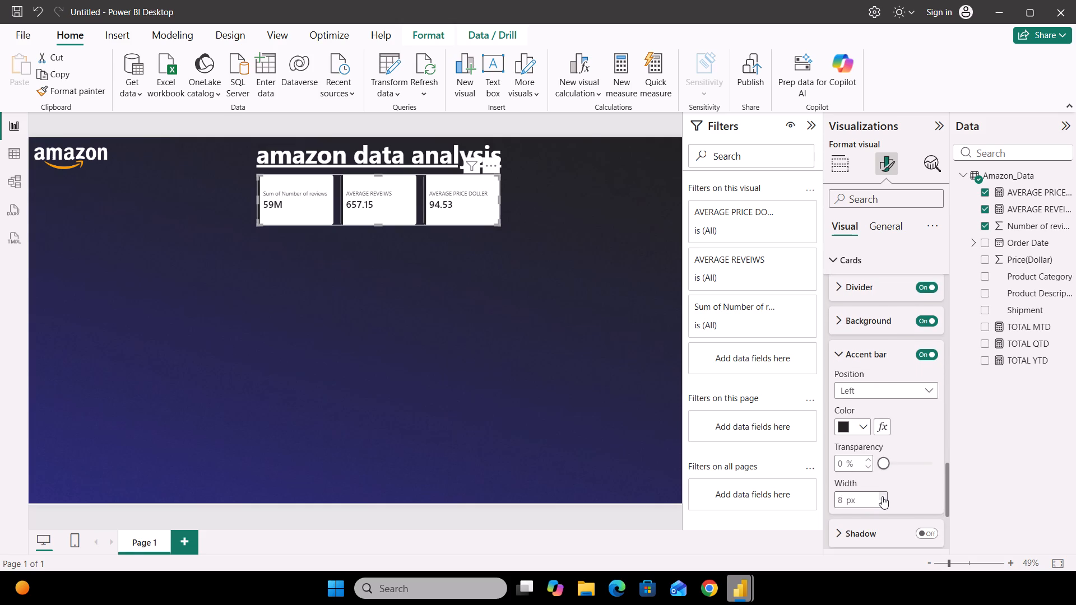
{"action": "right_click", "coordinate": [866, 429]}
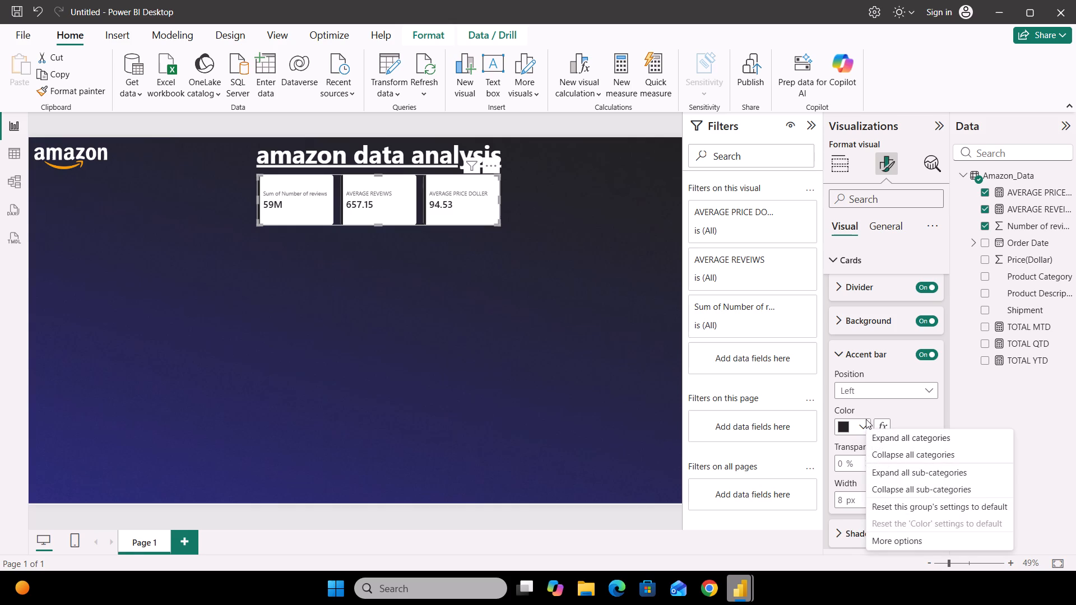
{"action": "left_click", "coordinate": [864, 421]}
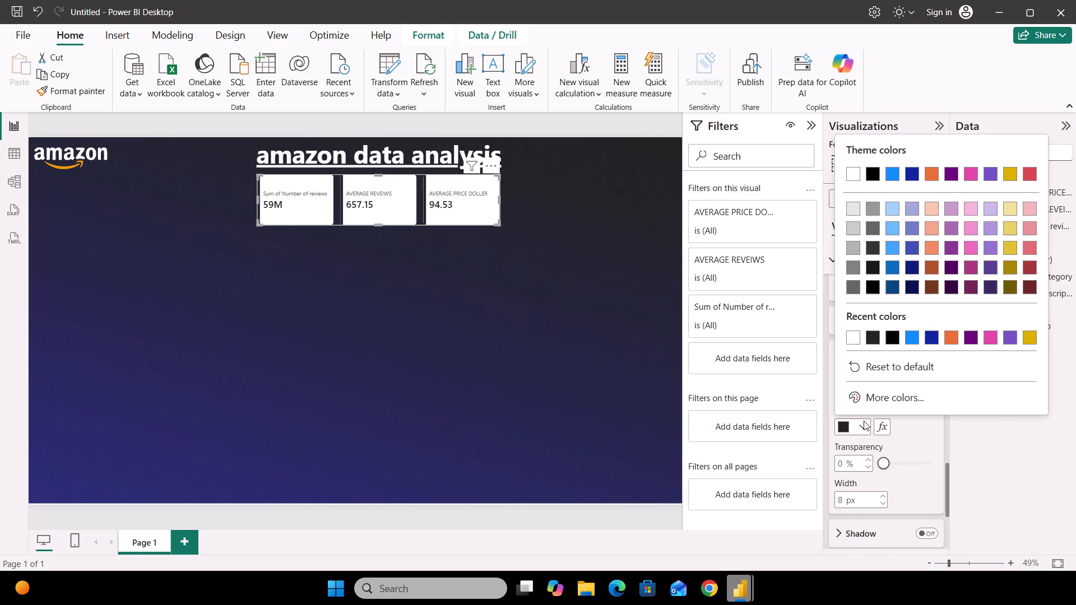
{"action": "left_click", "coordinate": [1031, 338]}
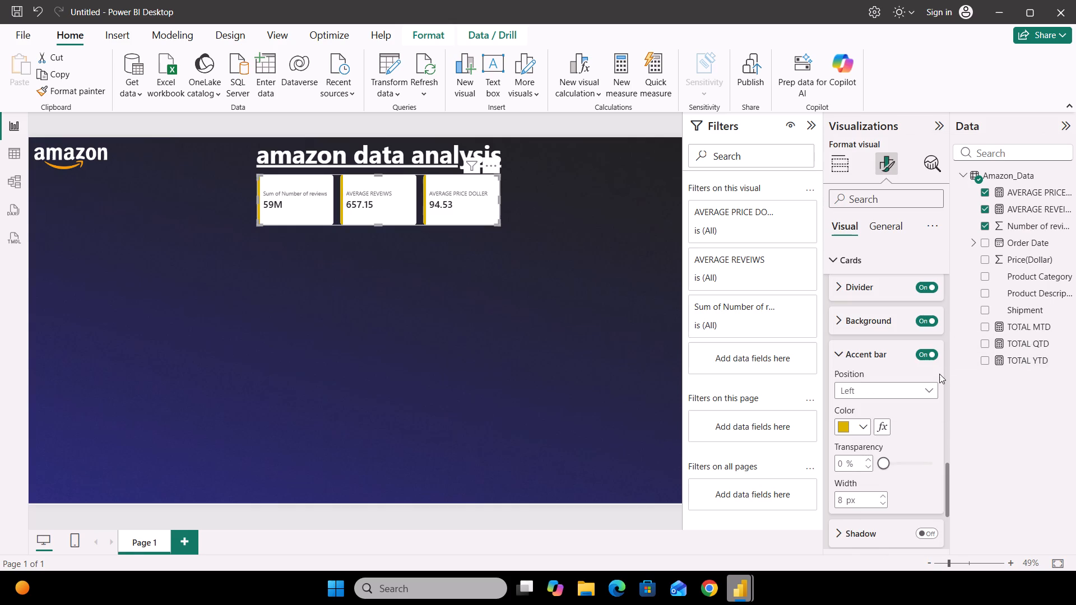
Turn on the shadow for all cards and set its size to 10 px.
{"action": "scroll", "coordinate": [939, 374], "scroll_direction": "down", "scroll_amount": 1}
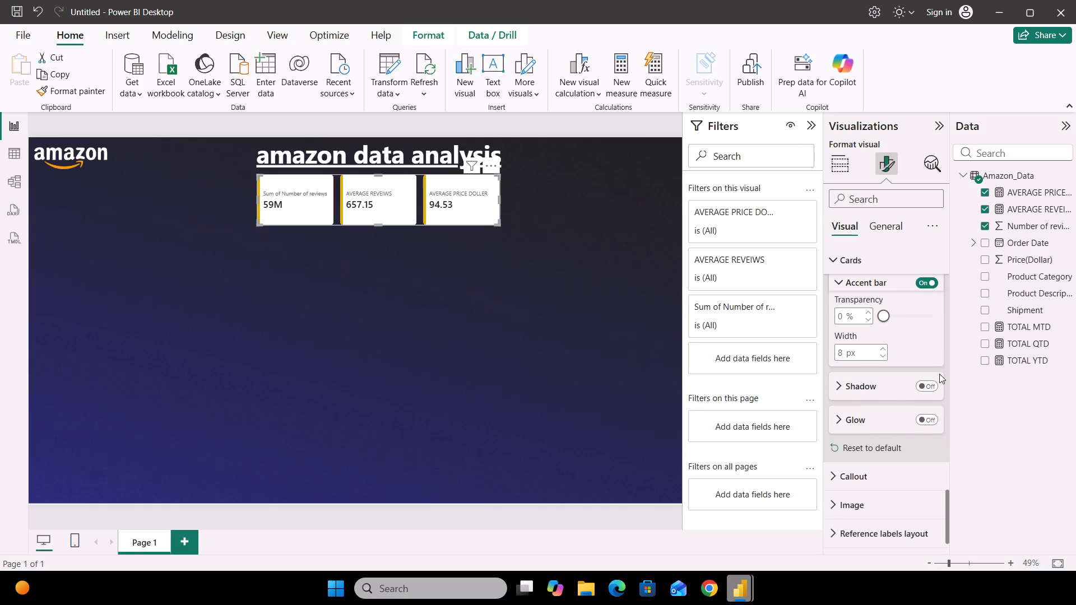
{"action": "scroll", "coordinate": [939, 374], "scroll_direction": "down", "scroll_amount": 2}
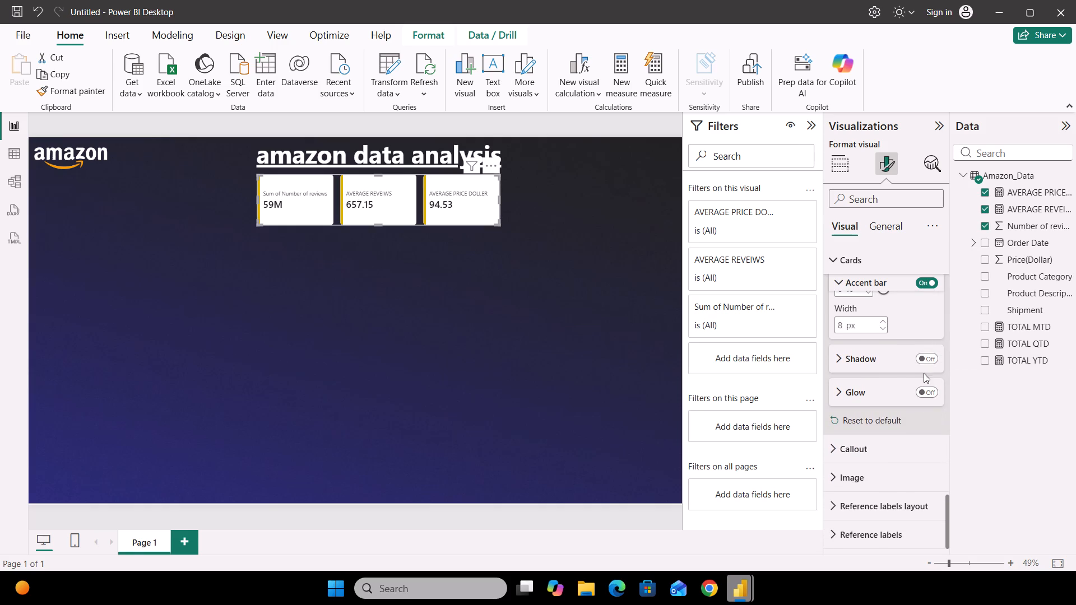
{"action": "left_click", "coordinate": [929, 357]}
{"action": "left_click", "coordinate": [905, 357]}
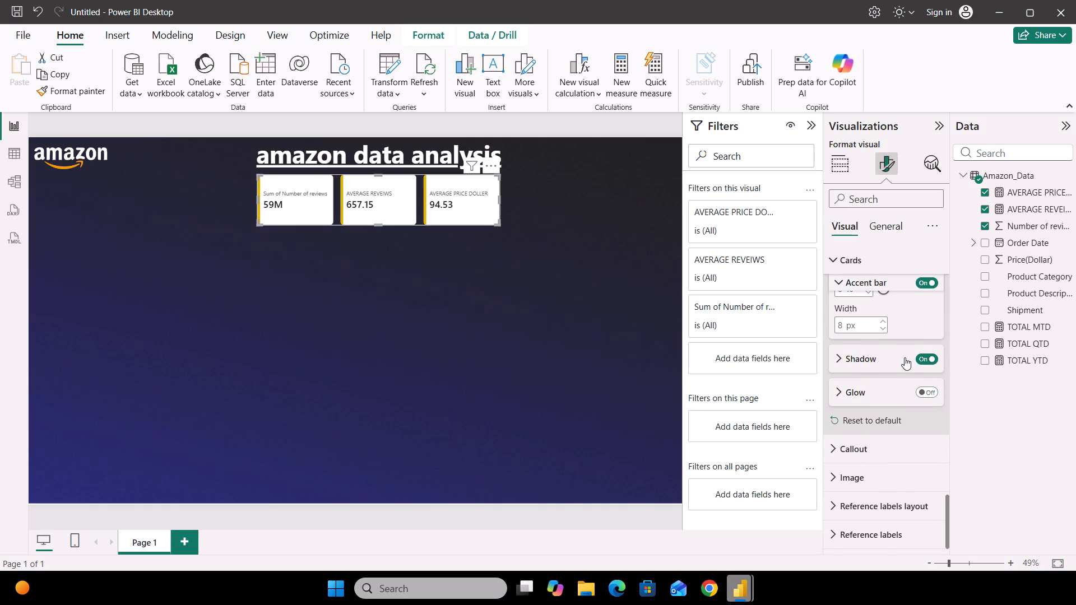
{"action": "scroll", "coordinate": [905, 357], "scroll_direction": "down", "scroll_amount": 2}
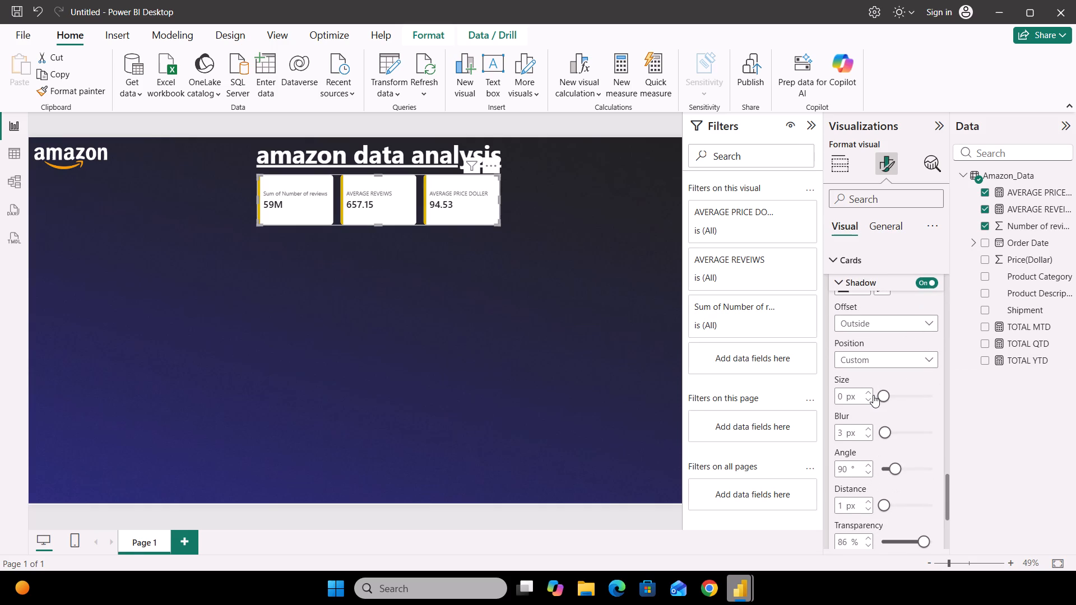
{"action": "triple_click", "coordinate": [869, 393]}
{"action": "triple_click", "coordinate": [869, 393]}
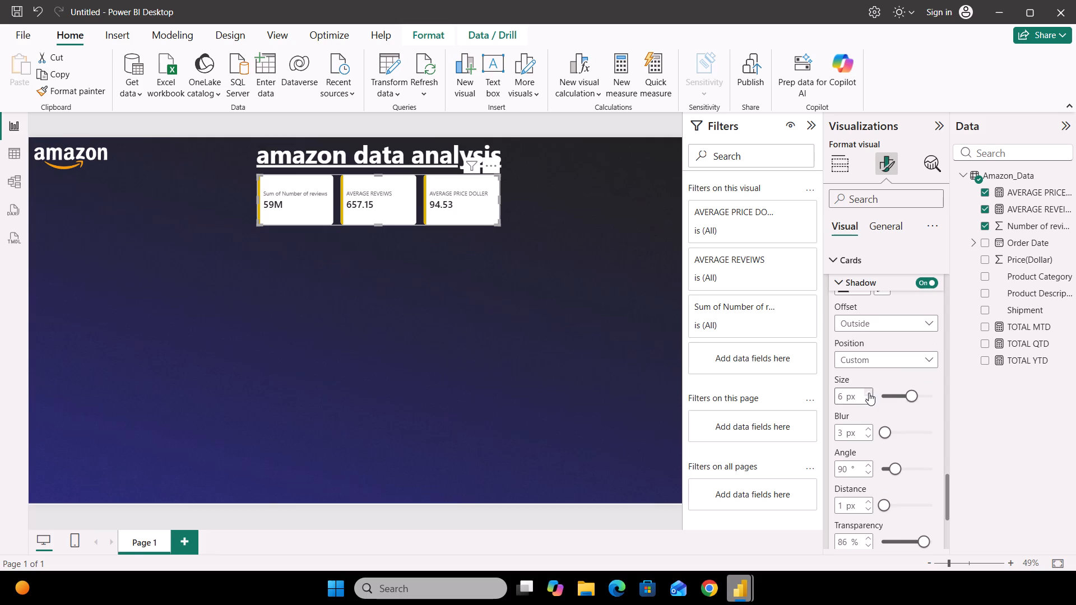
{"action": "left_click", "coordinate": [869, 393]}
{"action": "left_click", "coordinate": [869, 393]}
{"action": "left_click", "coordinate": [869, 393]}
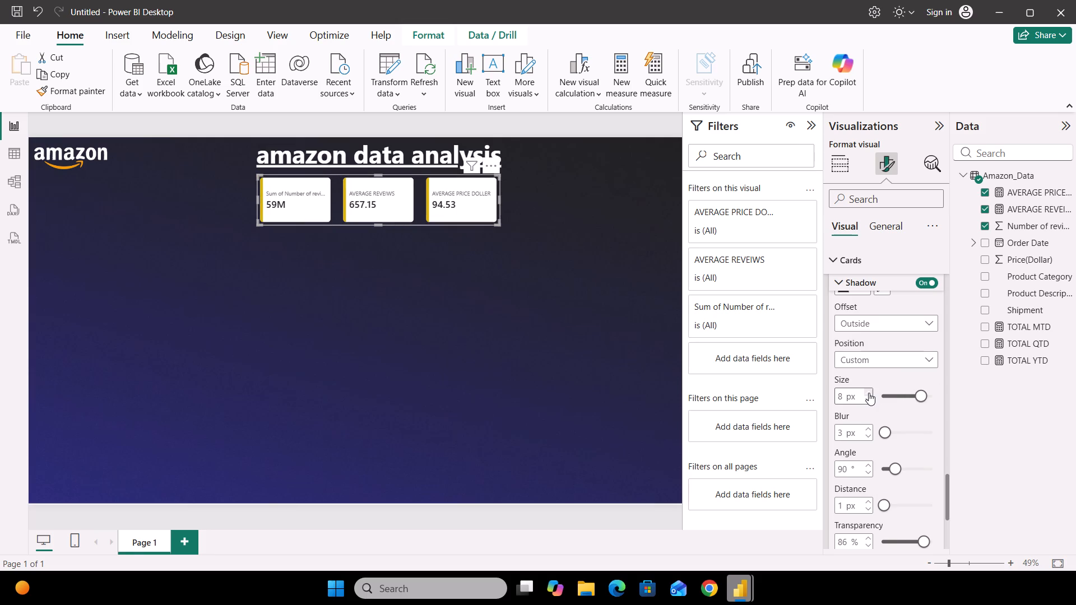
{"action": "left_click", "coordinate": [869, 393]}
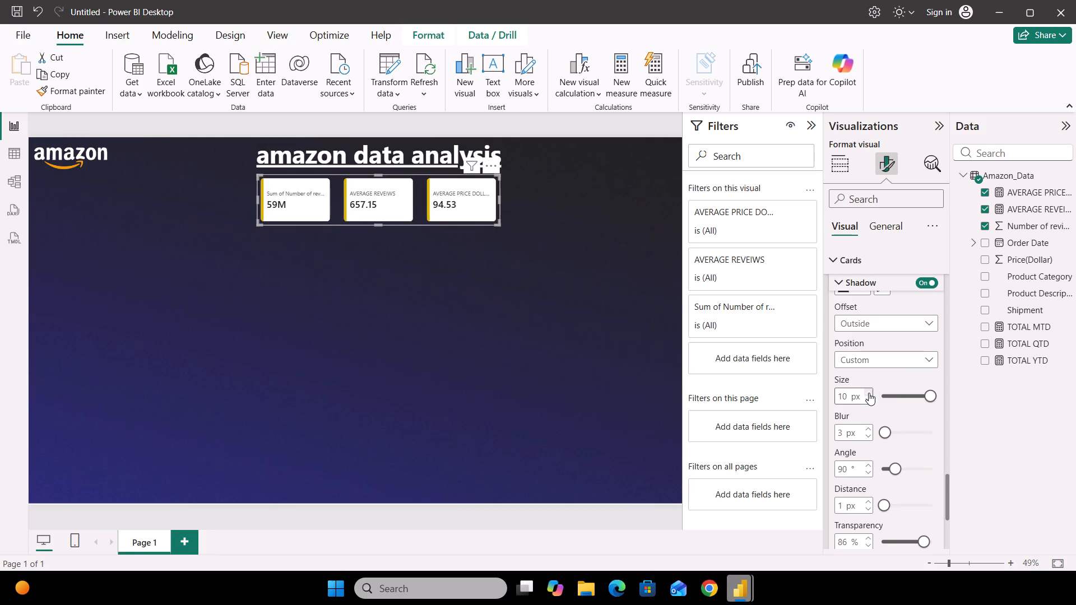
Set the blur of the cards' shadow to 10 px.
{"action": "triple_click", "coordinate": [868, 430]}
{"action": "triple_click", "coordinate": [868, 430]}
{"action": "triple_click", "coordinate": [868, 430]}
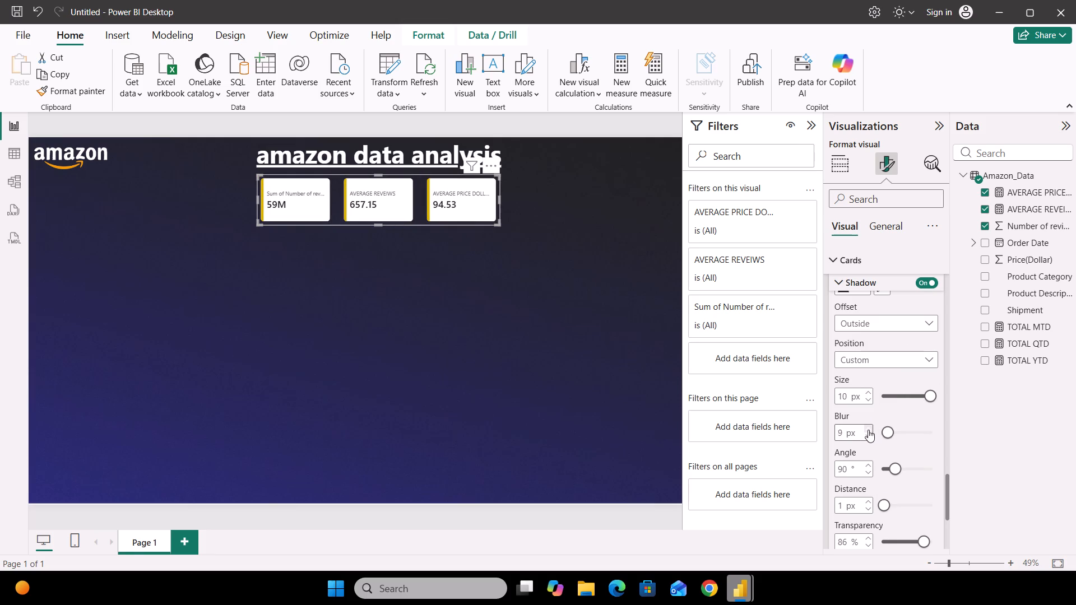
{"action": "left_click", "coordinate": [868, 430]}
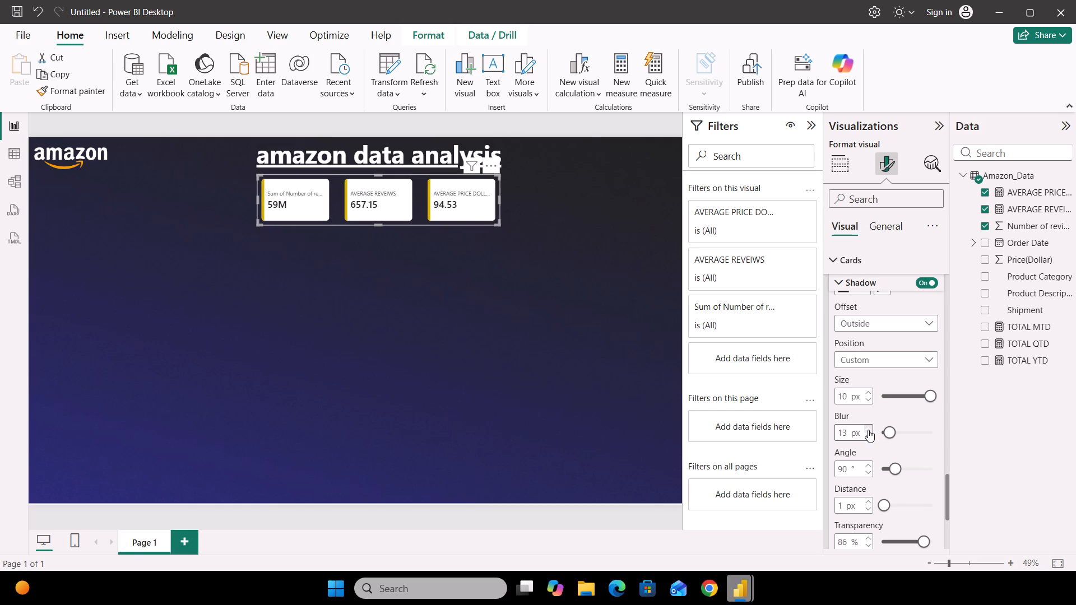
{"action": "double_click", "coordinate": [869, 440]}
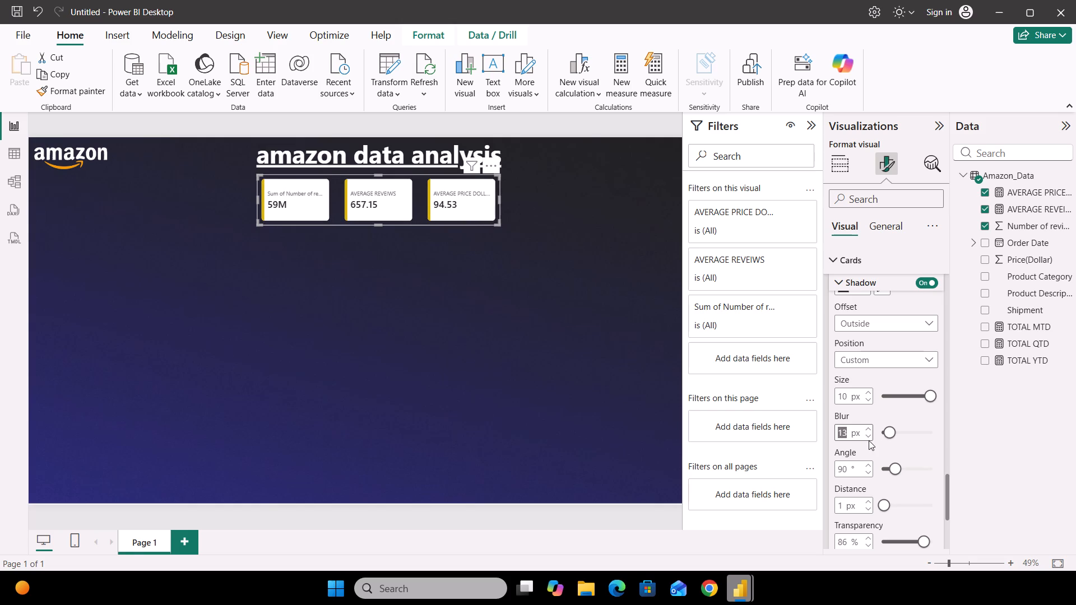
{"action": "left_click", "coordinate": [869, 436]}
{"action": "triple_click", "coordinate": [869, 436]}
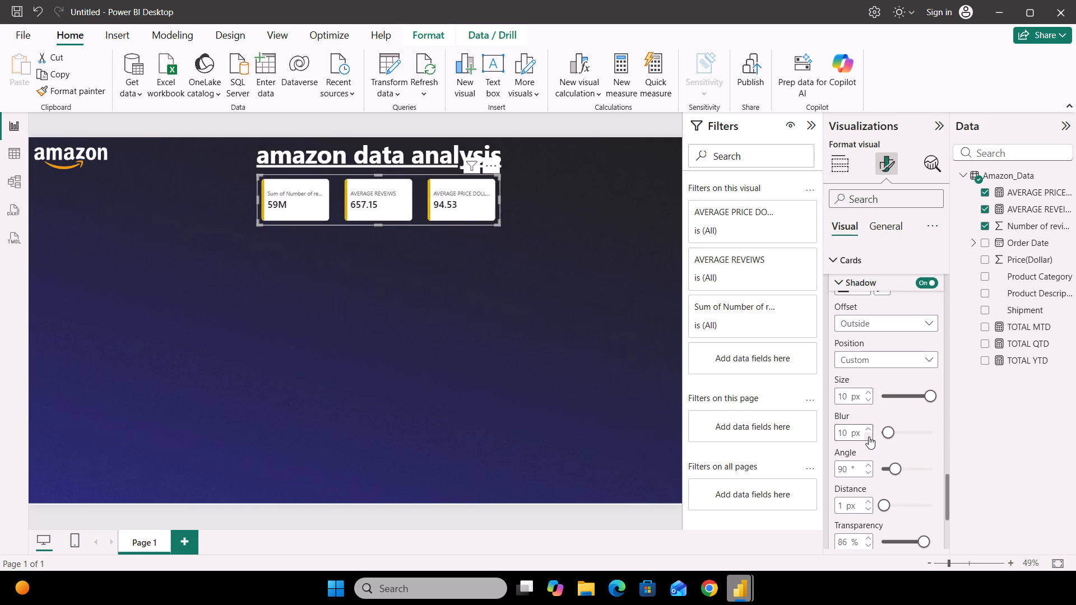
{"action": "left_click", "coordinate": [869, 431]}
Set the distance of the cards' shadow to 10 px.
{"action": "scroll", "coordinate": [873, 468], "scroll_direction": "down", "scroll_amount": 1}
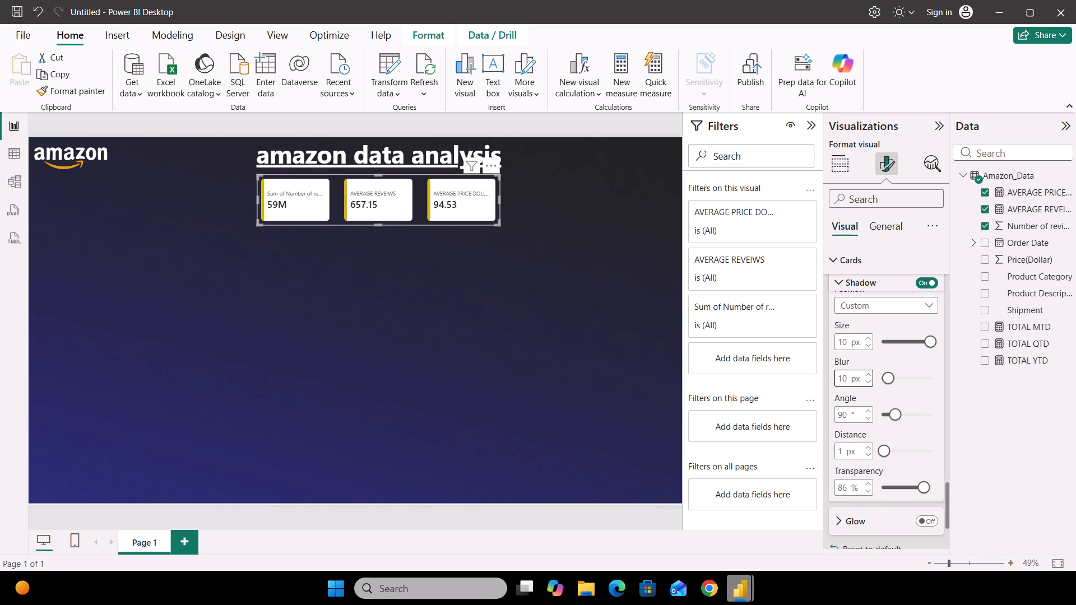
{"action": "scroll", "coordinate": [873, 468], "scroll_direction": "down", "scroll_amount": 1}
{"action": "triple_click", "coordinate": [869, 447]}
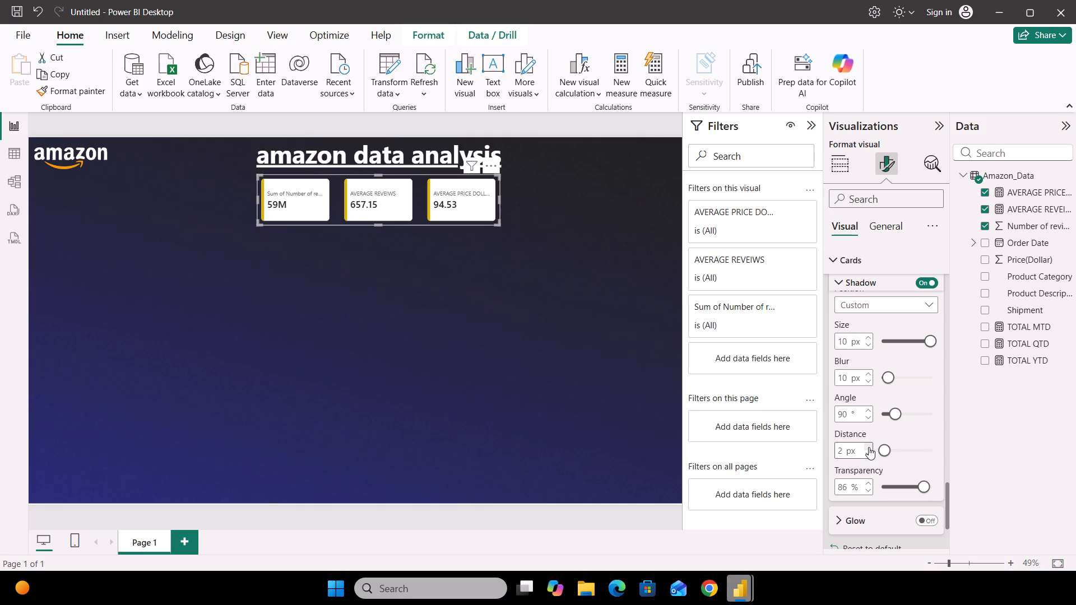
{"action": "triple_click", "coordinate": [869, 447]}
{"action": "double_click", "coordinate": [869, 447]}
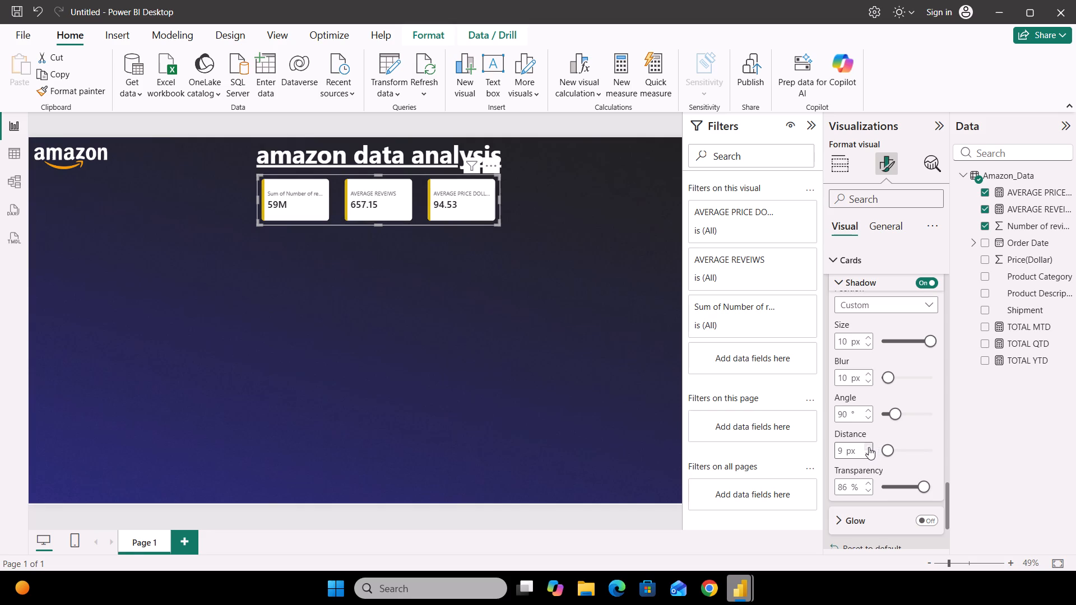
{"action": "left_click", "coordinate": [869, 447]}
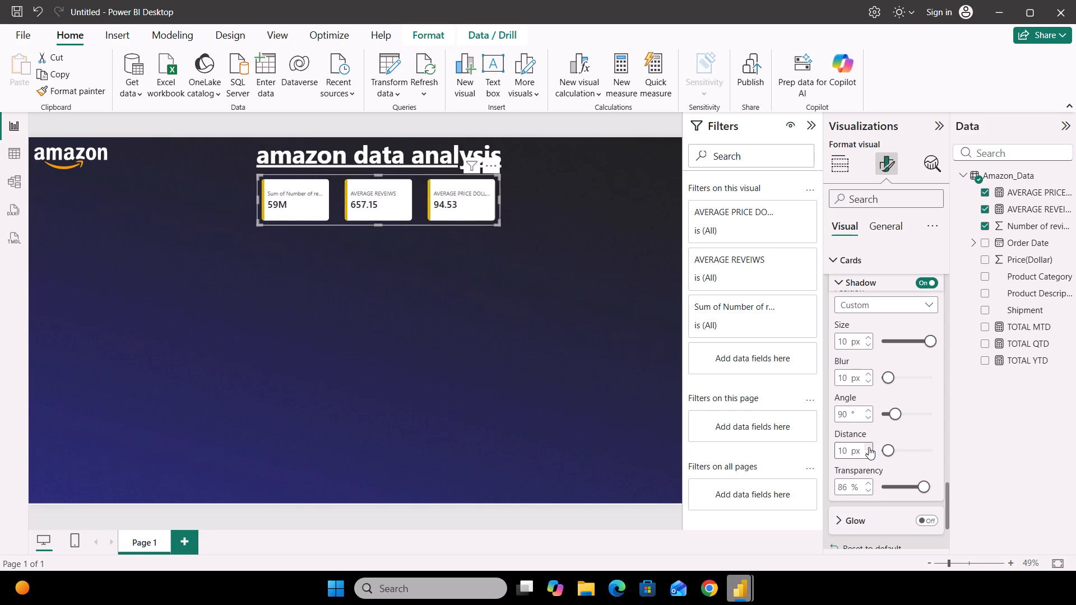
Center the callout values horizontally in all cards.
{"action": "scroll", "coordinate": [869, 447], "scroll_direction": "down", "scroll_amount": 1}
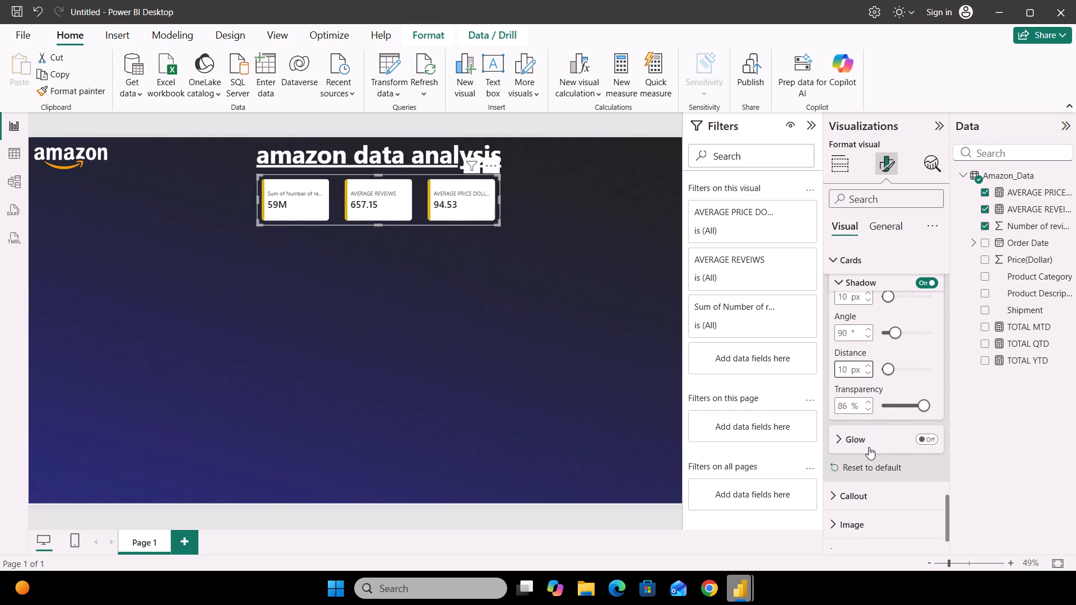
{"action": "scroll", "coordinate": [869, 447], "scroll_direction": "down", "scroll_amount": 1}
{"action": "left_click", "coordinate": [869, 447]}
{"action": "scroll", "coordinate": [869, 447], "scroll_direction": "down", "scroll_amount": 3}
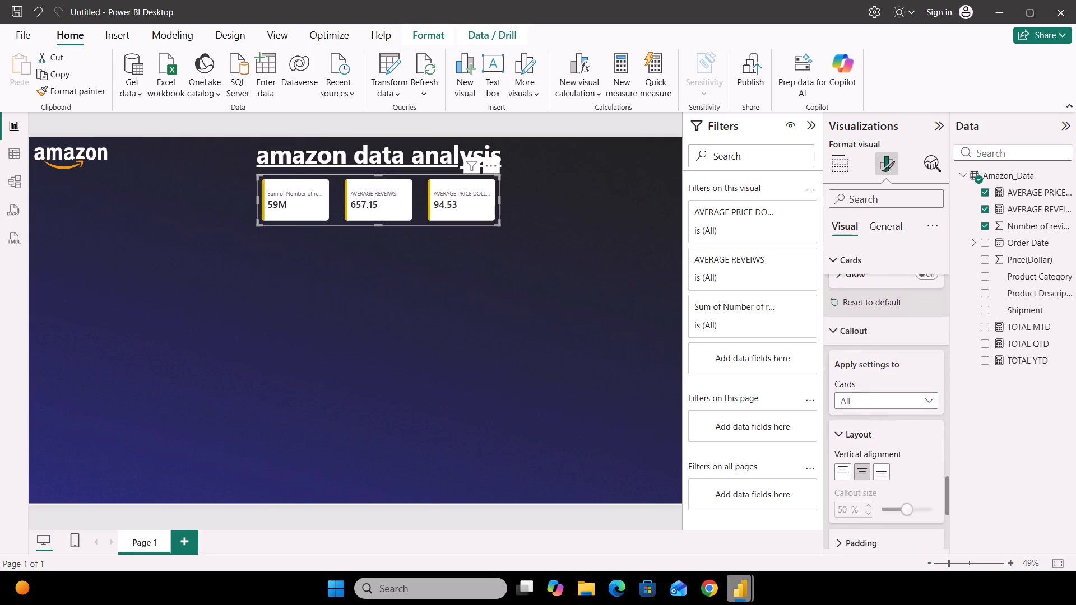
{"action": "scroll", "coordinate": [869, 447], "scroll_direction": "down", "scroll_amount": 2}
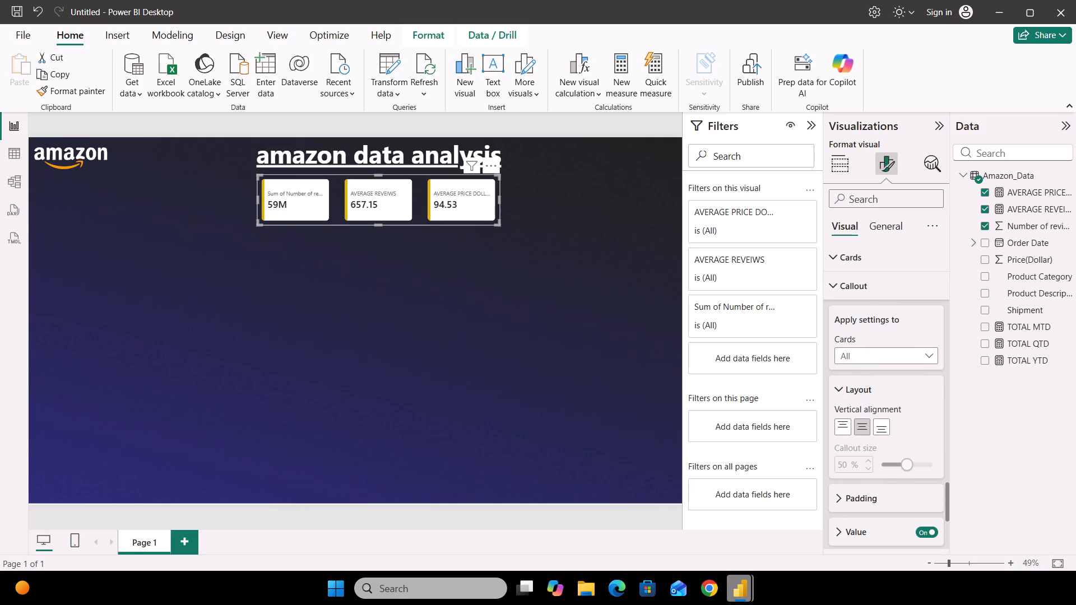
{"action": "scroll", "coordinate": [869, 447], "scroll_direction": "down", "scroll_amount": 1}
{"action": "left_click", "coordinate": [869, 447]}
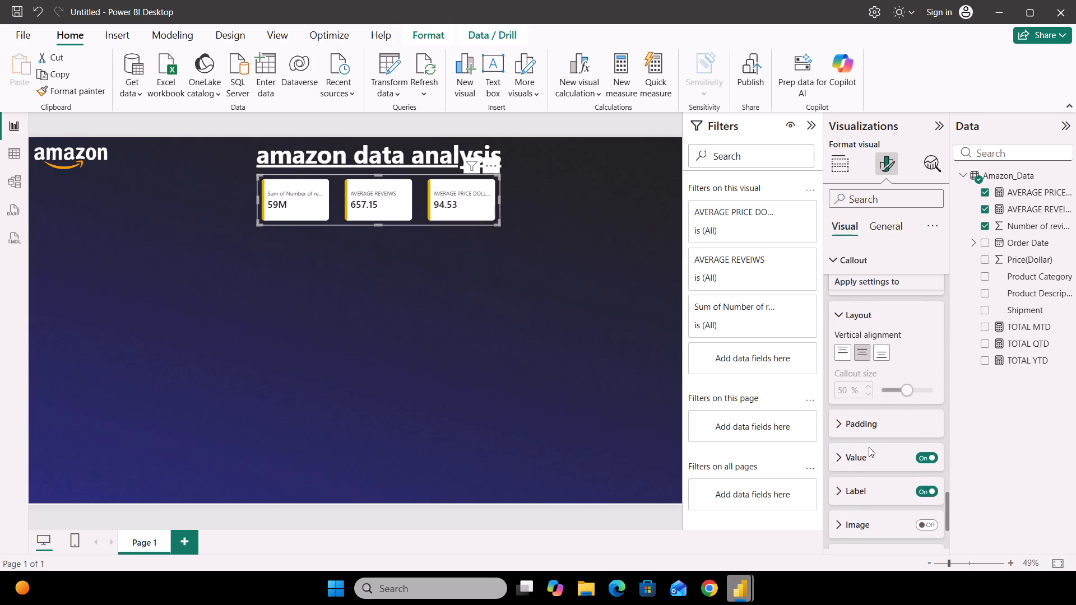
{"action": "left_click", "coordinate": [868, 456]}
{"action": "scroll", "coordinate": [868, 456], "scroll_direction": "down", "scroll_amount": 1}
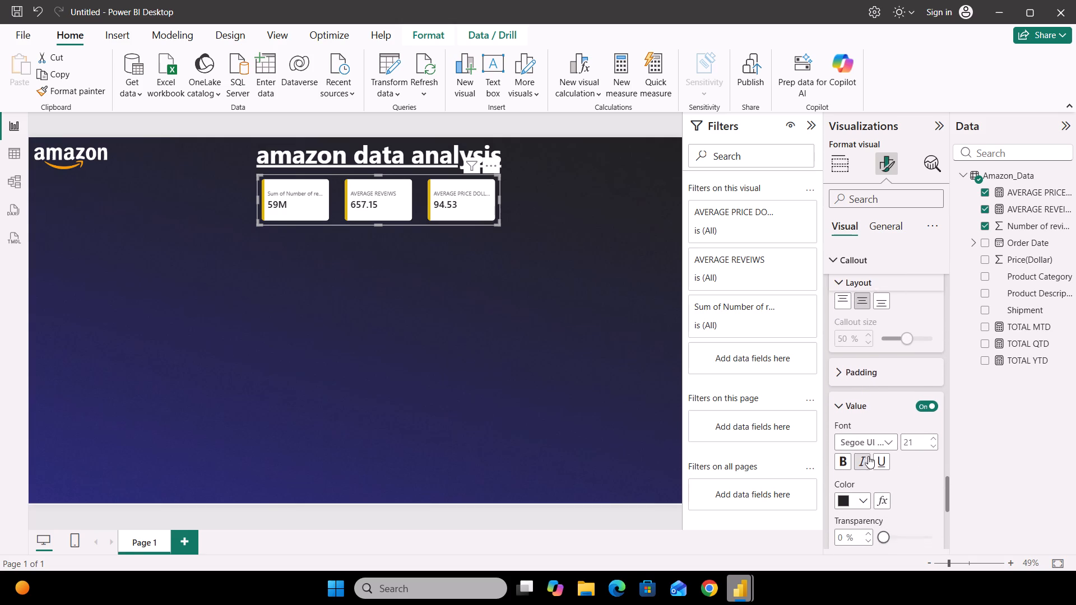
{"action": "scroll", "coordinate": [868, 456], "scroll_direction": "down", "scroll_amount": 2}
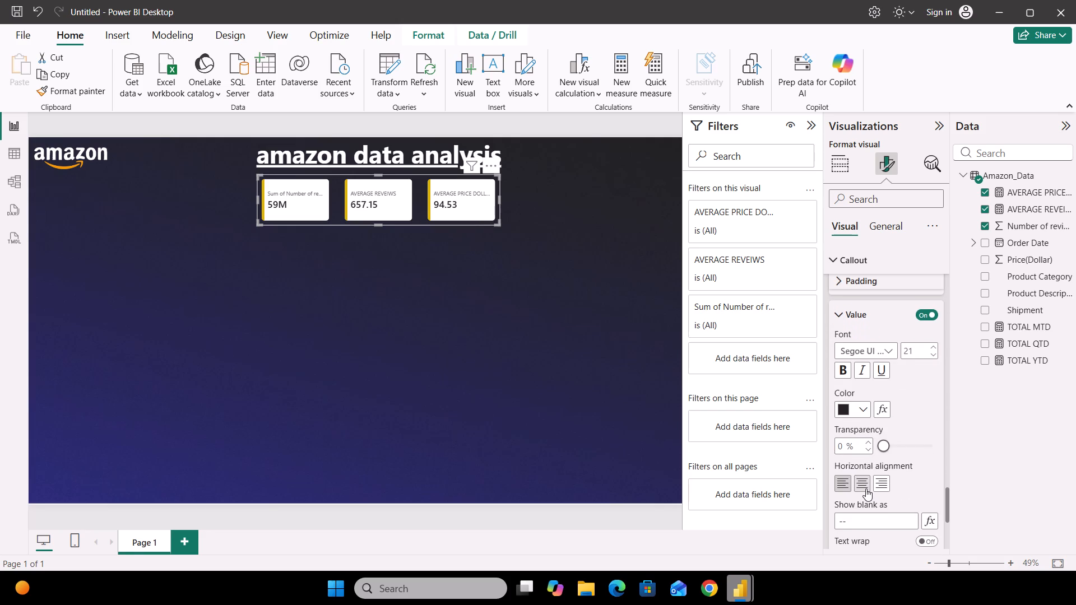
{"action": "left_click", "coordinate": [866, 488]}
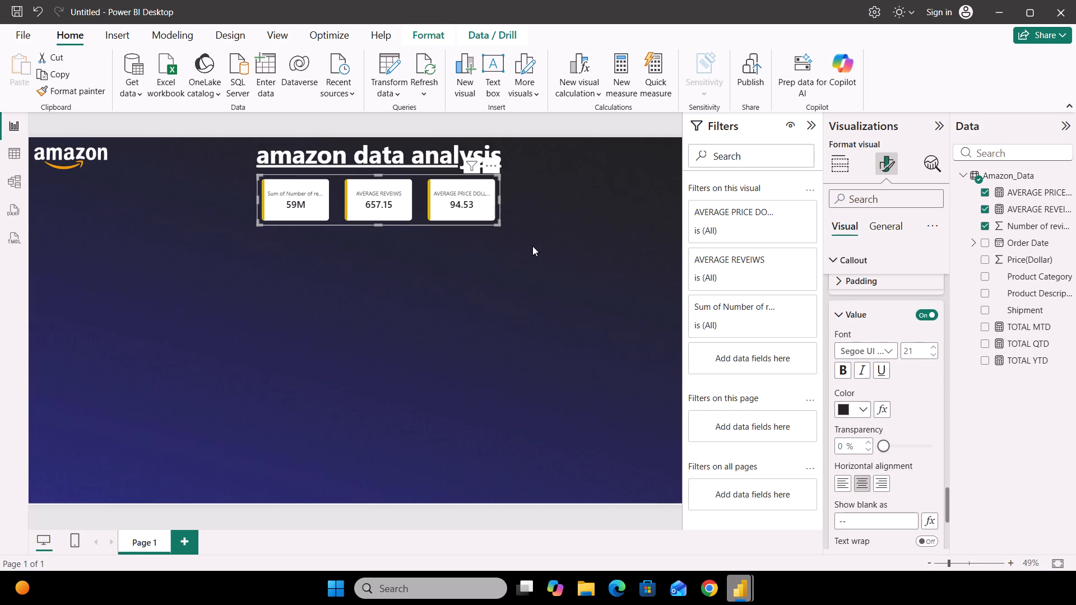
Widen the multi-value card and reposition it so it sits centered beneath the amazon data analysis title.
{"action": "left_click_drag", "start_coordinate": [500, 199], "coordinate": [541, 192]}
{"action": "left_click_drag", "start_coordinate": [427, 197], "coordinate": [413, 197]}
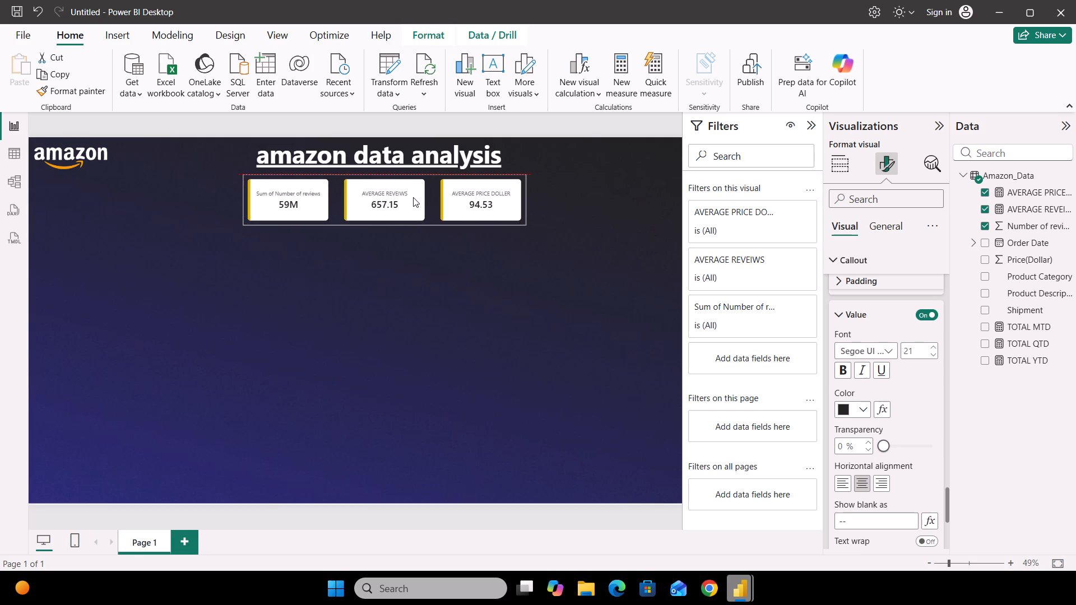
{"action": "left_click_drag", "start_coordinate": [413, 197], "coordinate": [411, 197]}
{"action": "left_click", "coordinate": [435, 235]}
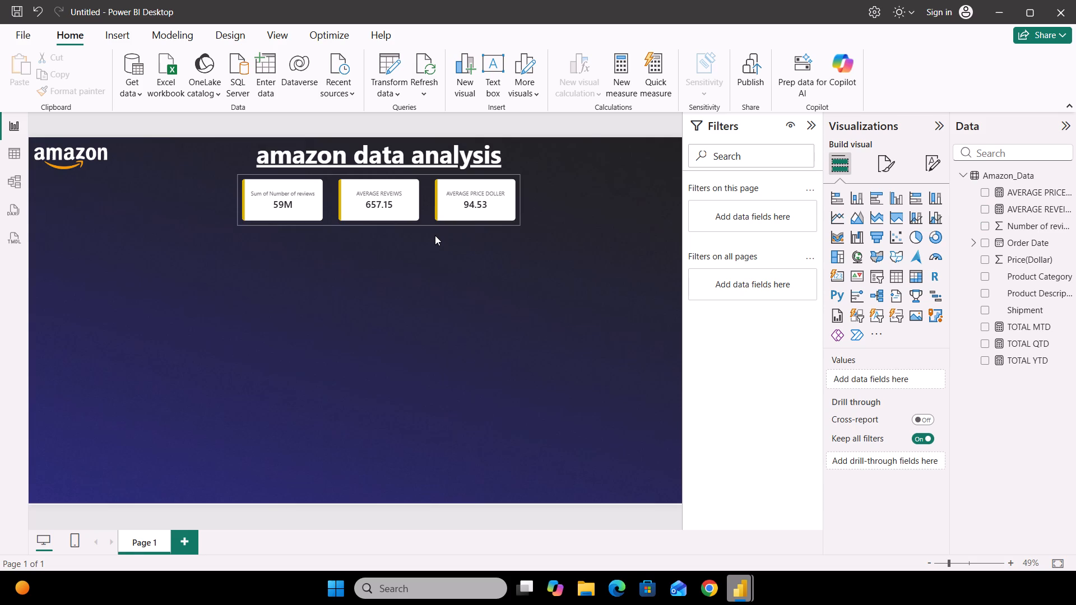
Insert a pie chart on the page and add the TOTAL MTD measure to its values.
{"action": "left_click", "coordinate": [156, 269]}
{"action": "left_click", "coordinate": [920, 241]}
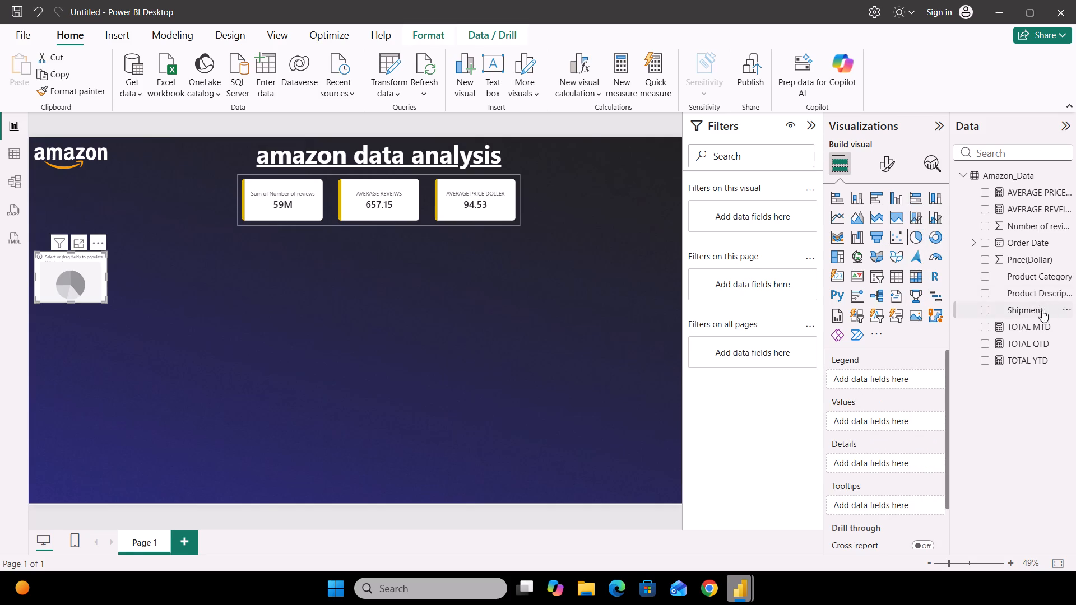
{"action": "left_click", "coordinate": [1013, 322]}
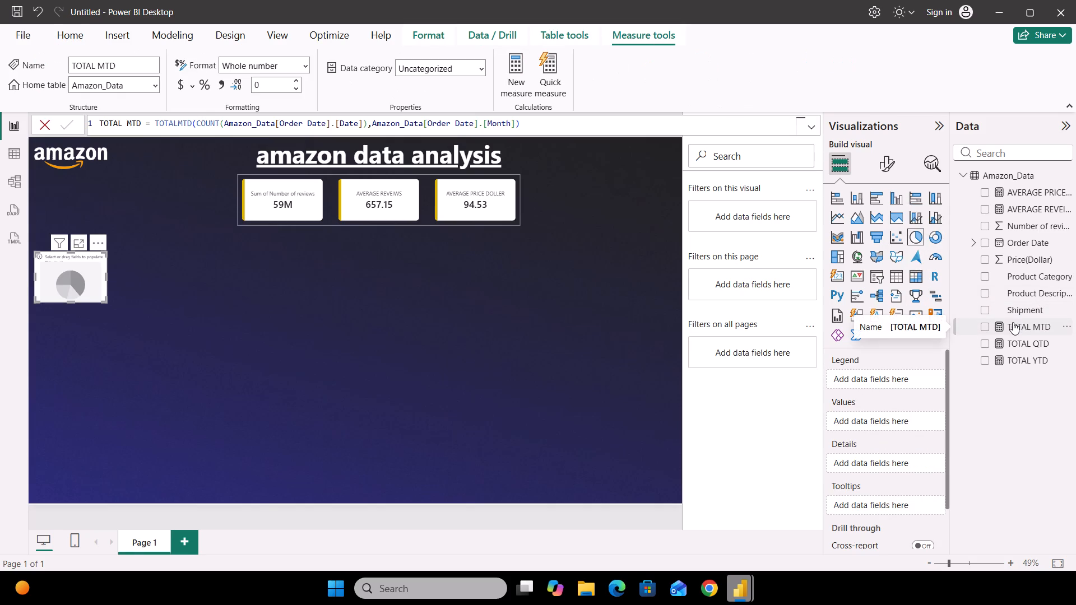
{"action": "left_click", "coordinate": [987, 324]}
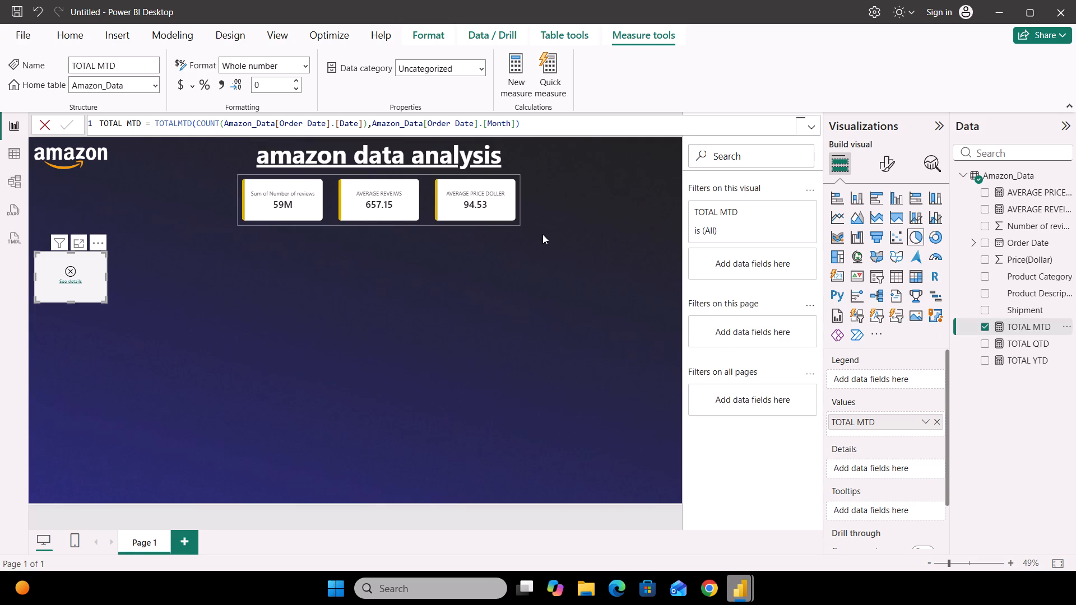
Replace COUNT with SUM in the TOTAL MTD measure's formula.
{"action": "left_click", "coordinate": [216, 127]}
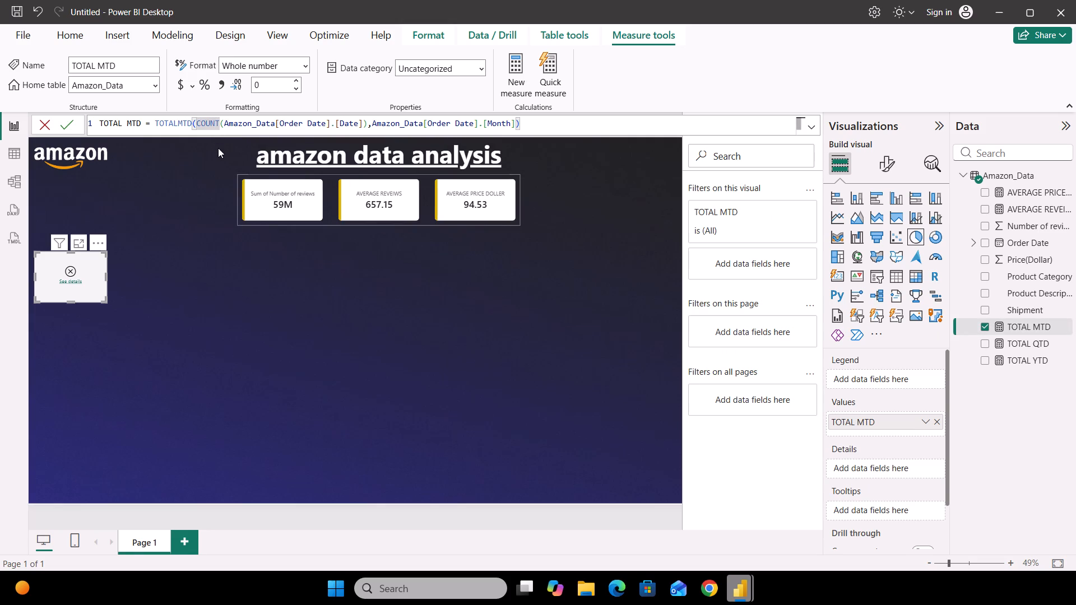
{"action": "key", "text": "Right"}
{"action": "key", "text": "BackSpace"}
{"action": "key", "text": "BackSpace"}
{"action": "key", "text": "BackSpace"}
{"action": "key", "text": "BackSpace"}
{"action": "key", "text": "BackSpace"}
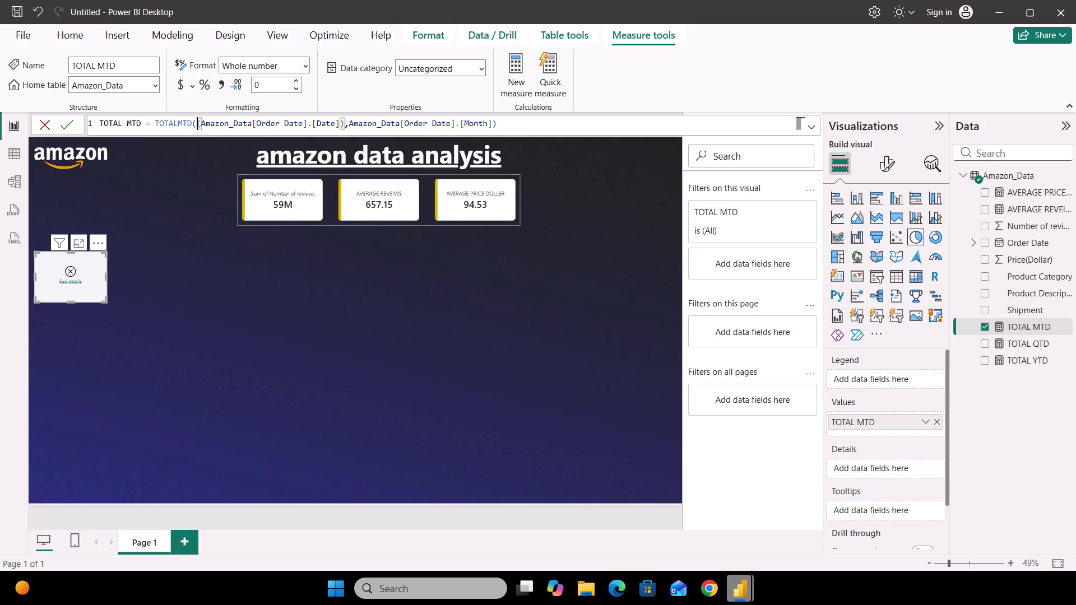
{"action": "type", "text": "SUM"}
{"action": "key", "text": "Return"}
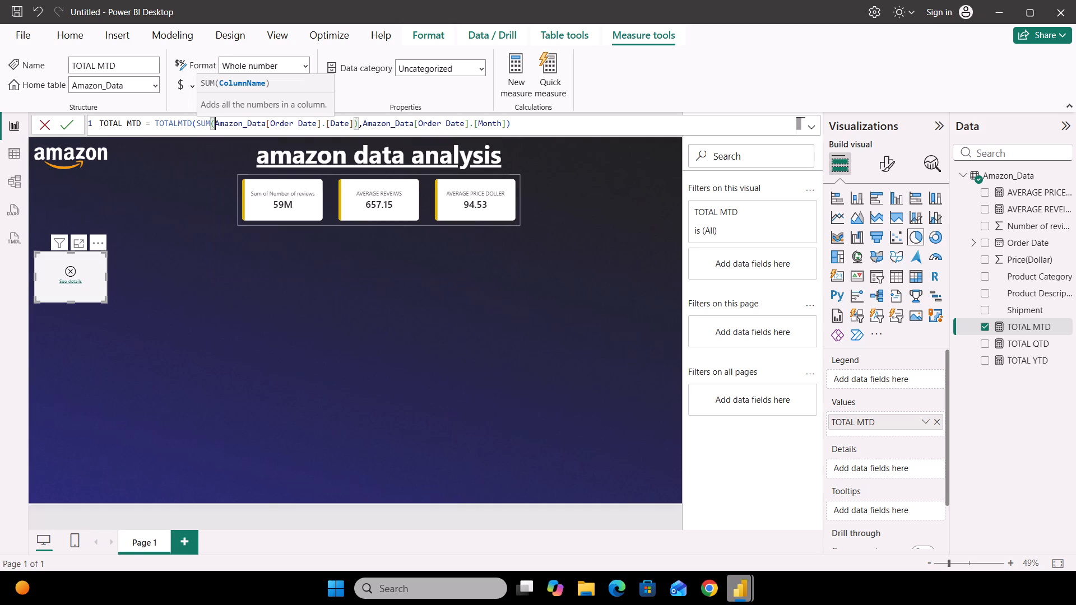
{"action": "left_click", "coordinate": [318, 307]}
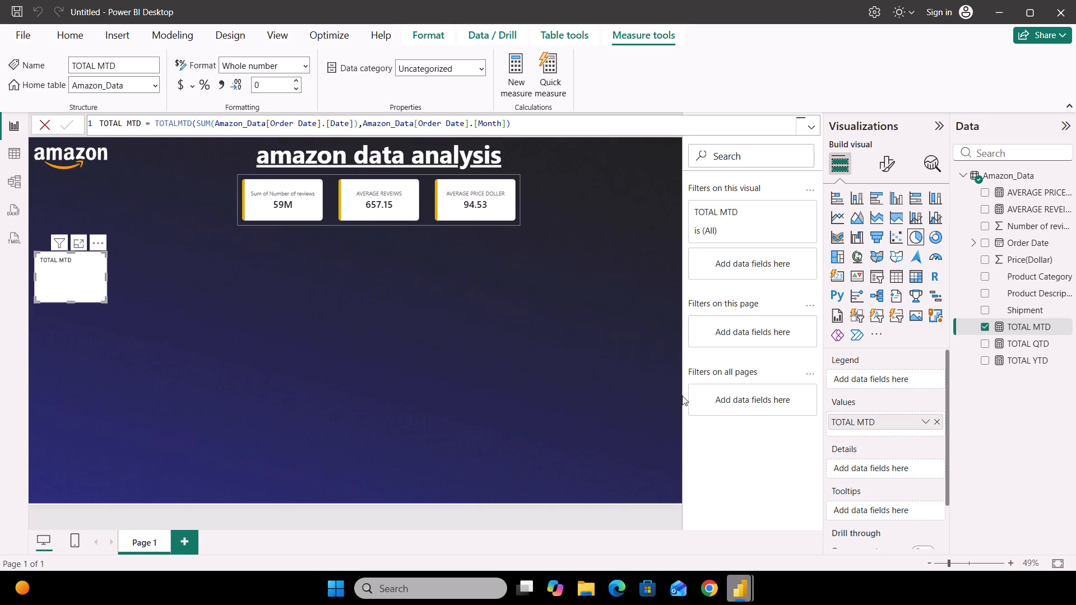
Remove TOTAL MTD from the pie chart and use Product Category as its legend.
{"action": "left_click", "coordinate": [985, 328]}
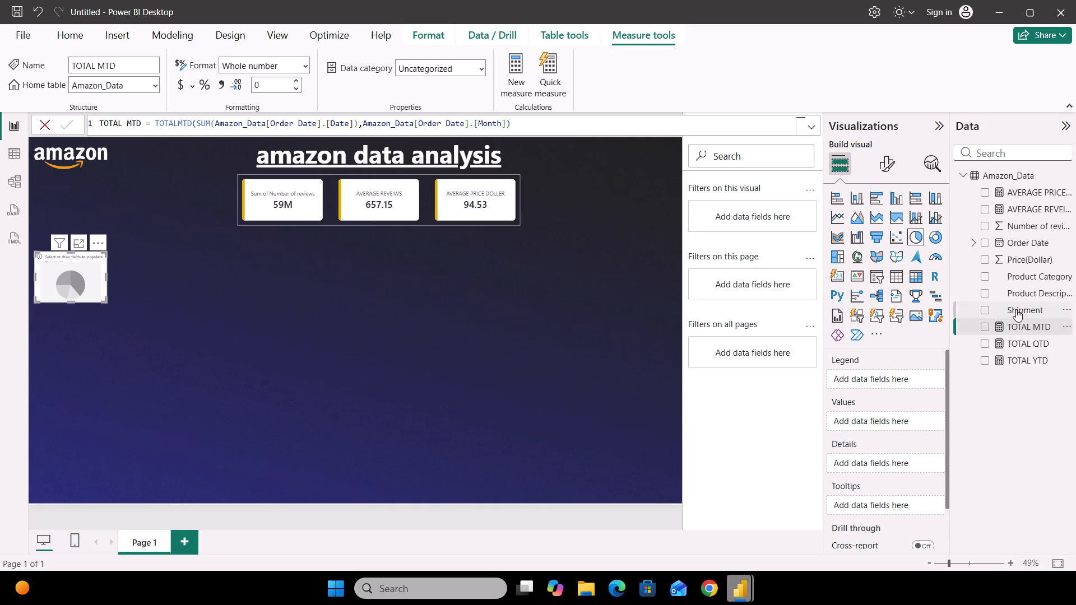
{"action": "left_click", "coordinate": [983, 278]}
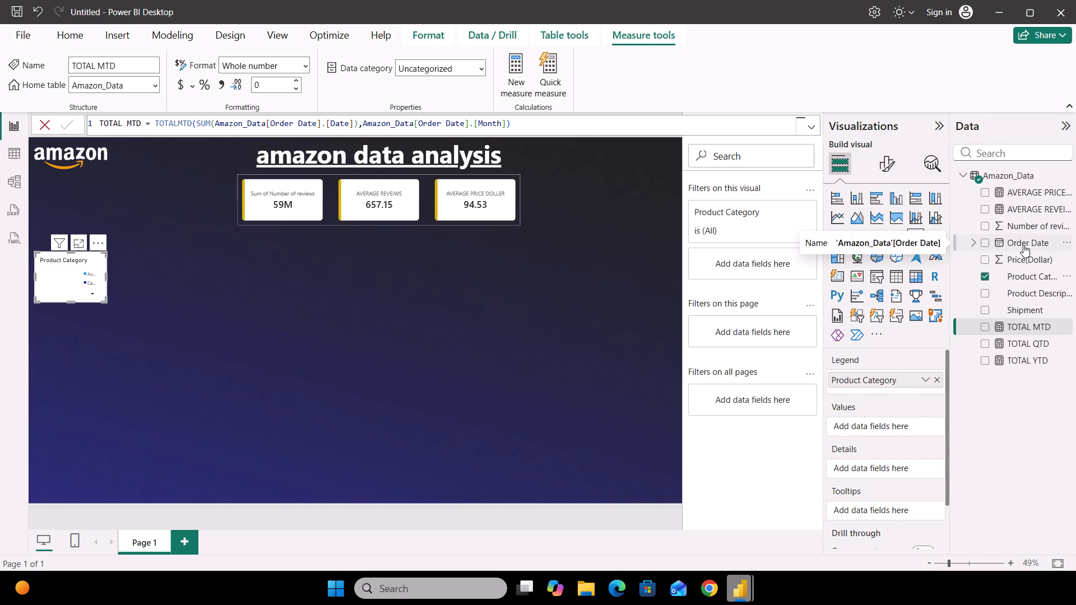
Add Price(Dollar) to the values of the product category pie chart.
{"action": "left_click_drag", "start_coordinate": [1020, 260], "coordinate": [973, 346]}
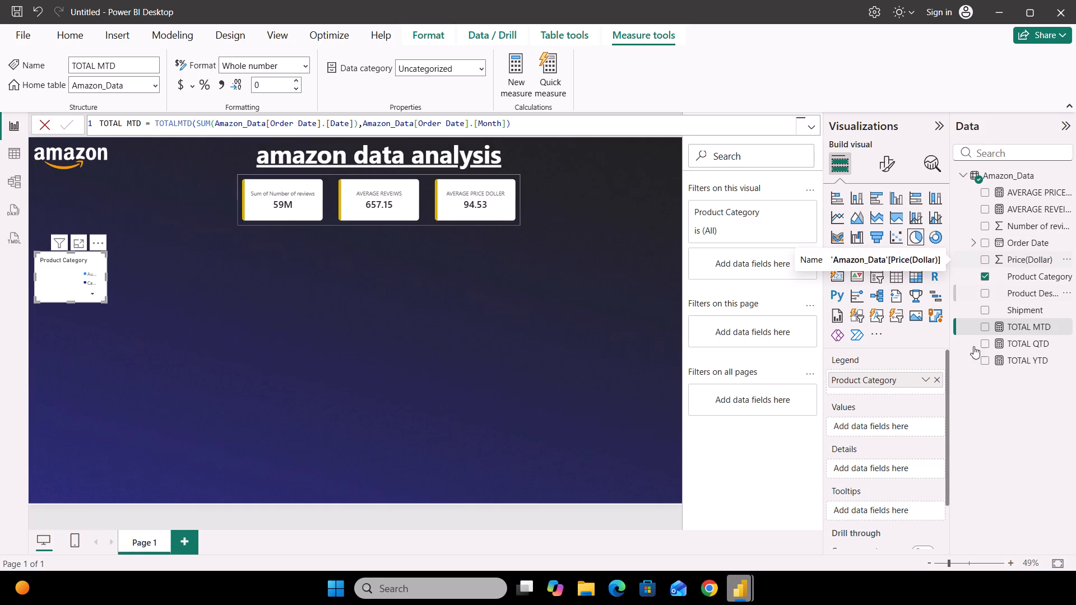
{"action": "left_click_drag", "start_coordinate": [973, 346], "coordinate": [894, 426]}
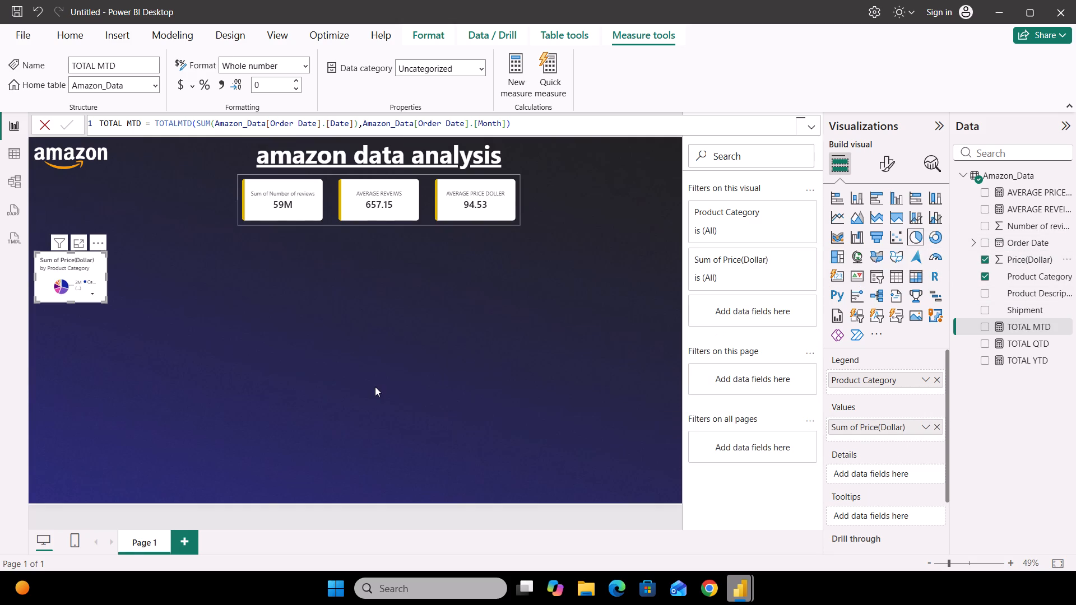
Enlarge the product category pie chart to a nearly square tile and move it slightly up beneath the amazon logo.
{"action": "left_click_drag", "start_coordinate": [71, 300], "coordinate": [87, 446]}
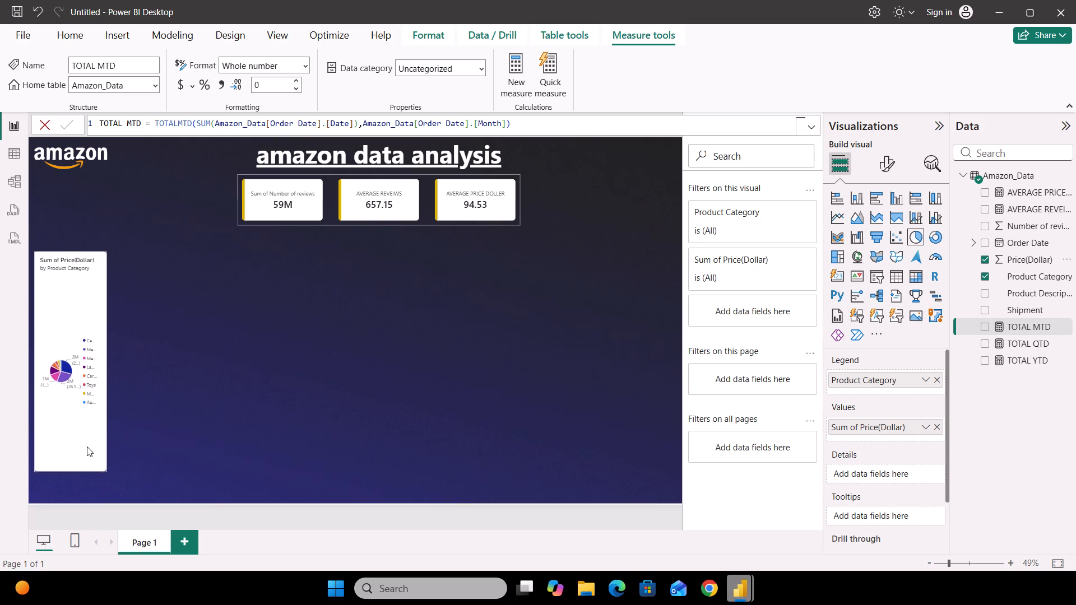
{"action": "left_click_drag", "start_coordinate": [87, 446], "coordinate": [87, 401]}
{"action": "left_click", "coordinate": [103, 326]}
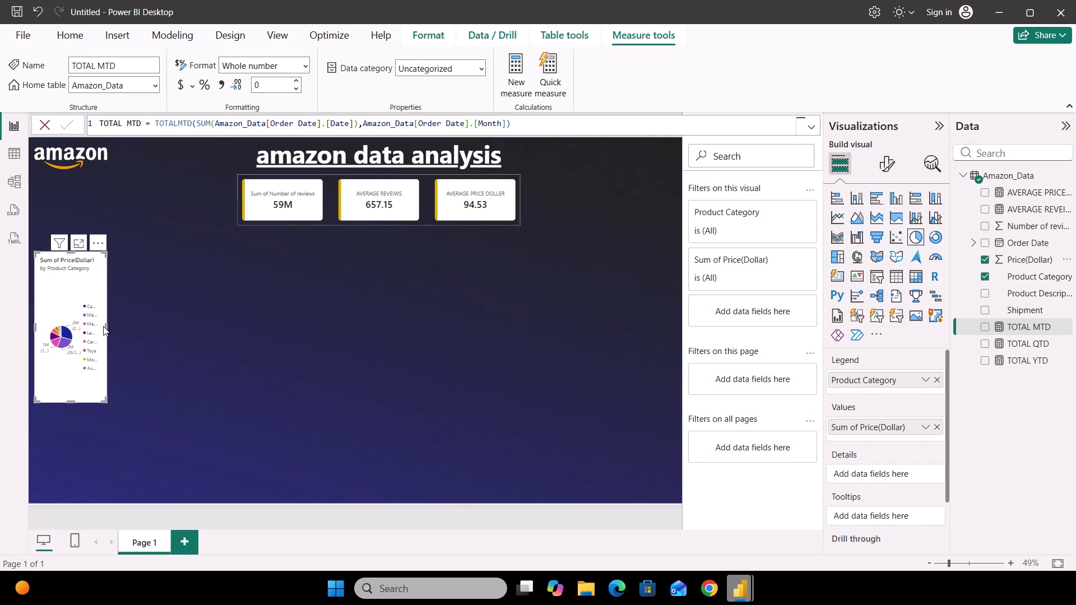
{"action": "left_click_drag", "start_coordinate": [105, 326], "coordinate": [154, 324]}
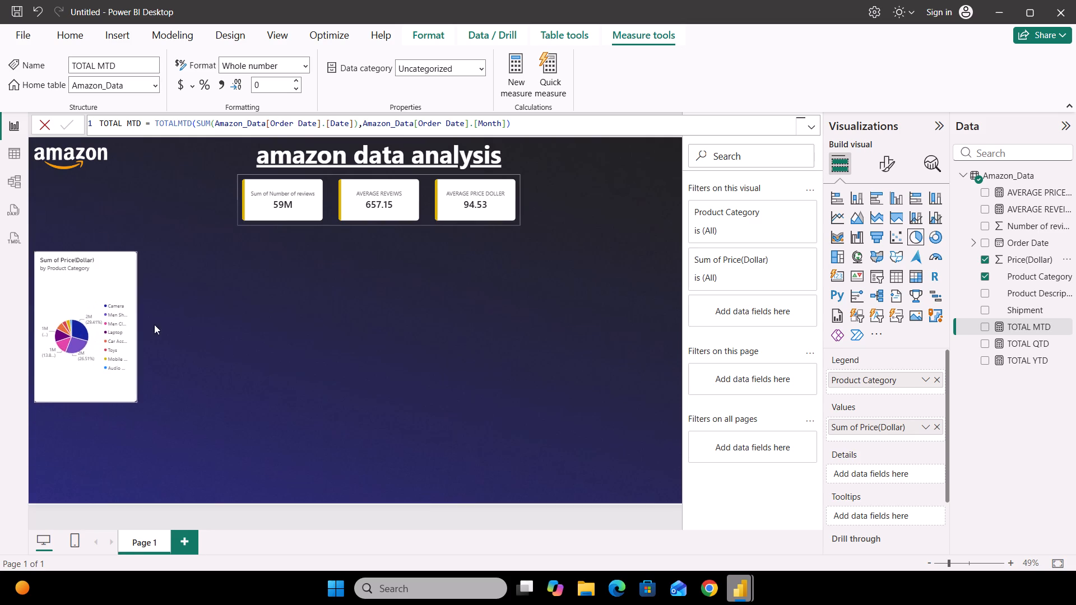
{"action": "left_click_drag", "start_coordinate": [154, 324], "coordinate": [176, 324]}
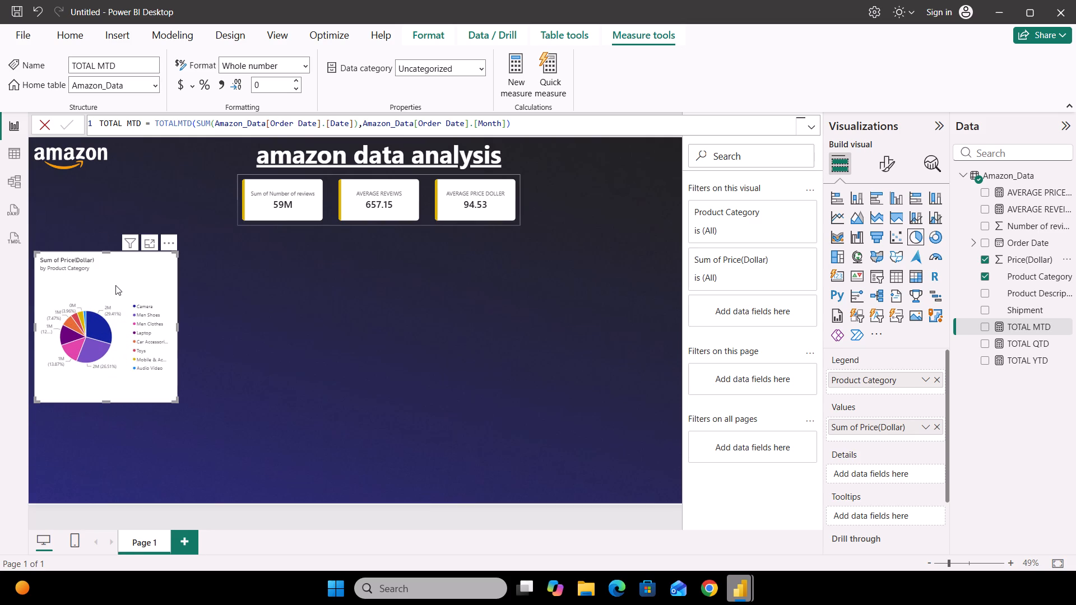
{"action": "left_click_drag", "start_coordinate": [115, 285], "coordinate": [115, 279]}
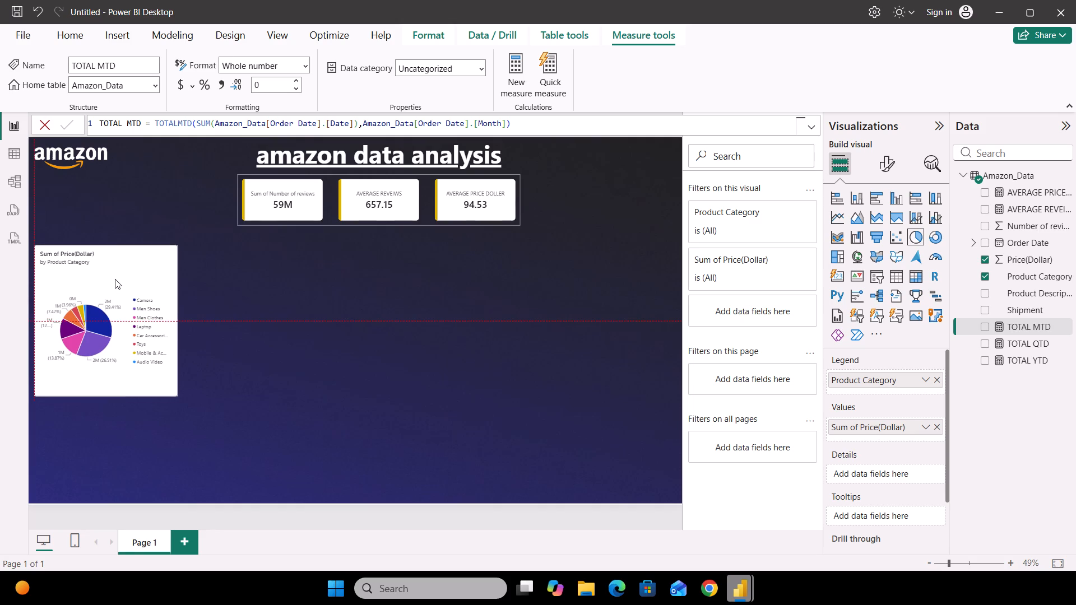
{"action": "left_click_drag", "start_coordinate": [115, 279], "coordinate": [113, 270]}
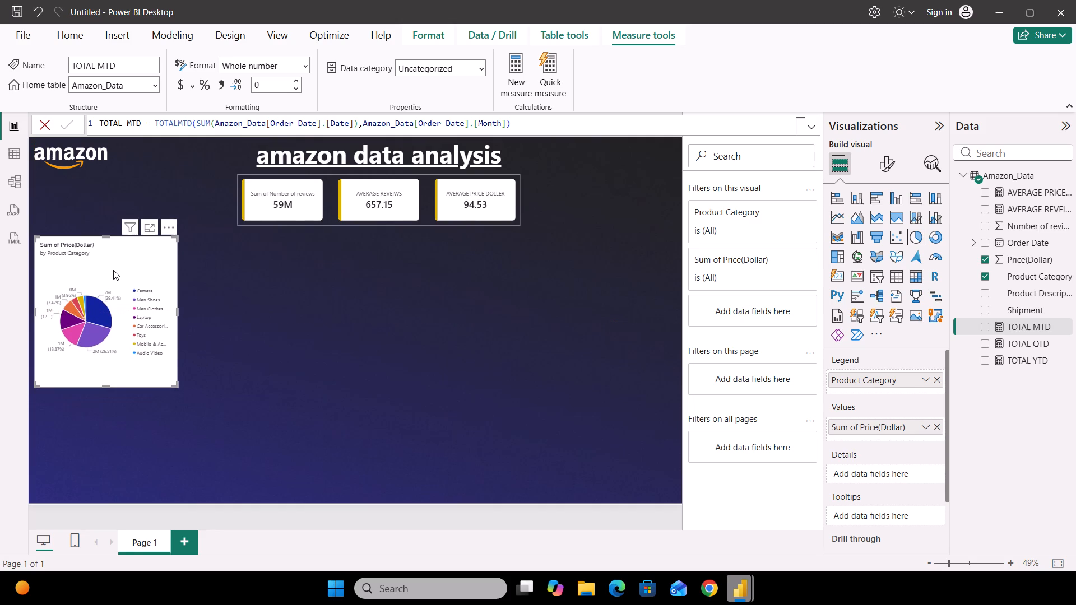
{"action": "left_click_drag", "start_coordinate": [106, 387], "coordinate": [106, 373]}
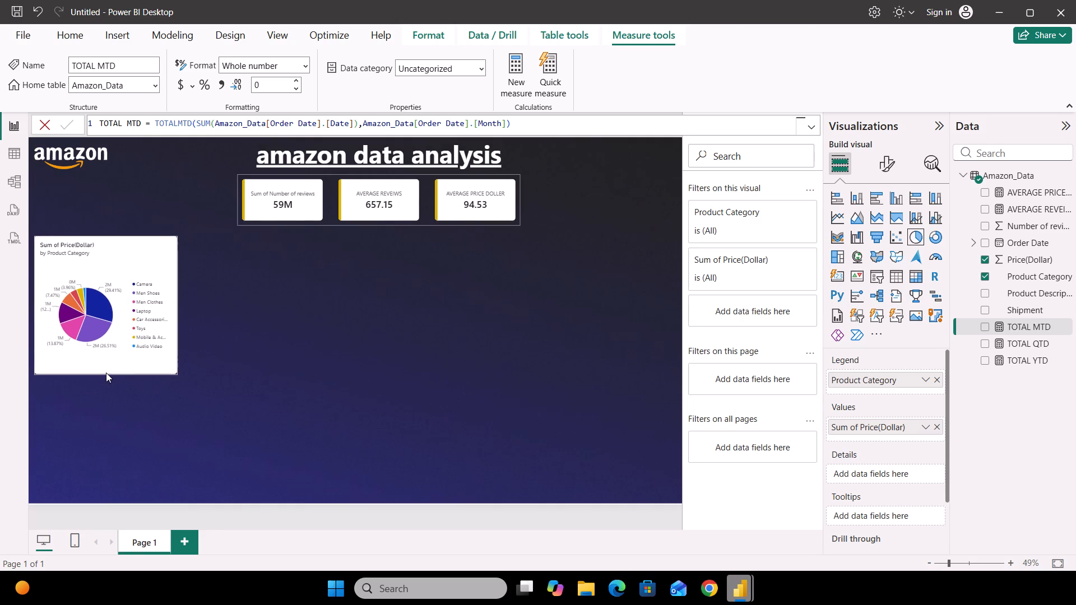
{"action": "left_click_drag", "start_coordinate": [106, 373], "coordinate": [106, 364]}
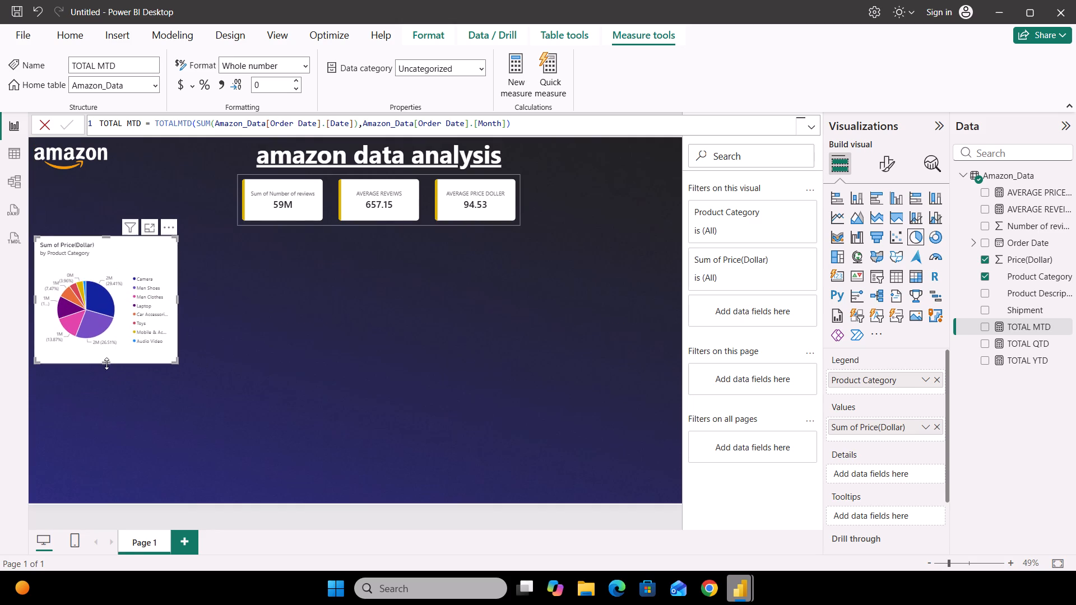
{"action": "left_click_drag", "start_coordinate": [178, 296], "coordinate": [177, 296]}
{"action": "left_click_drag", "start_coordinate": [177, 296], "coordinate": [168, 297]}
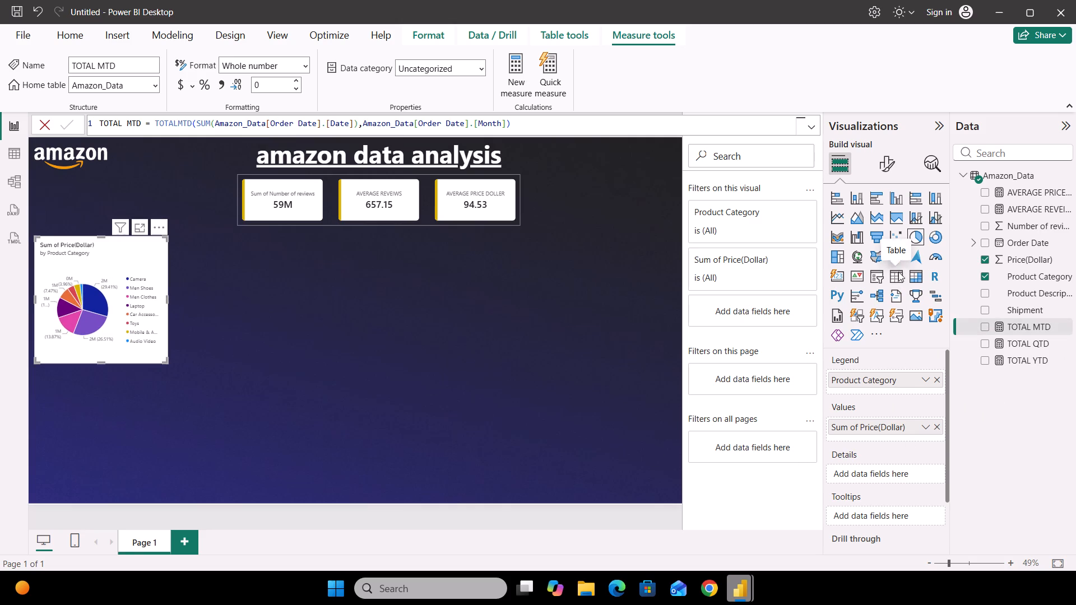
Insert a donut chart below the product category pie chart with Number of reviews as values and Order Date as legend.
{"action": "left_click", "coordinate": [435, 466]}
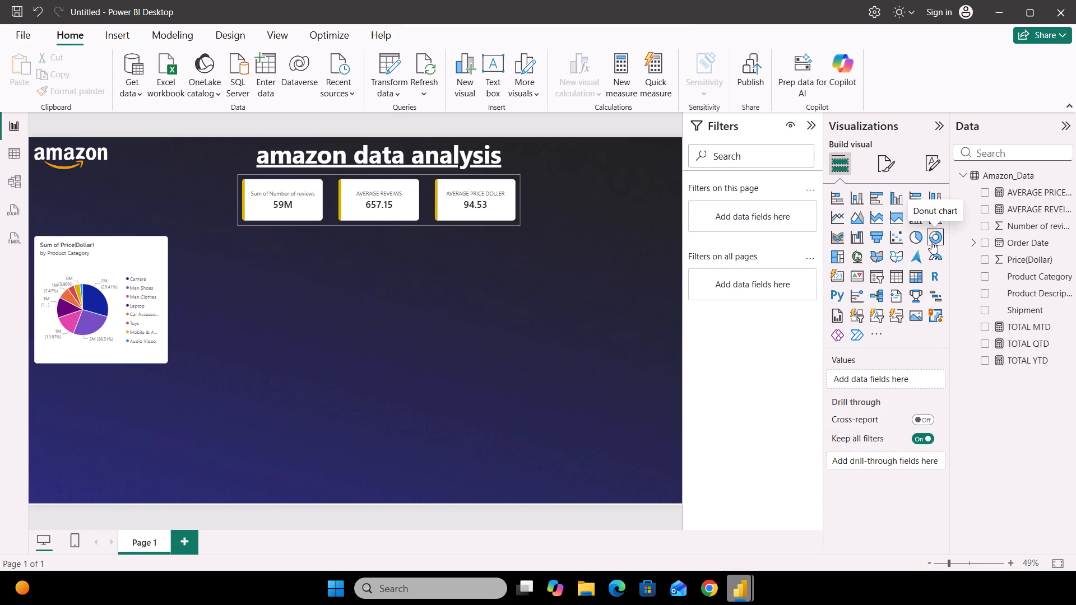
{"action": "left_click", "coordinate": [931, 241]}
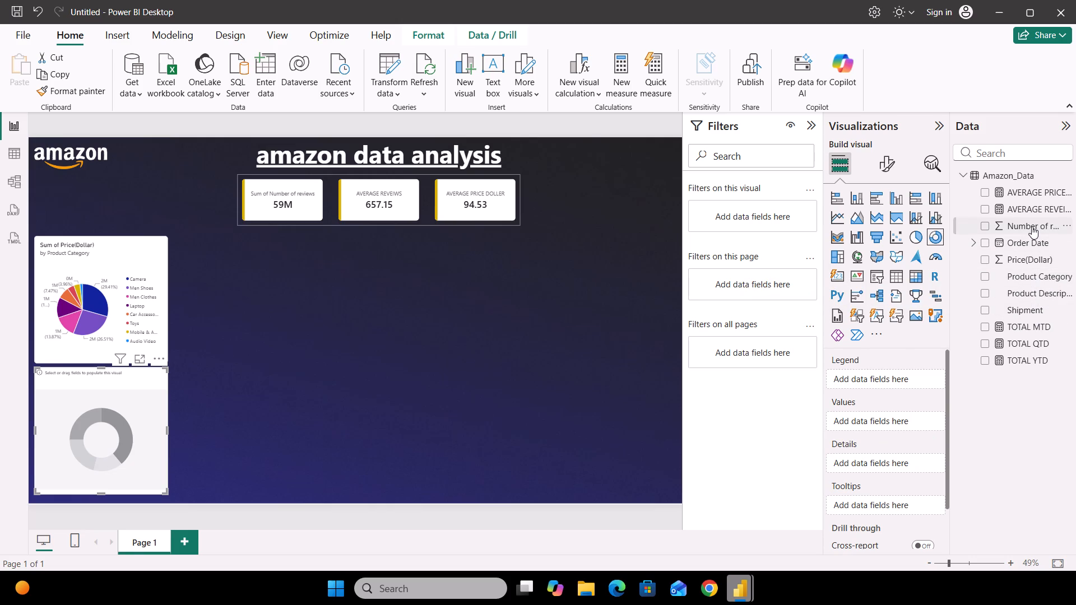
{"action": "left_click", "coordinate": [988, 226]}
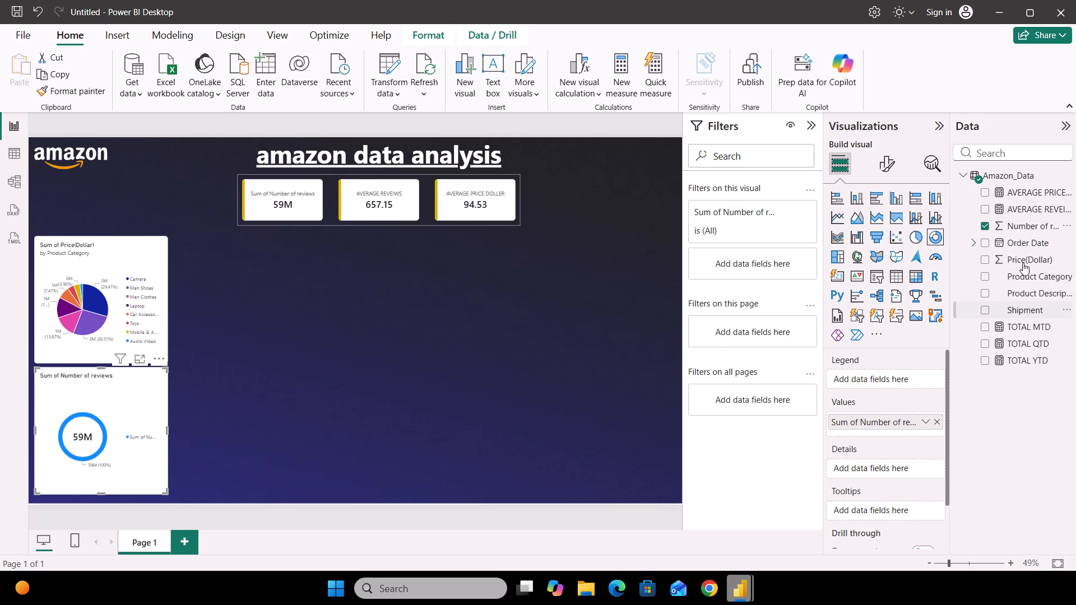
{"action": "left_click_drag", "start_coordinate": [1022, 241], "coordinate": [928, 356]}
{"action": "left_click_drag", "start_coordinate": [928, 356], "coordinate": [909, 375]}
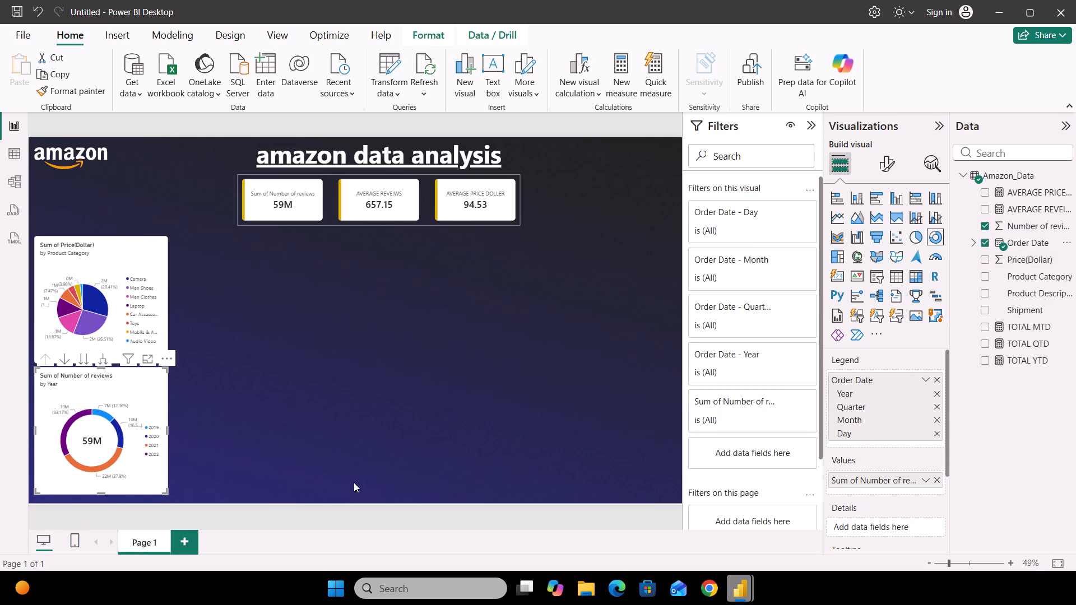
{"action": "left_click", "coordinate": [165, 489]}
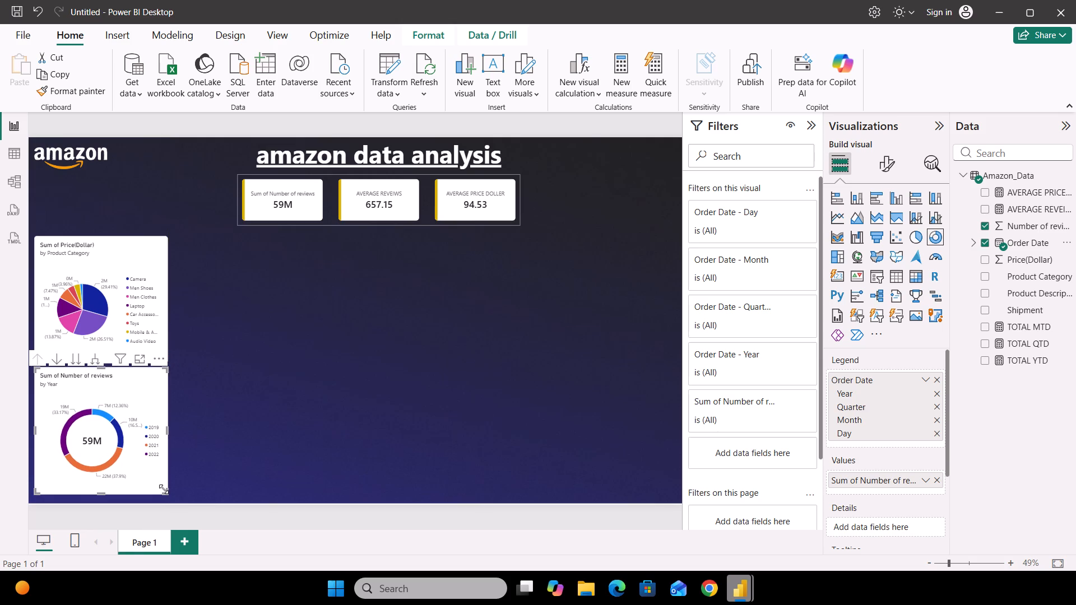
Insert a second pie chart beside the product category pie, with Price(Dollar) as values and Order Date as legend.
{"action": "left_click", "coordinate": [207, 436]}
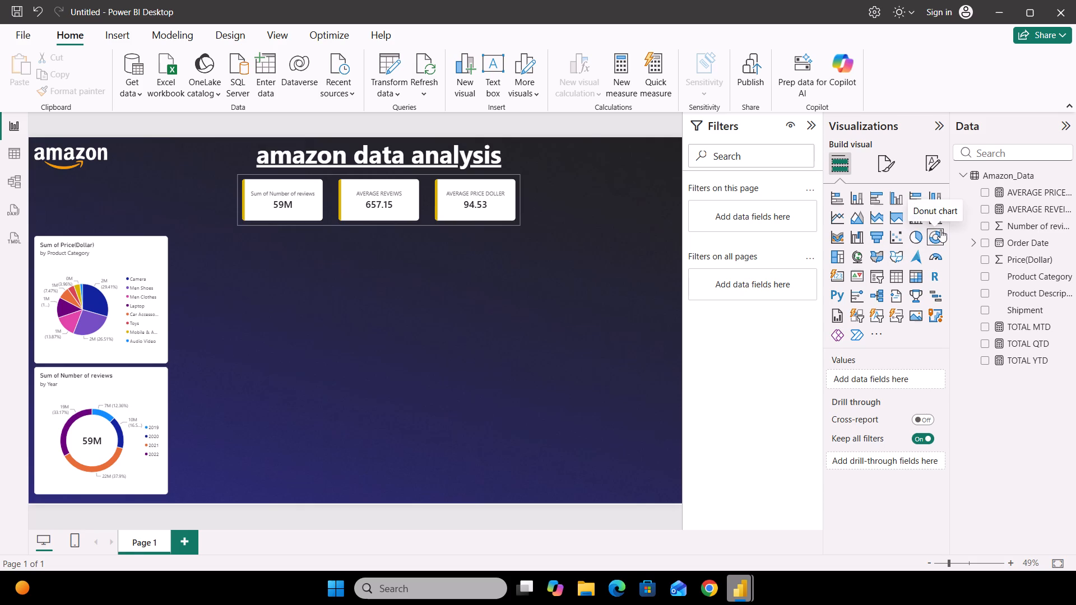
{"action": "left_click", "coordinate": [917, 242]}
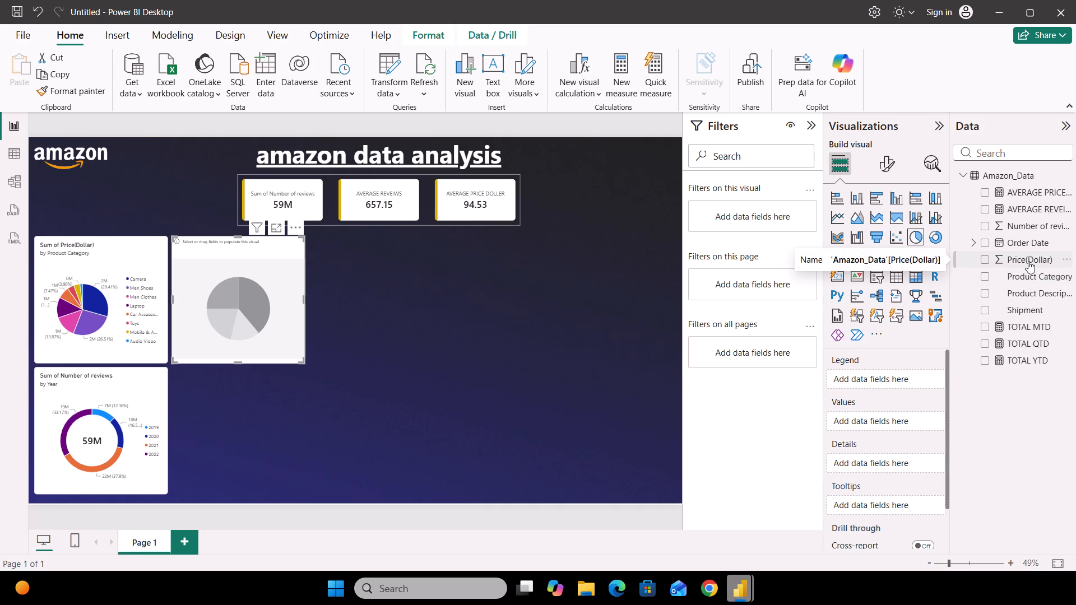
{"action": "left_click", "coordinate": [987, 263]}
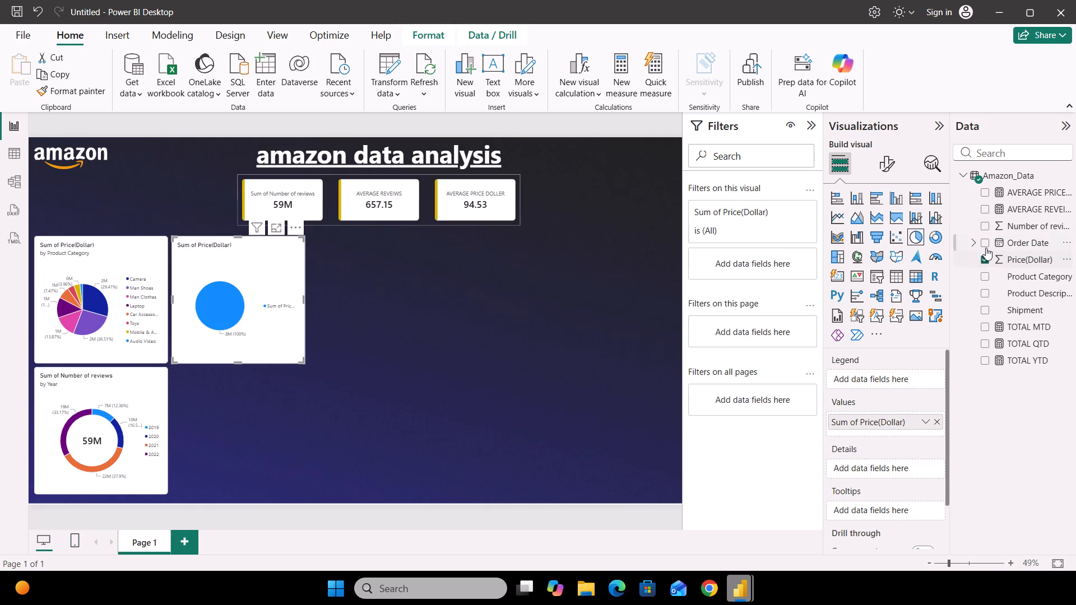
{"action": "left_click", "coordinate": [986, 243]}
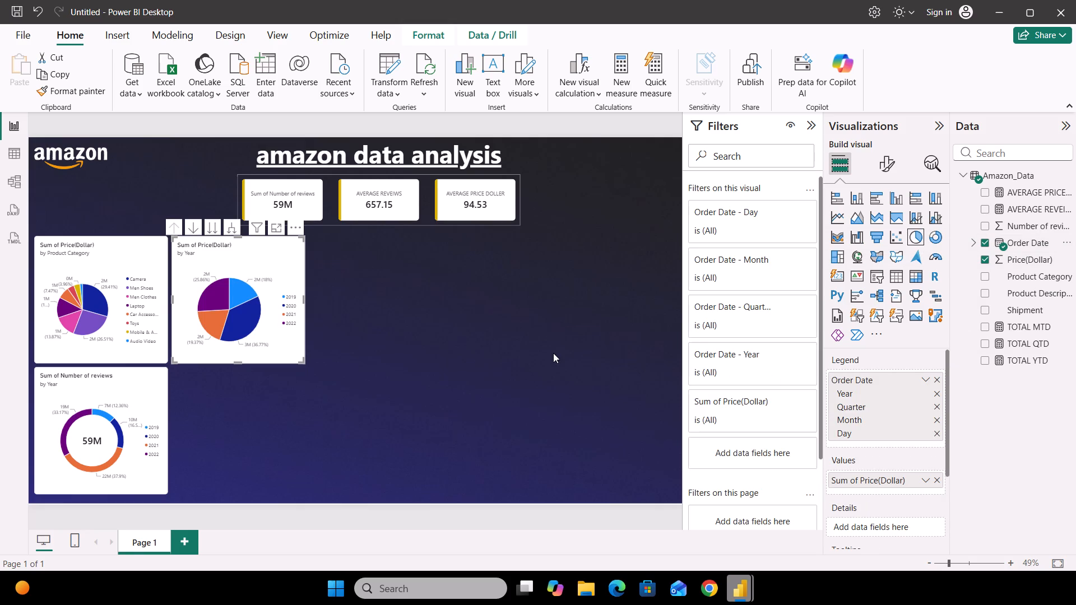
Narrow the Order Date pie chart slightly, keeping it beside the product category pie chart.
{"action": "left_click_drag", "start_coordinate": [304, 299], "coordinate": [289, 299]}
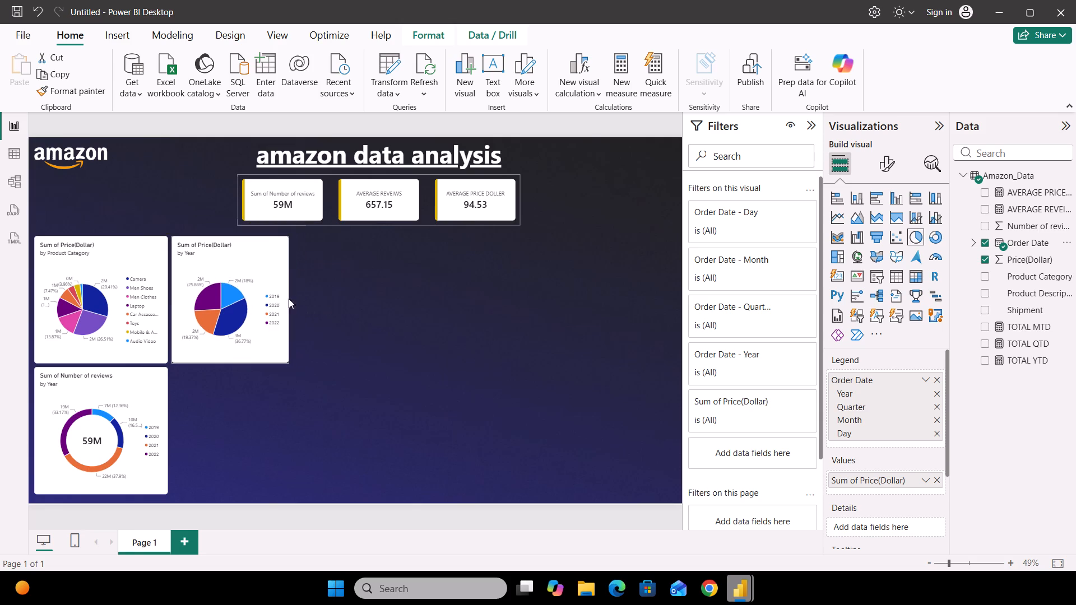
{"action": "left_click_drag", "start_coordinate": [289, 299], "coordinate": [289, 301]}
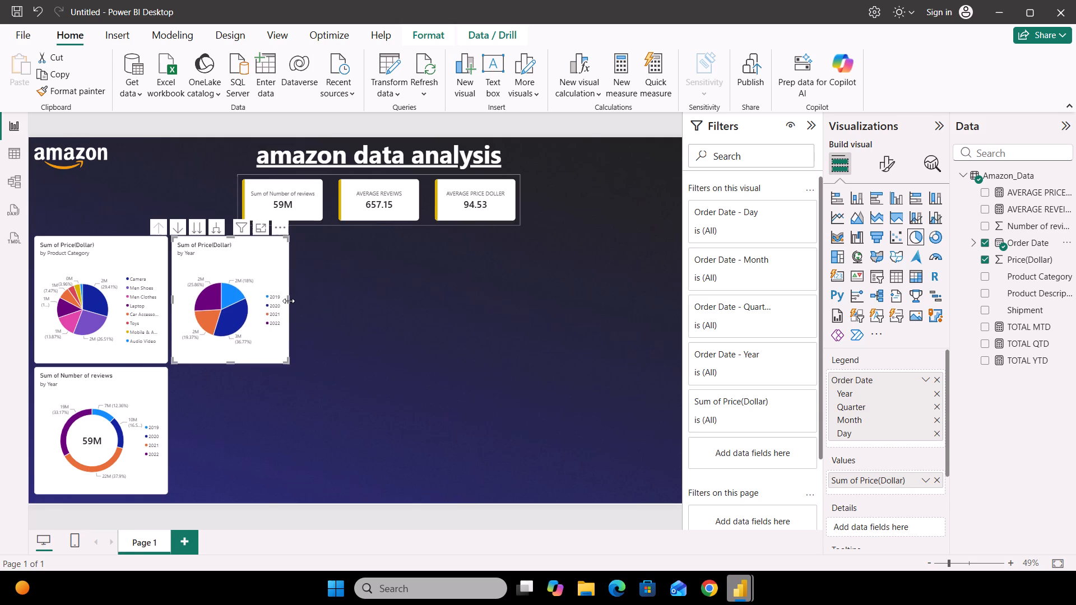
{"action": "left_click", "coordinate": [289, 301]}
{"action": "left_click_drag", "start_coordinate": [290, 296], "coordinate": [302, 295]}
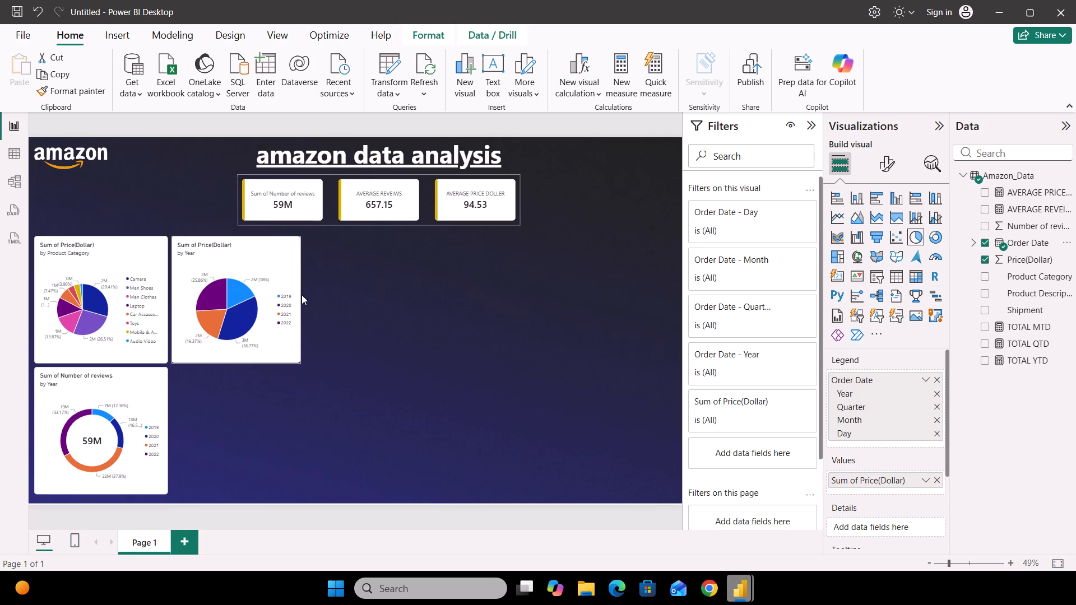
{"action": "left_click_drag", "start_coordinate": [302, 295], "coordinate": [299, 295]}
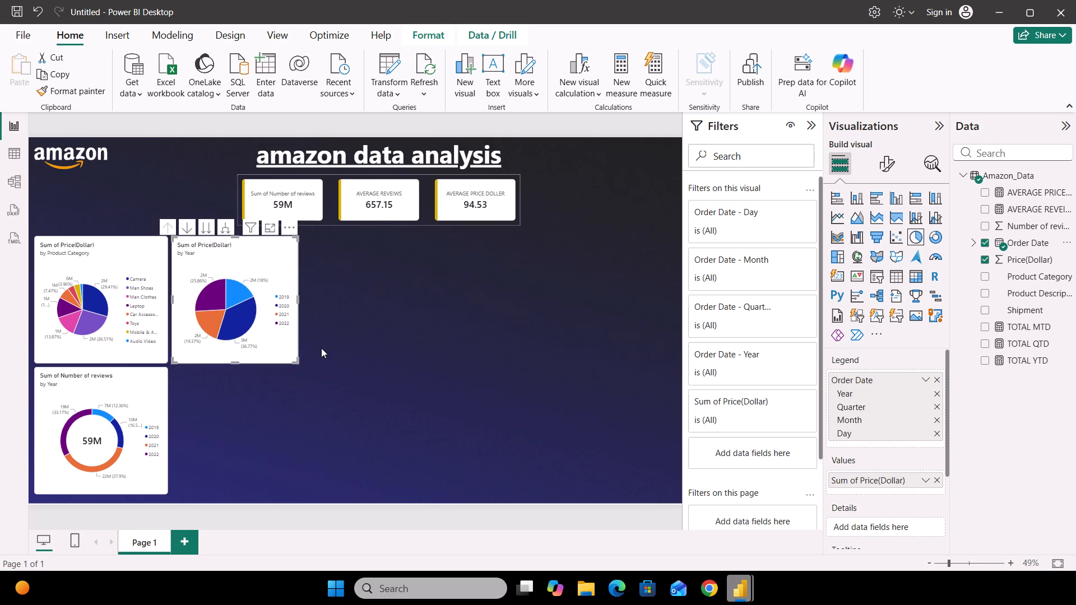
Insert a second donut chart below the Order Date pie chart, with AVERAGE PRICE DOLLER as its only field.
{"action": "left_click", "coordinate": [321, 348]}
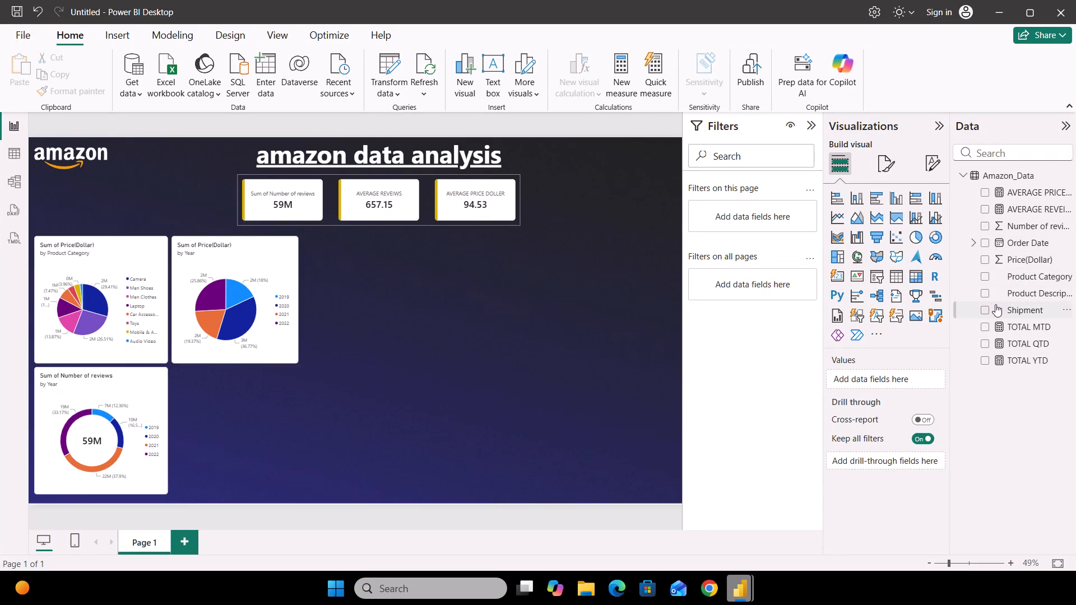
{"action": "left_click", "coordinate": [933, 238]}
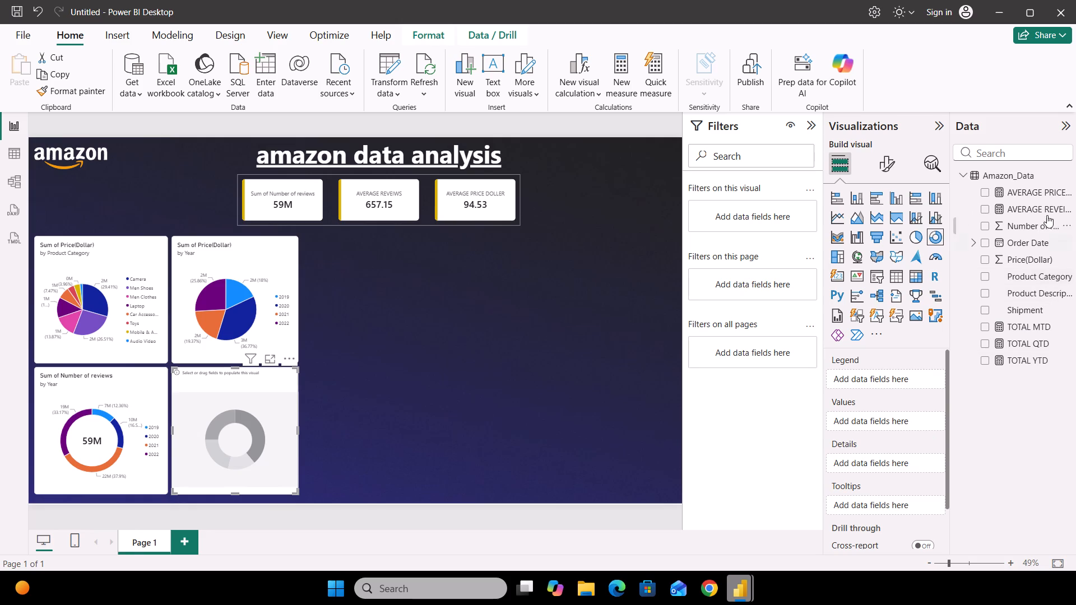
{"action": "left_click", "coordinate": [985, 208]}
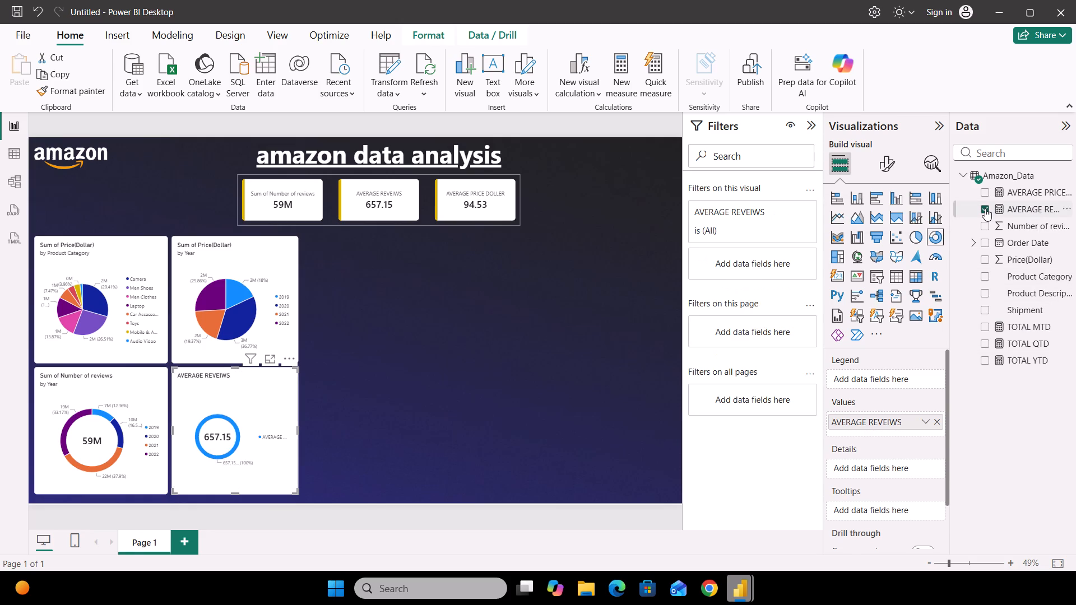
{"action": "left_click", "coordinate": [985, 208]}
{"action": "left_click", "coordinate": [986, 192]}
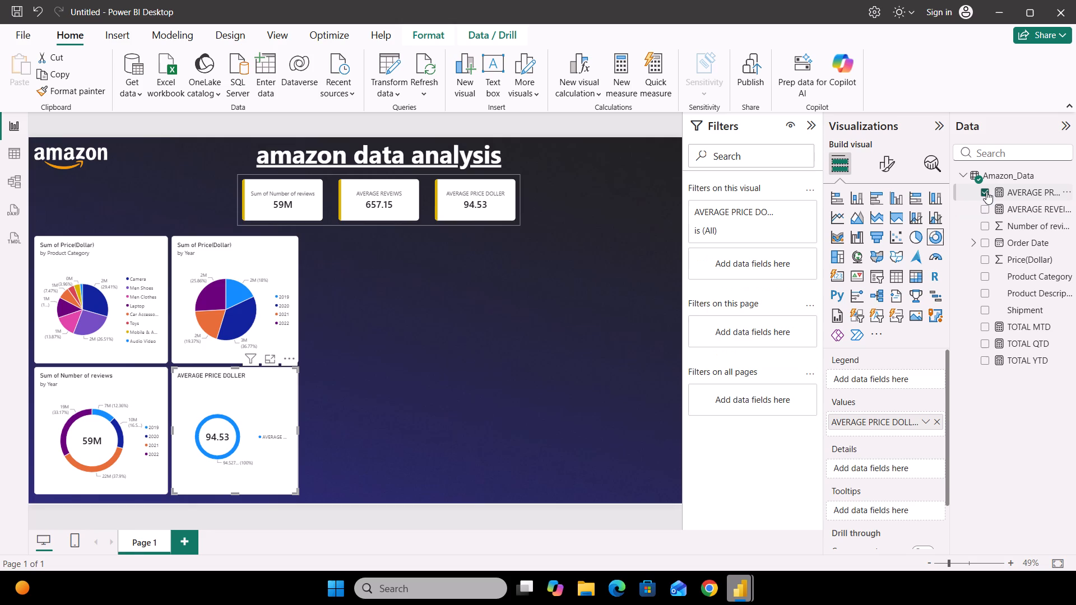
{"action": "left_click", "coordinate": [985, 242]}
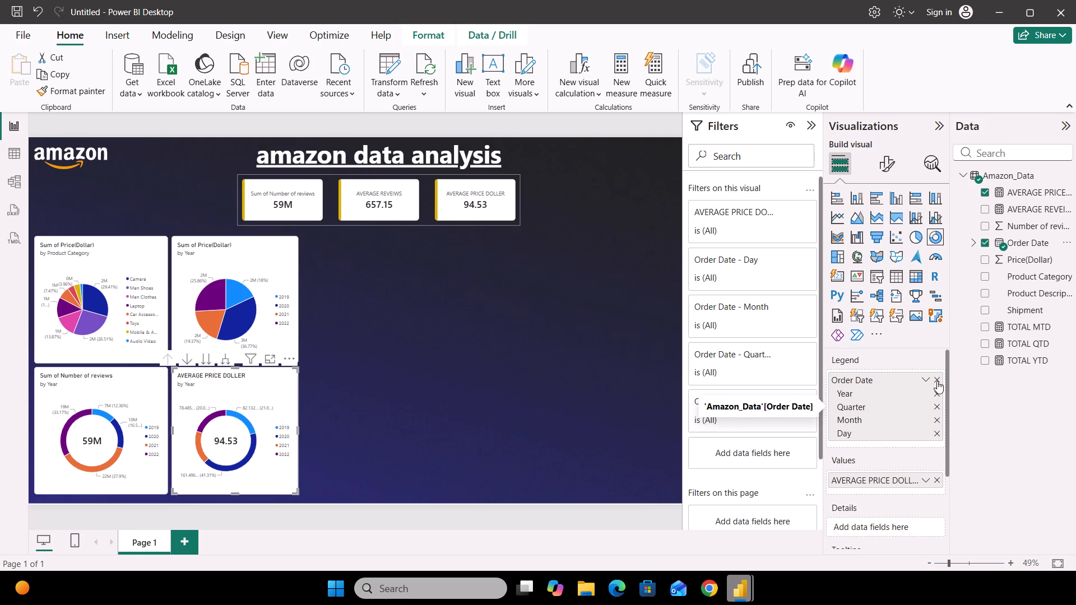
{"action": "left_click", "coordinate": [937, 381]}
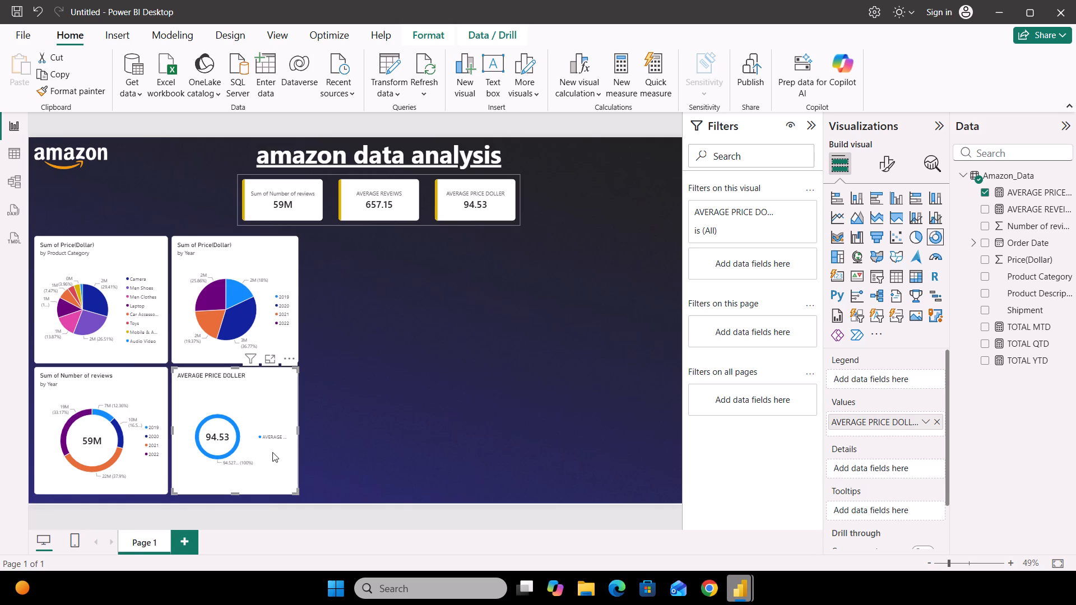
{"action": "left_click", "coordinate": [372, 425]}
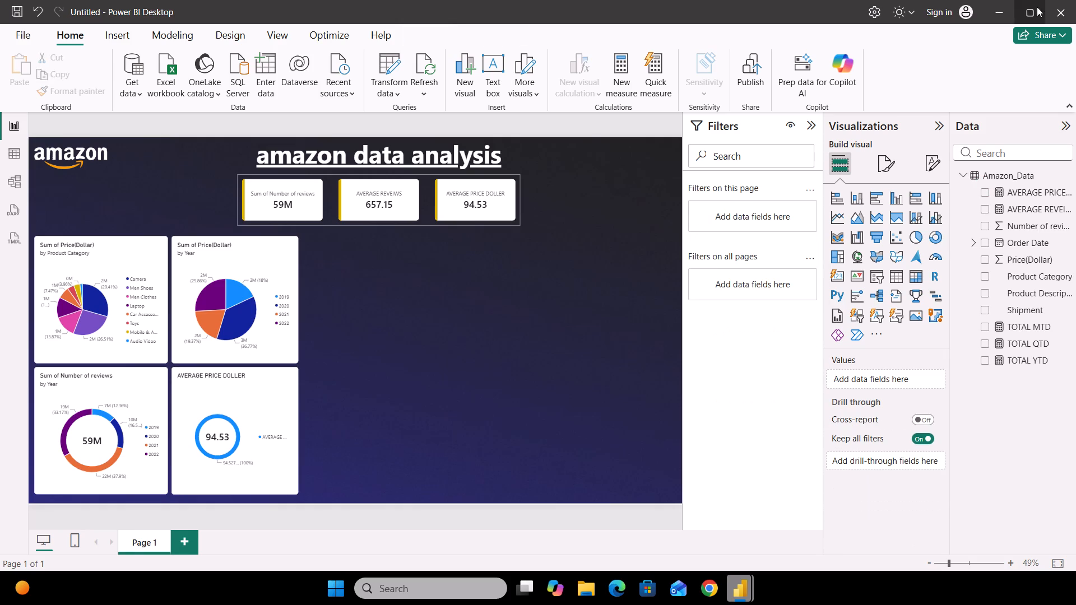
Minimize both Power BI Desktop windows and launch Kuro from the desktop.
{"action": "left_click", "coordinate": [1001, 6]}
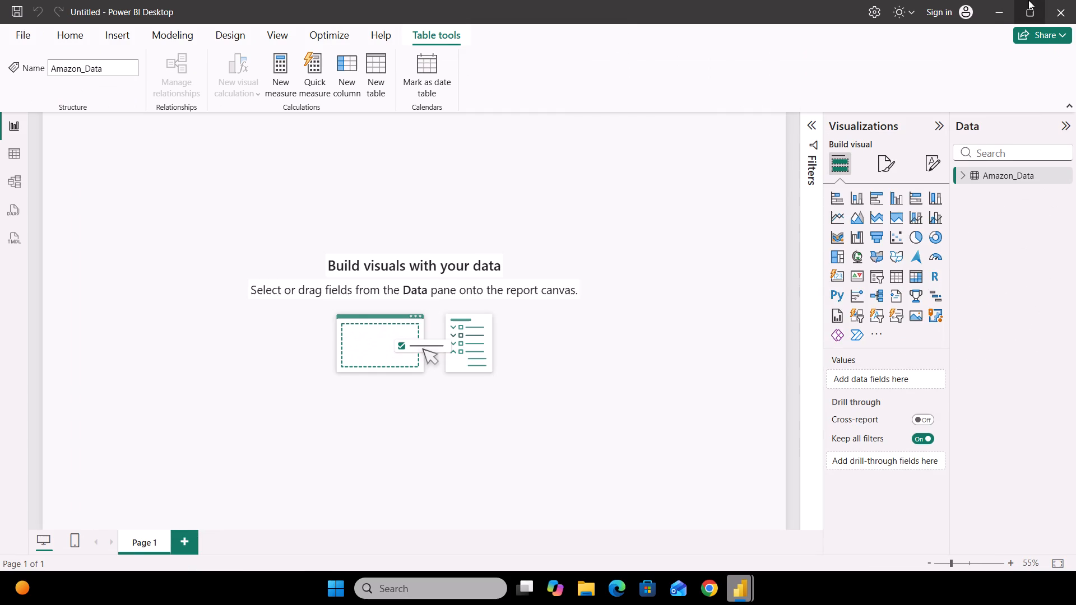
{"action": "left_click", "coordinate": [994, 10]}
{"action": "left_click", "coordinate": [994, 10]}
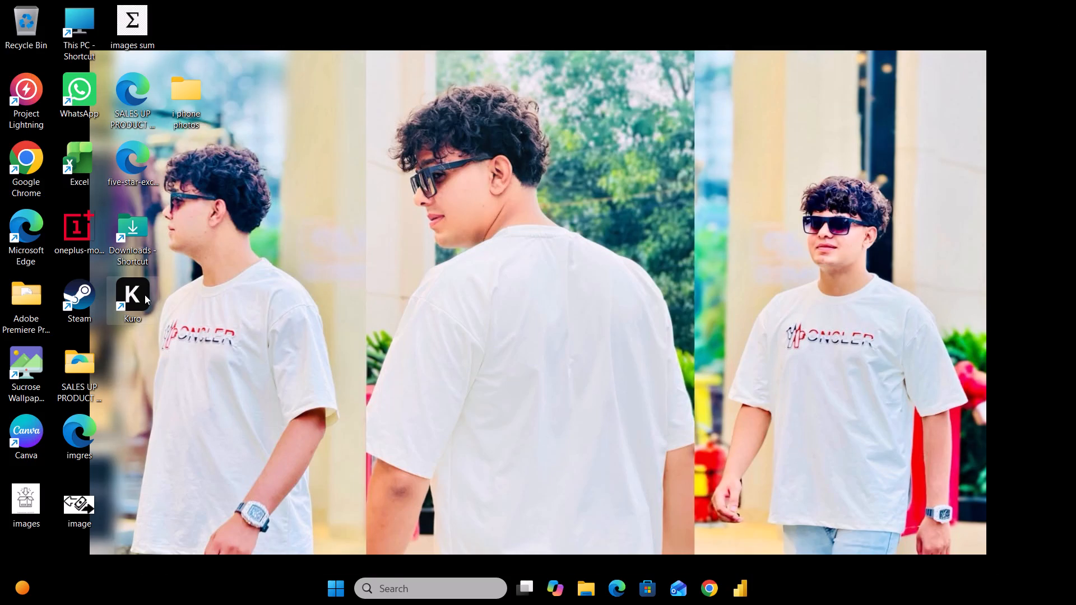
{"action": "double_click", "coordinate": [145, 295]}
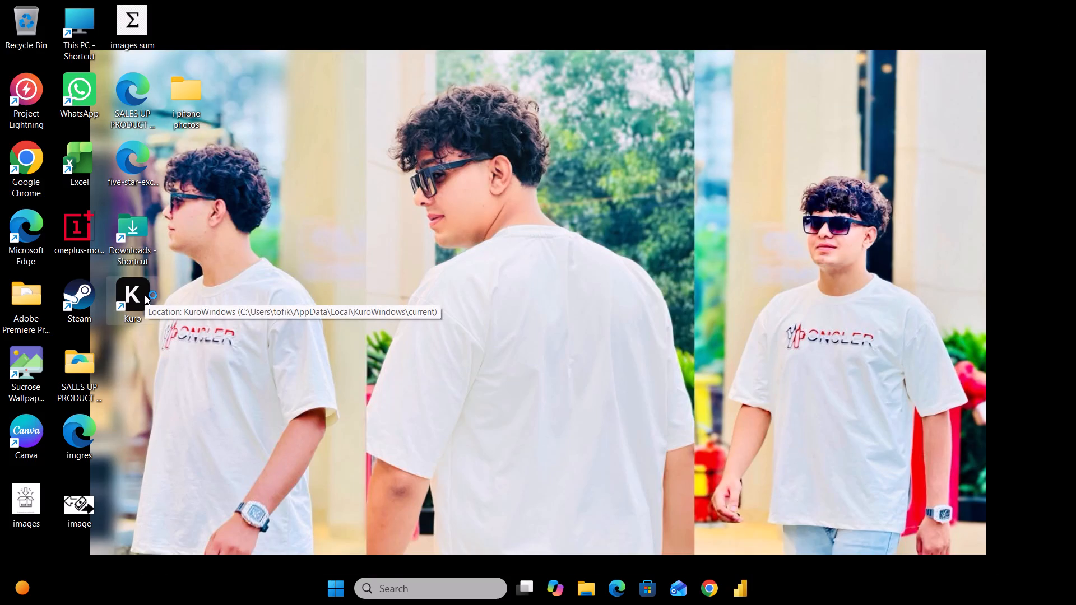
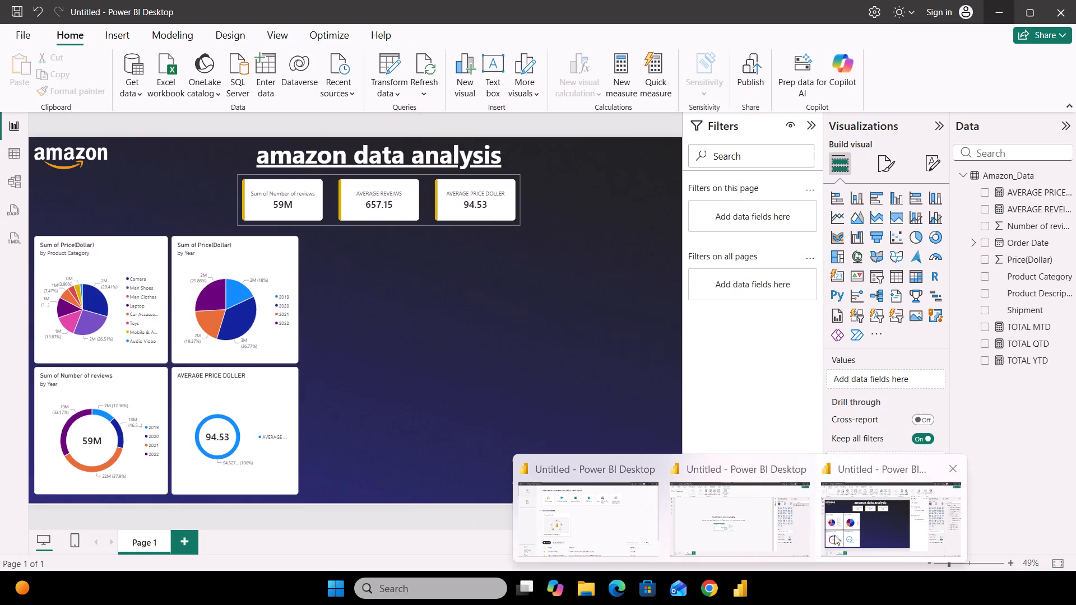
Return to the Power BI report and insert a stacked area chart beside the Order Date pie, plotting Price(Dollar) by Shipment.
{"action": "left_click", "coordinate": [834, 535]}
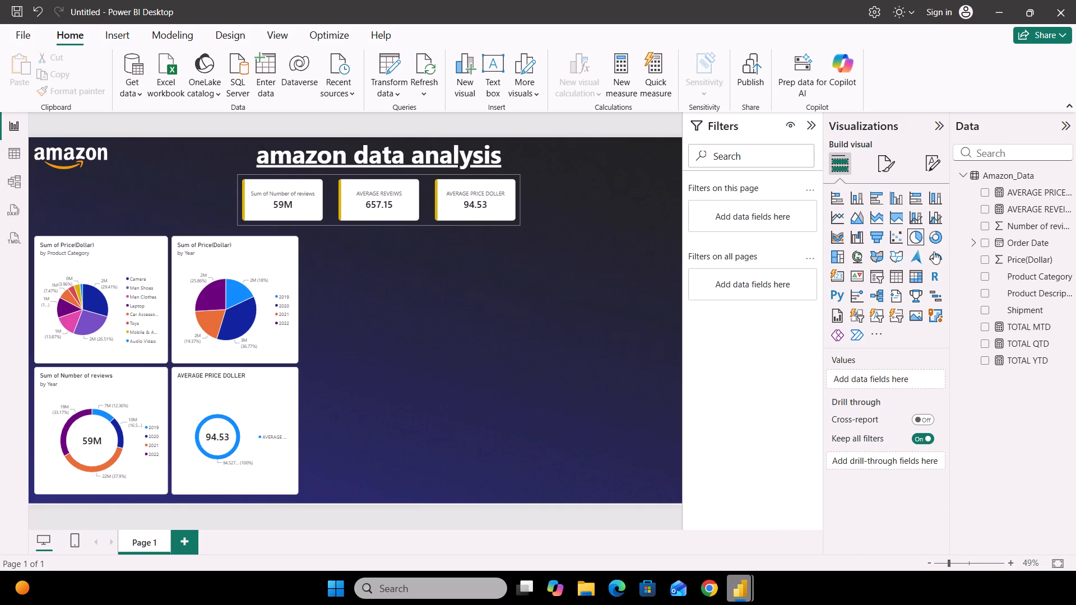
{"action": "left_click", "coordinate": [875, 220]}
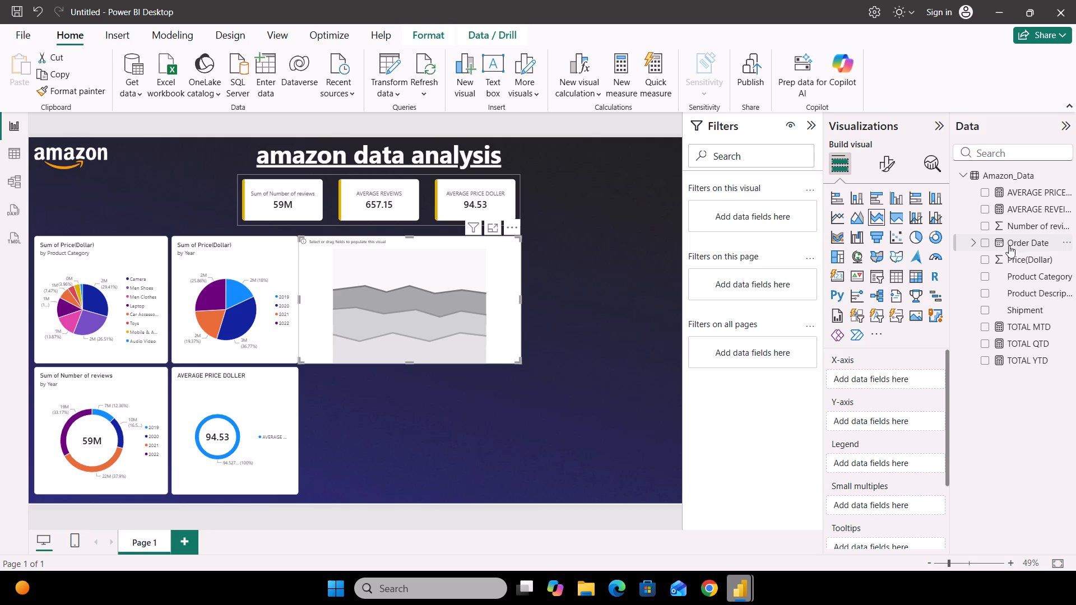
{"action": "left_click", "coordinate": [984, 260]}
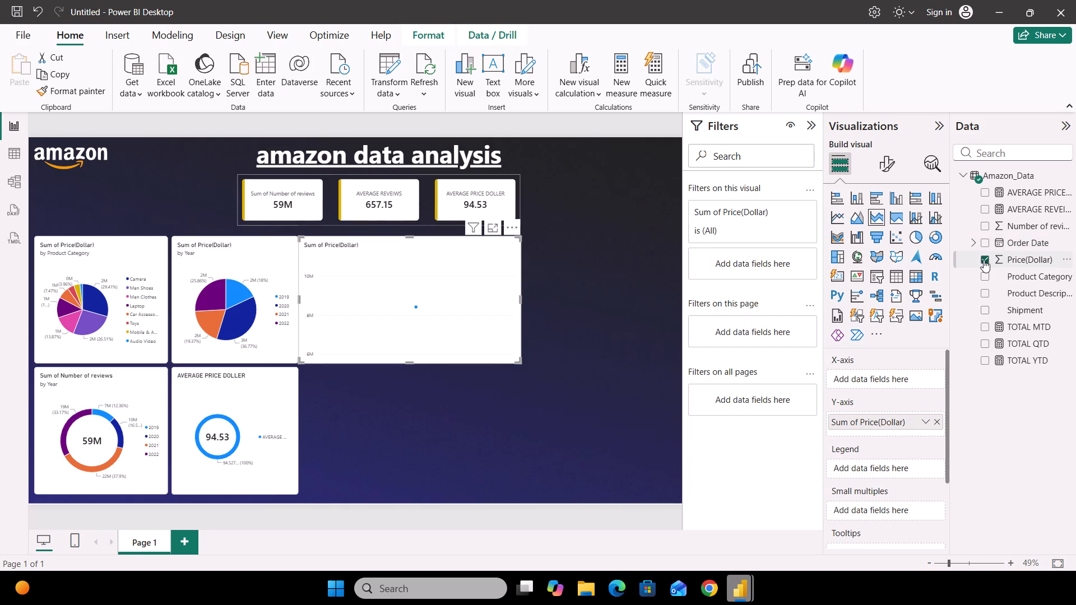
{"action": "left_click", "coordinate": [985, 230]}
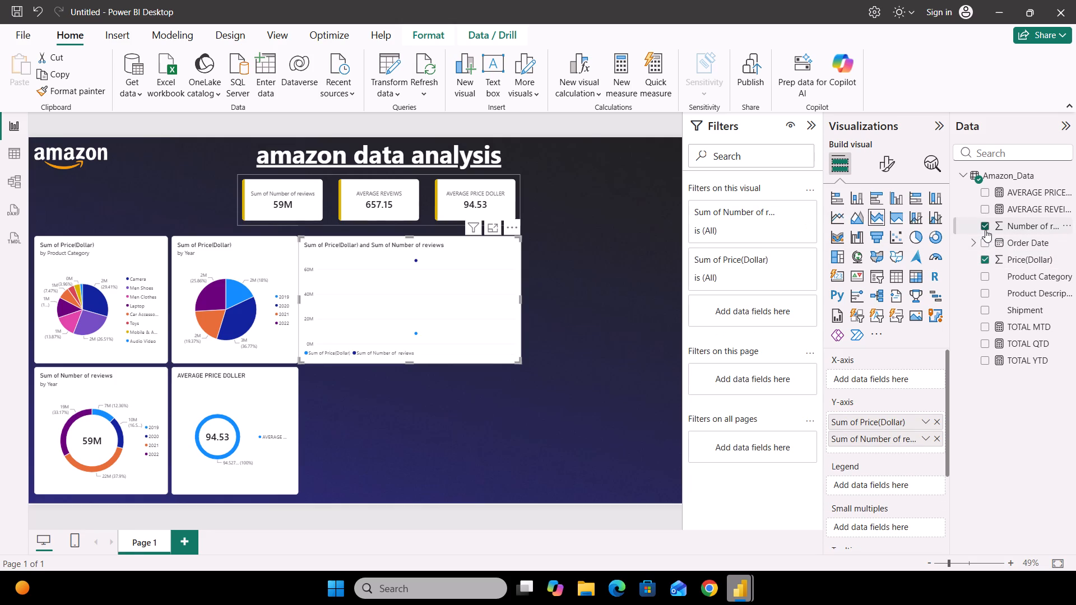
{"action": "left_click", "coordinate": [985, 230]}
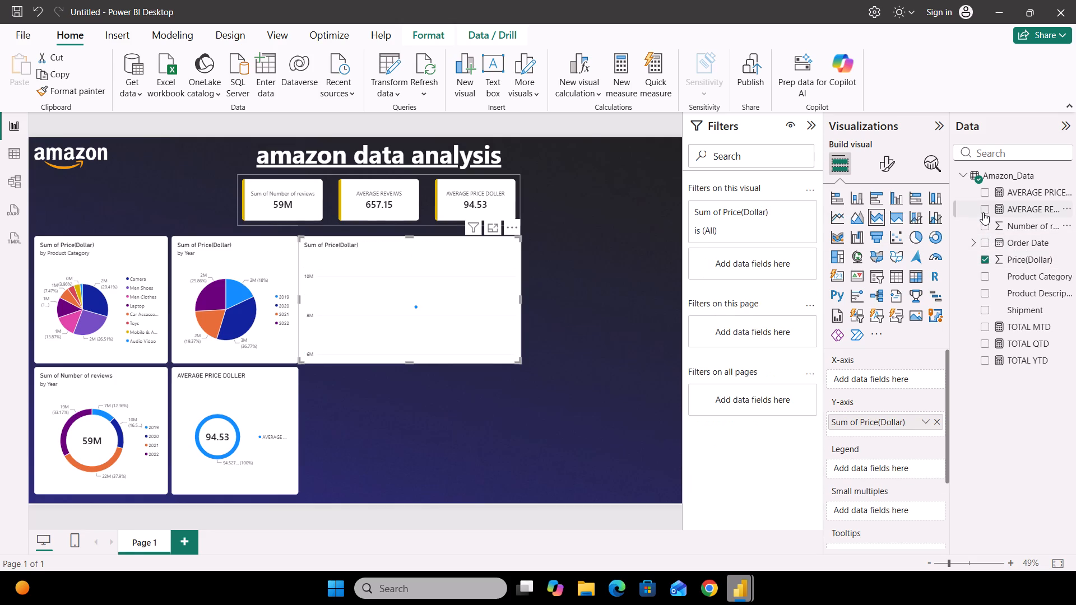
{"action": "left_click", "coordinate": [983, 212]}
{"action": "left_click", "coordinate": [983, 212]}
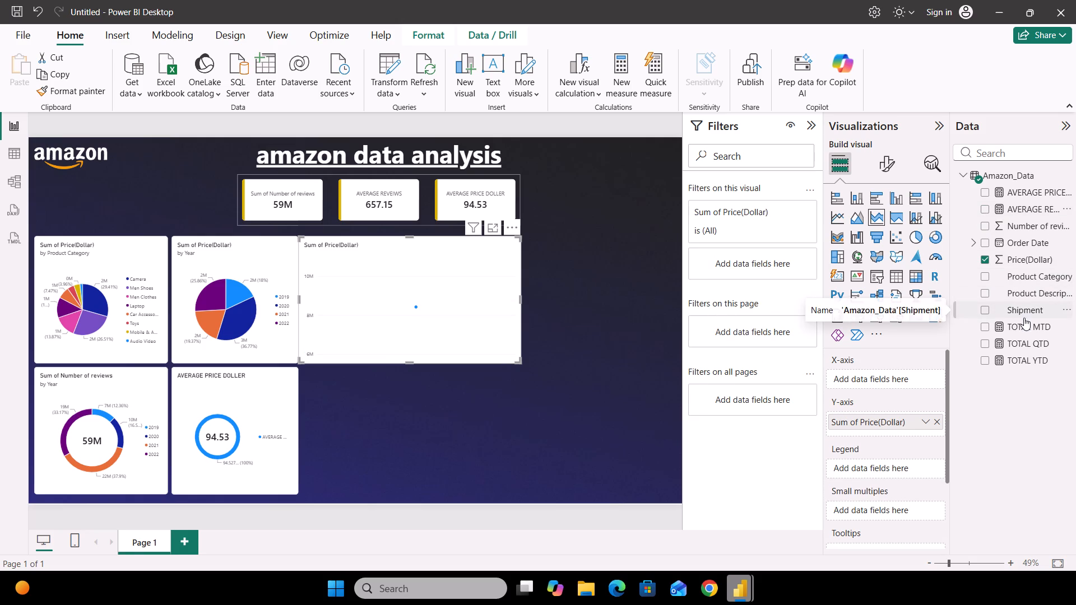
{"action": "left_click", "coordinate": [985, 308]}
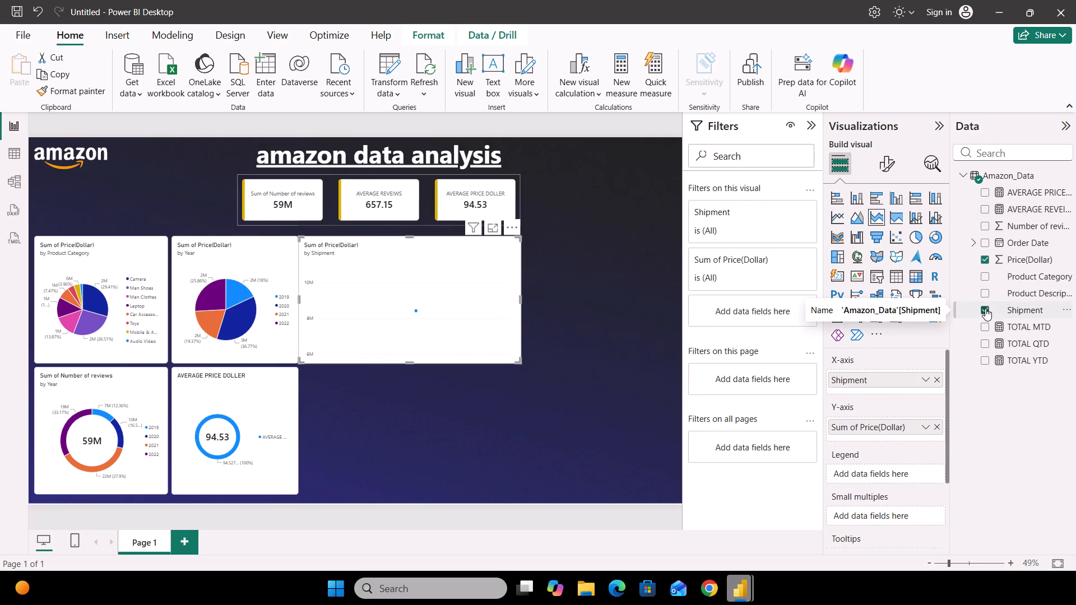
{"action": "left_click", "coordinate": [985, 308]}
{"action": "left_click", "coordinate": [987, 329]}
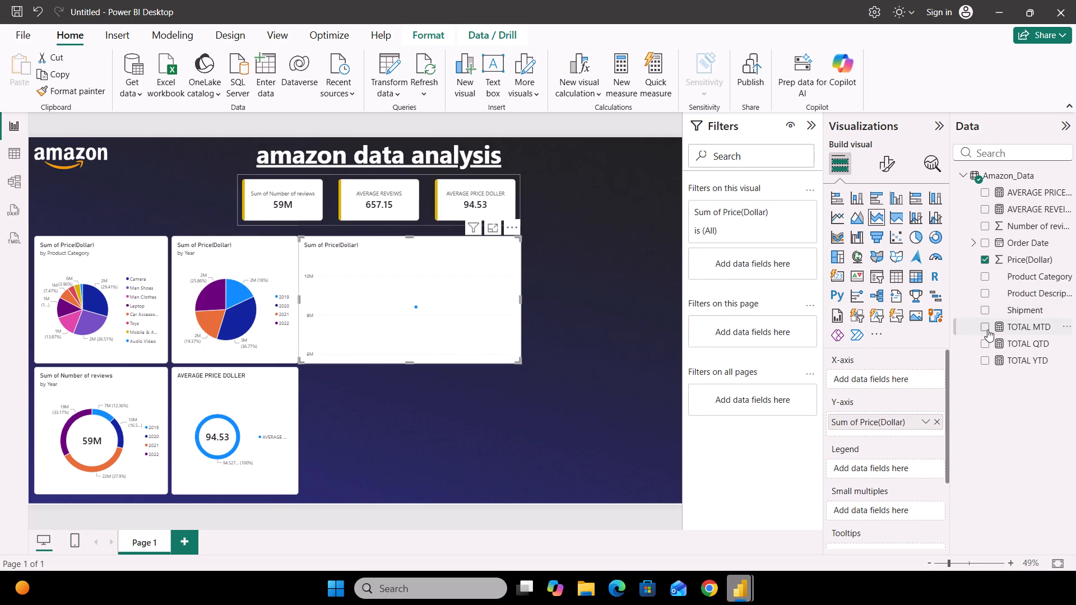
{"action": "left_click", "coordinate": [985, 310]}
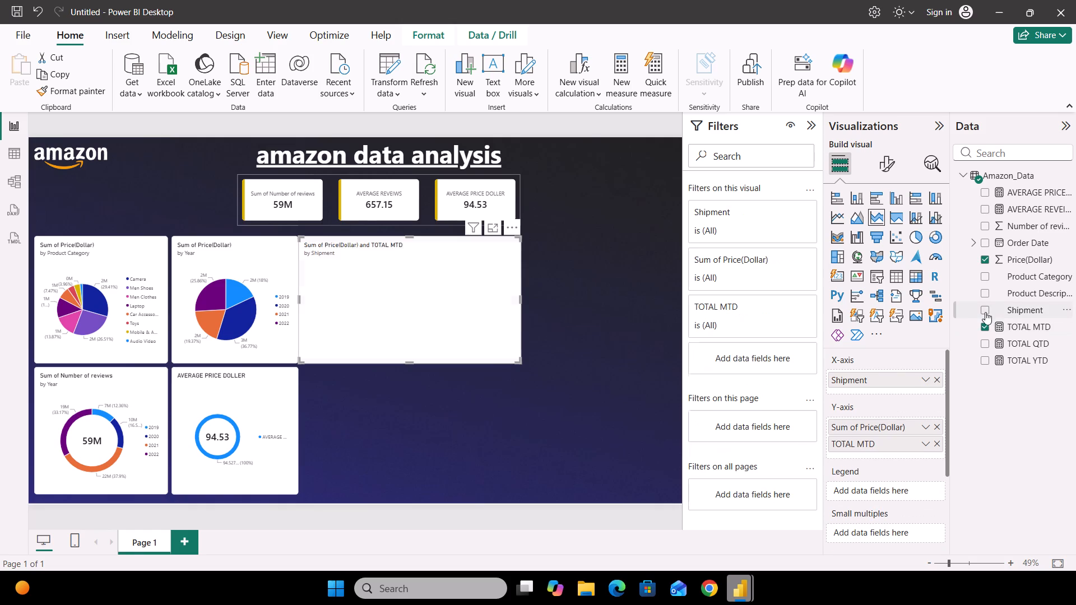
{"action": "left_click", "coordinate": [985, 321]}
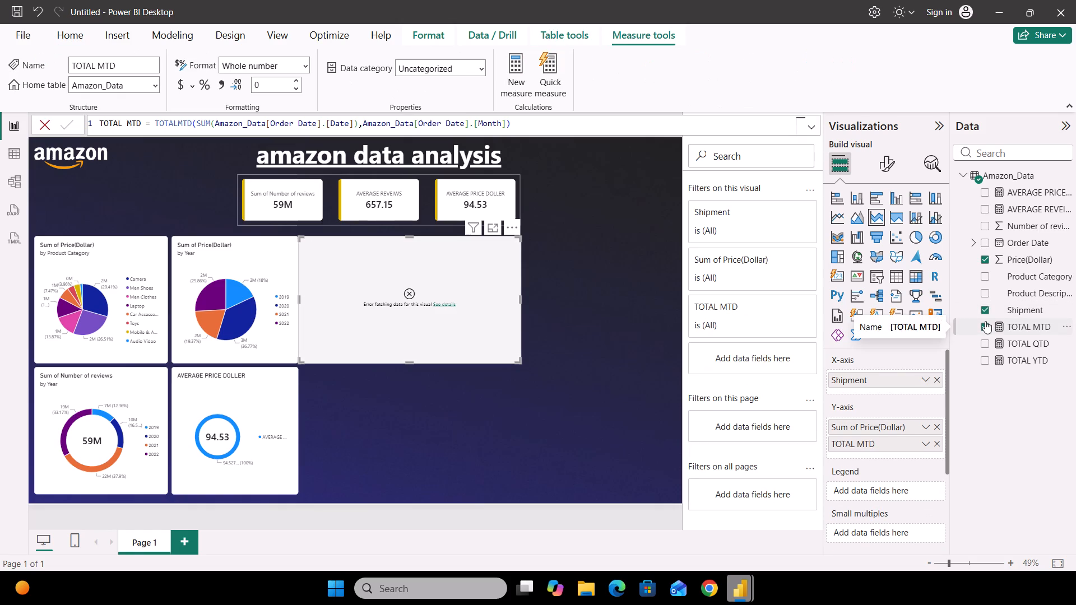
{"action": "left_click", "coordinate": [984, 324]}
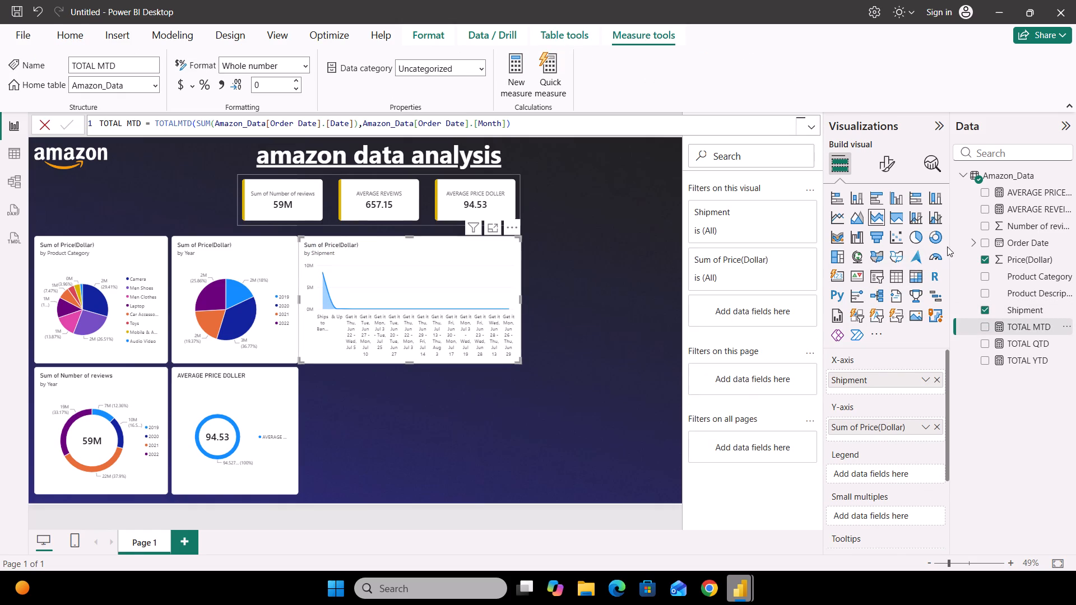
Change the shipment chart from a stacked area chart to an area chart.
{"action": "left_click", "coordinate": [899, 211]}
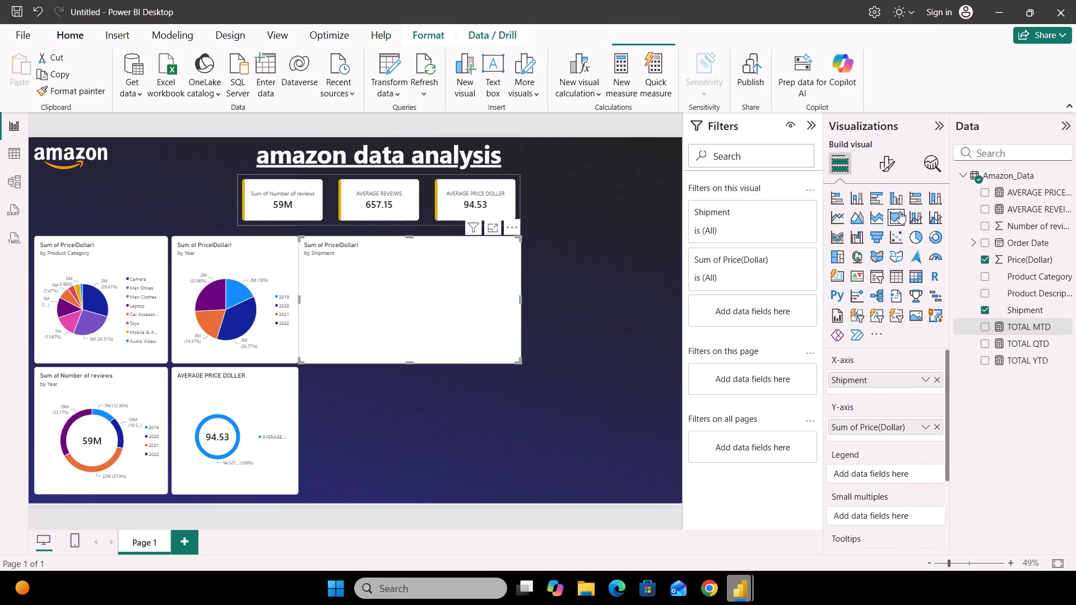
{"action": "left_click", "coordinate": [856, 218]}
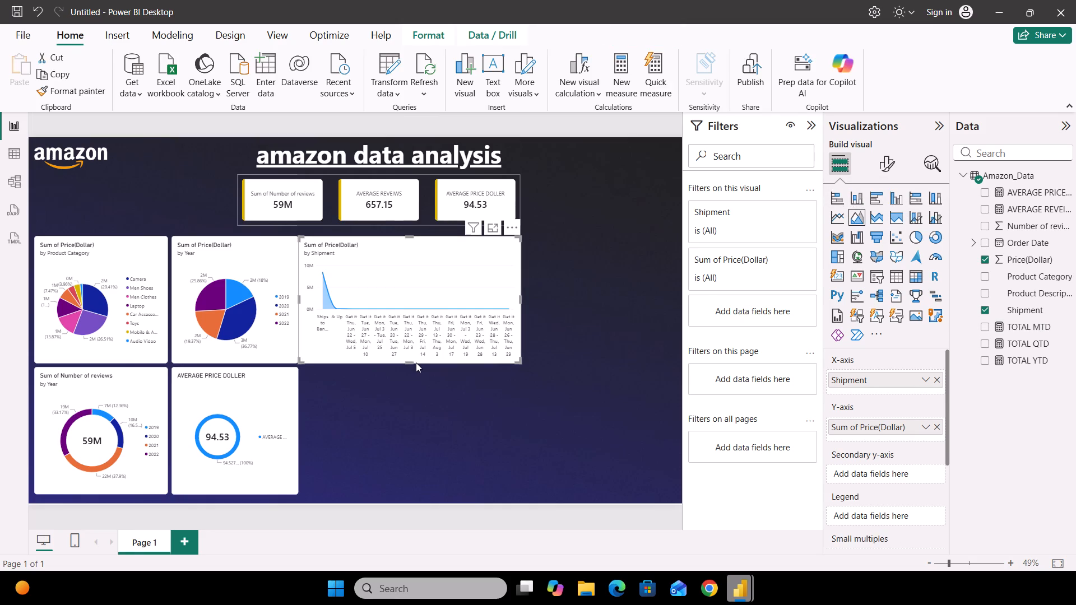
Extend the shipment chart down to the donut charts' bottom edge and narrow it slightly to leave a gap beside the pie chart.
{"action": "left_click_drag", "start_coordinate": [411, 362], "coordinate": [411, 564]}
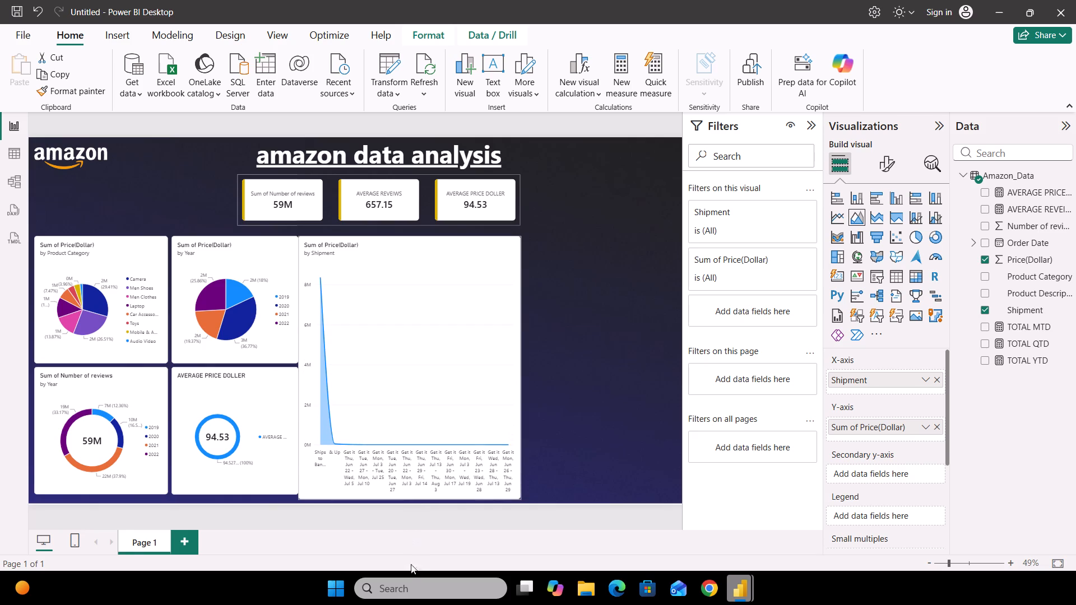
{"action": "left_click_drag", "start_coordinate": [411, 564], "coordinate": [412, 514]}
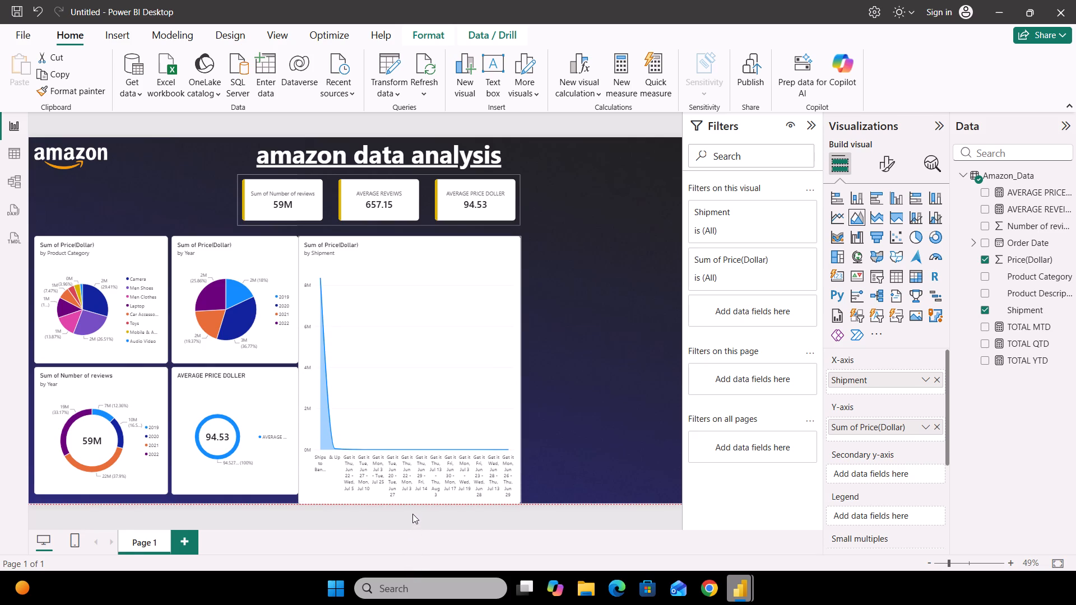
{"action": "left_click_drag", "start_coordinate": [412, 514], "coordinate": [414, 490]}
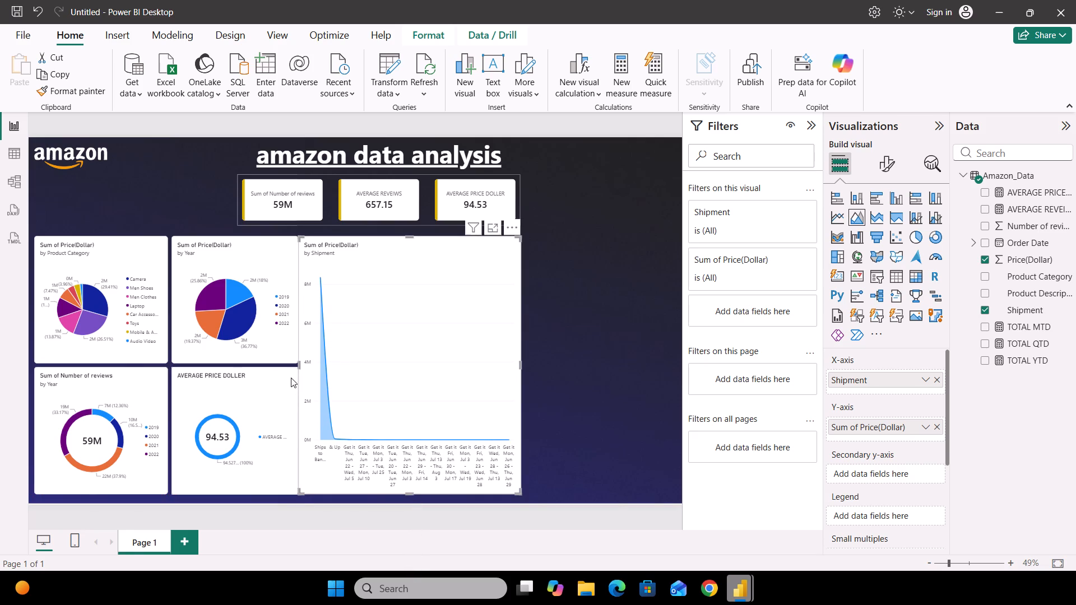
{"action": "left_click_drag", "start_coordinate": [299, 366], "coordinate": [308, 366]}
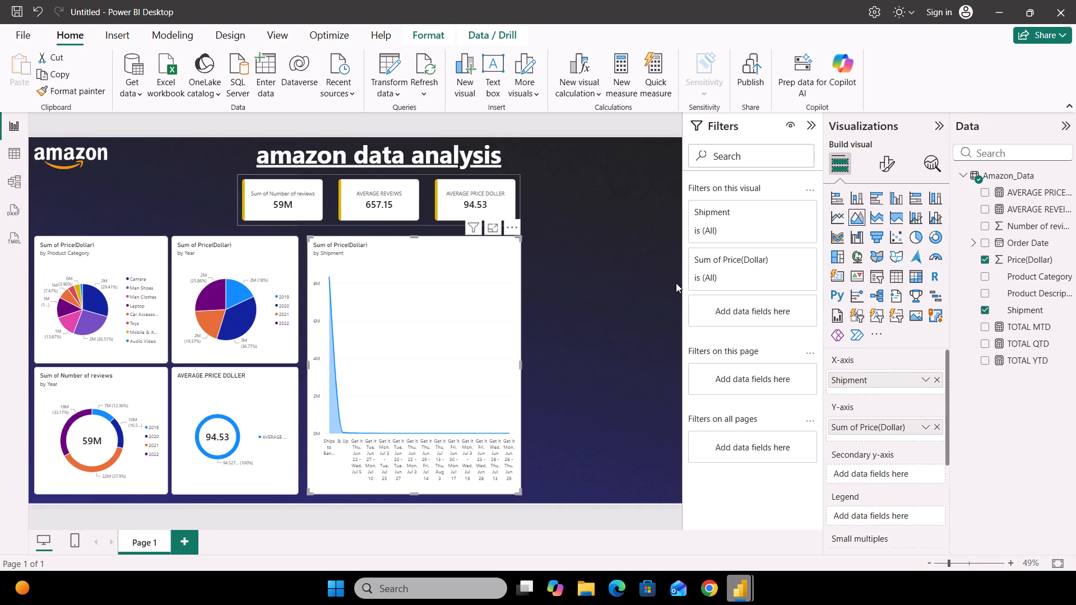
Convert the shipment chart to a filled map.
{"action": "left_click", "coordinate": [880, 257]}
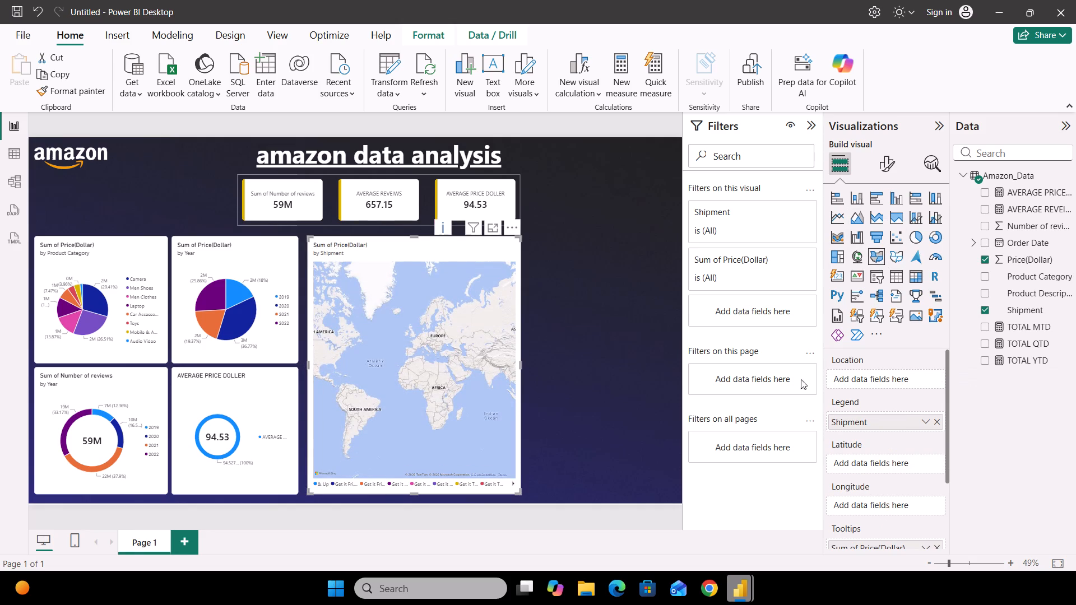
{"action": "left_click", "coordinate": [577, 376]}
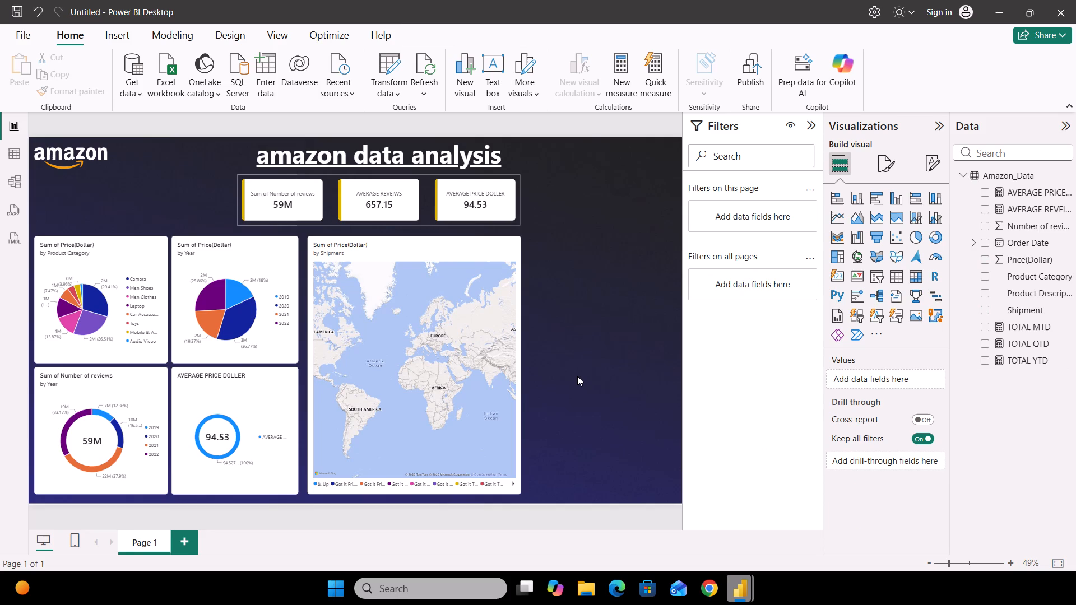
Insert a line and stacked column chart beside the map, sized to fit the remaining page width and roughly match the pie charts' height.
{"action": "left_click", "coordinate": [912, 222]}
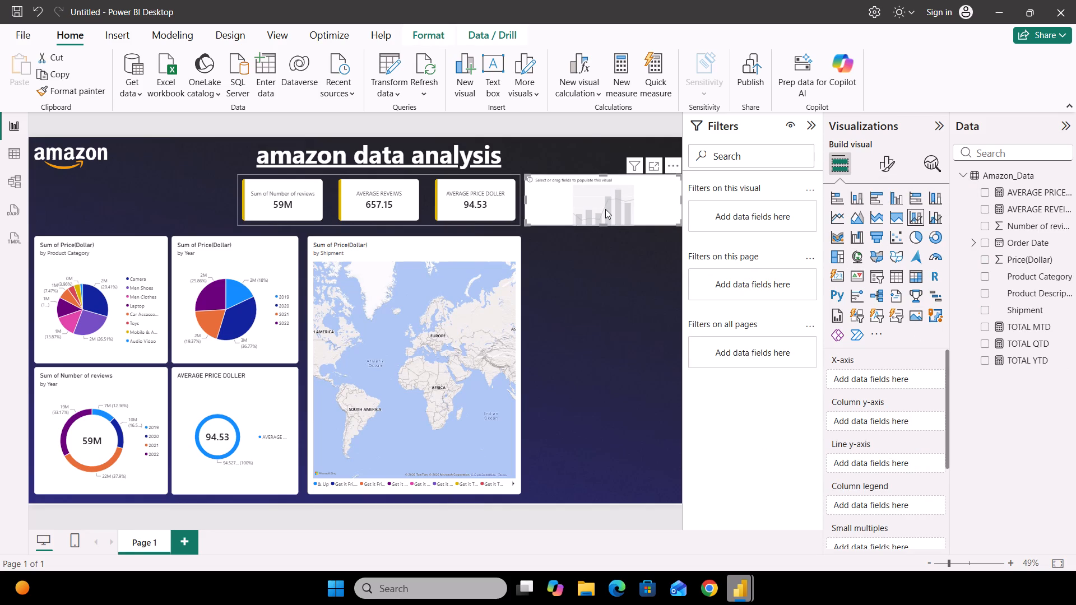
{"action": "left_click_drag", "start_coordinate": [605, 209], "coordinate": [620, 288]}
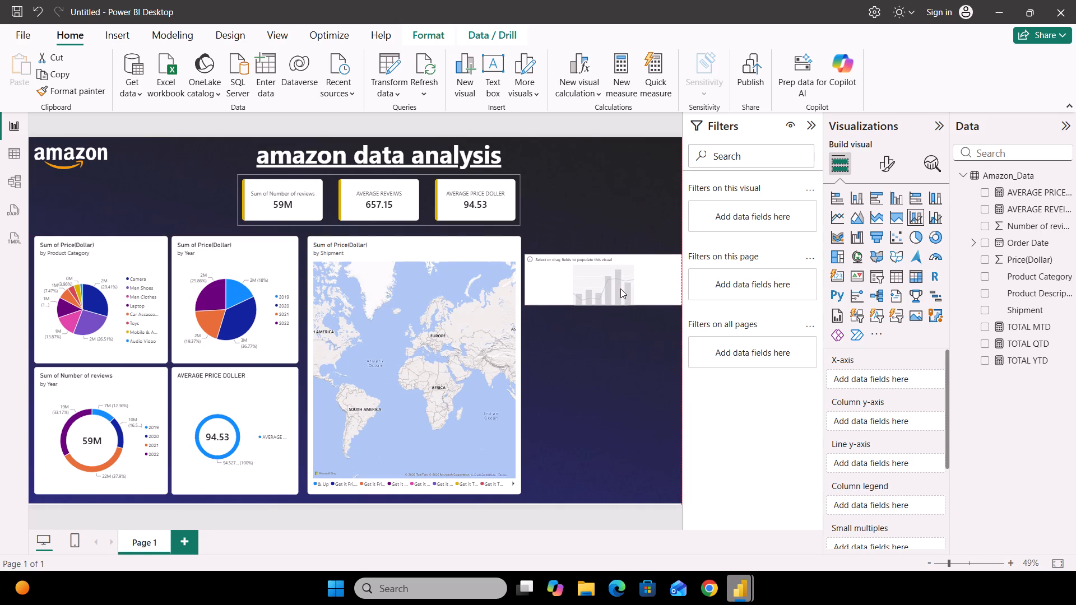
{"action": "left_click_drag", "start_coordinate": [620, 288], "coordinate": [624, 272]}
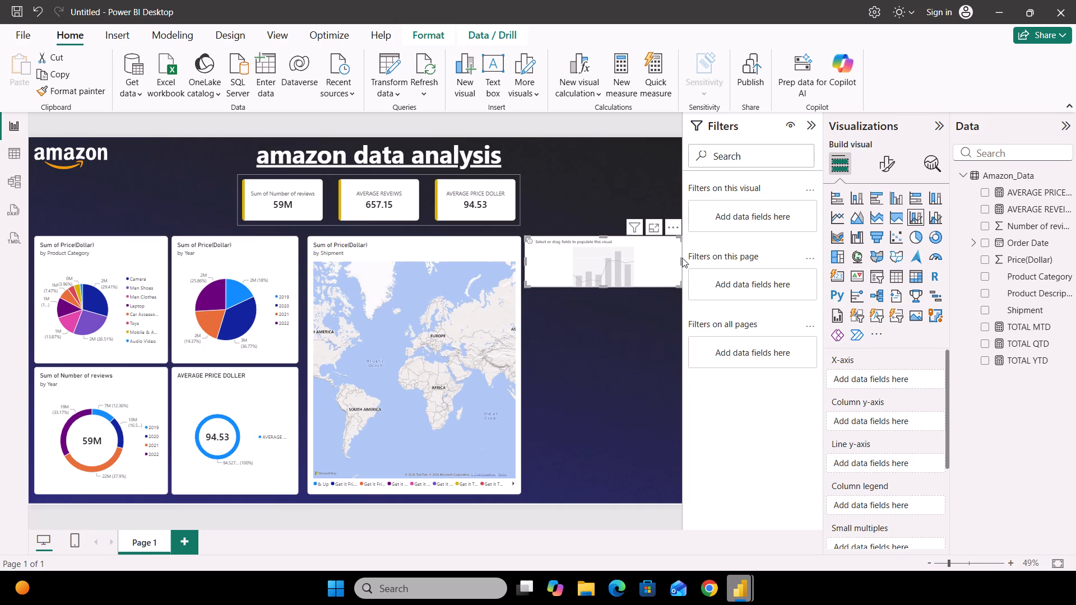
{"action": "left_click_drag", "start_coordinate": [681, 260], "coordinate": [676, 260]}
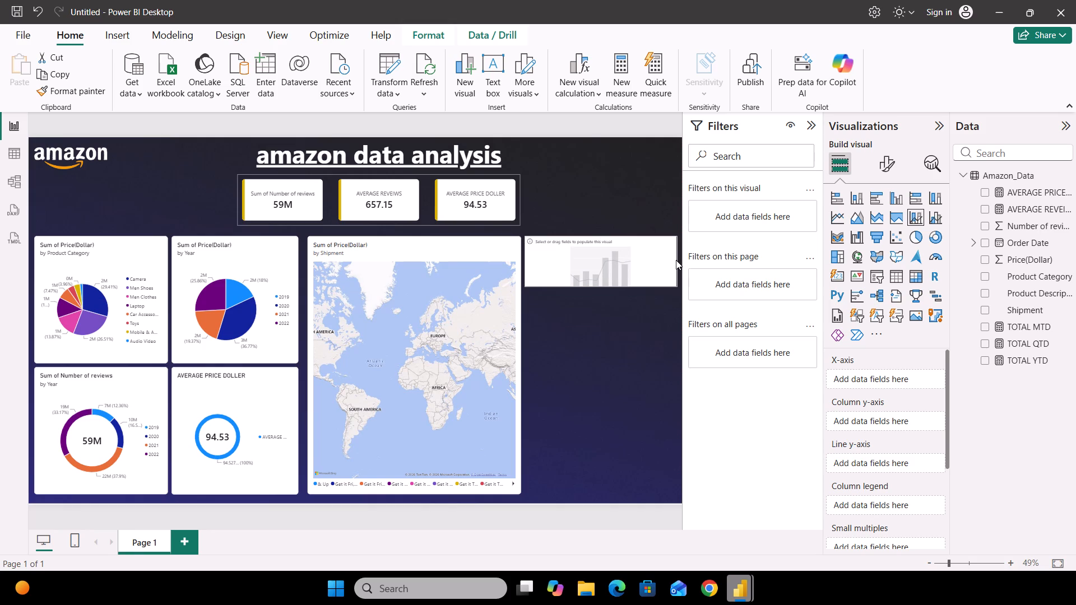
{"action": "left_click_drag", "start_coordinate": [676, 260], "coordinate": [677, 259]}
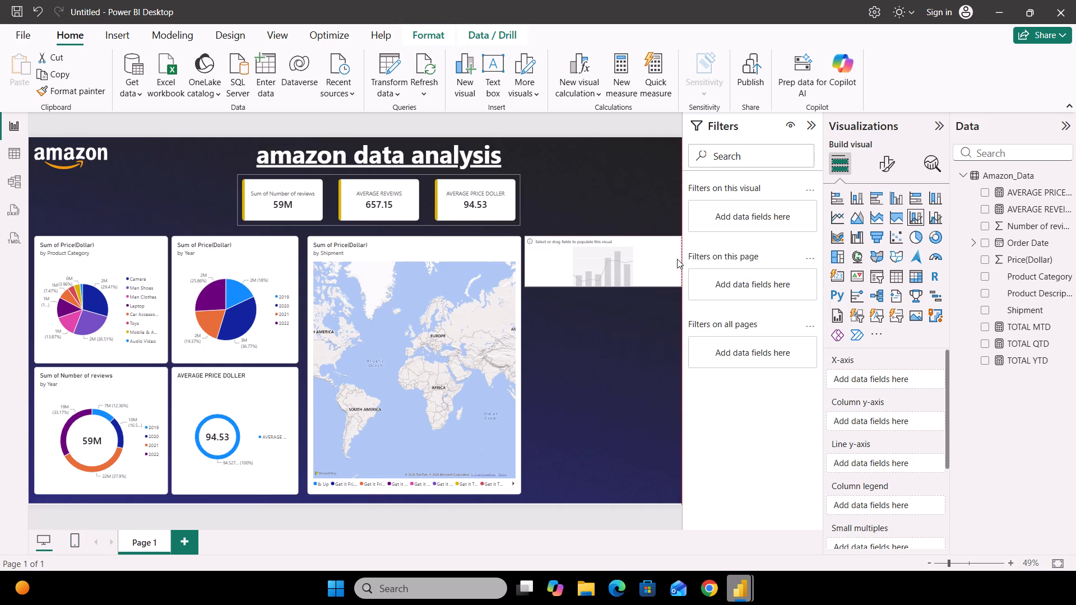
{"action": "left_click_drag", "start_coordinate": [677, 259], "coordinate": [676, 259]}
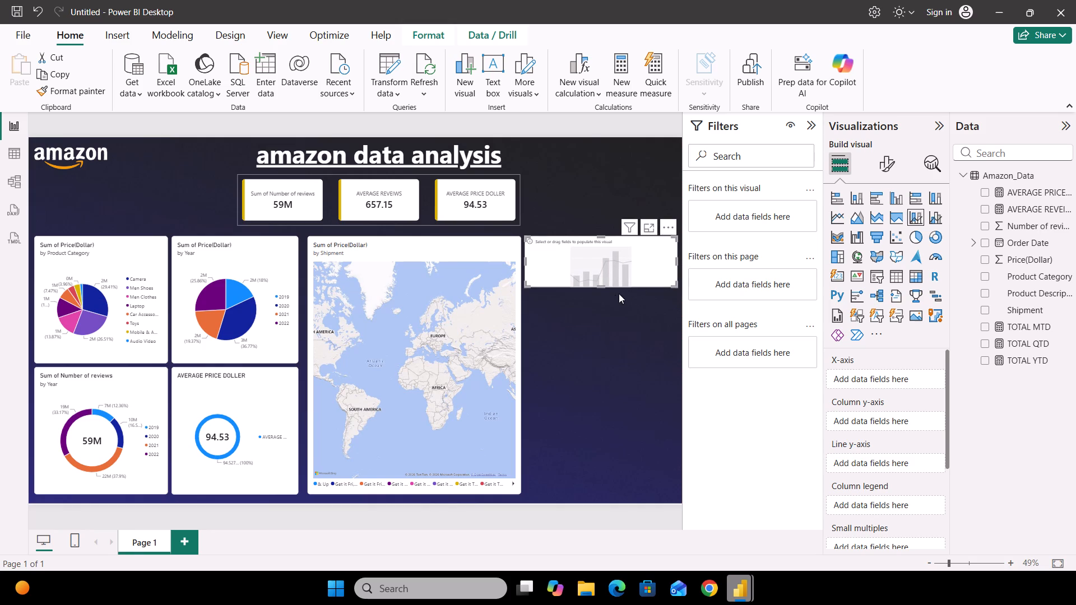
{"action": "left_click_drag", "start_coordinate": [602, 285], "coordinate": [603, 411]}
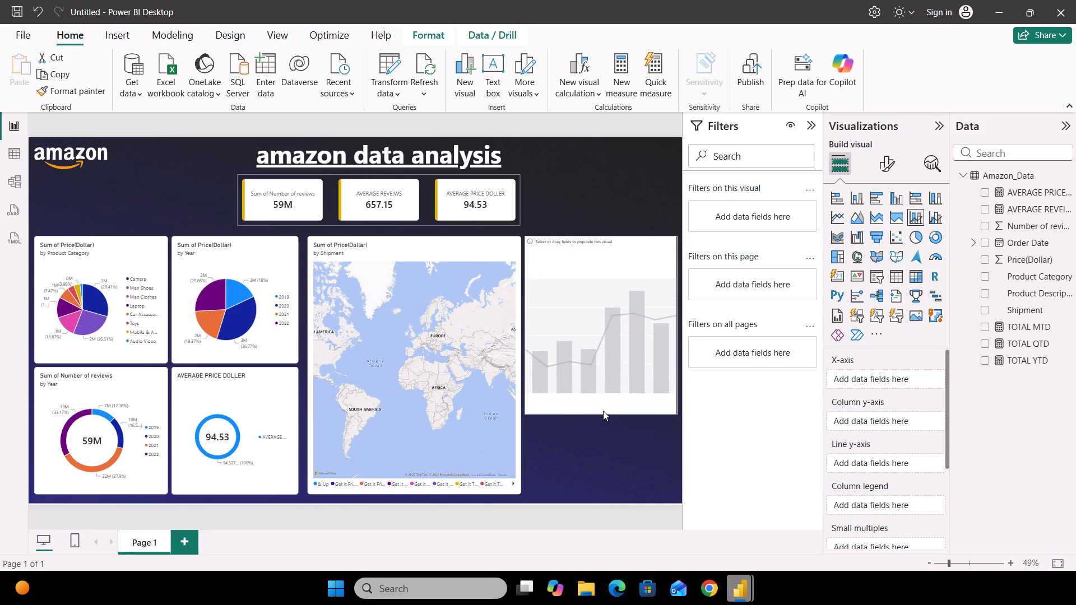
{"action": "left_click_drag", "start_coordinate": [603, 411], "coordinate": [604, 366]}
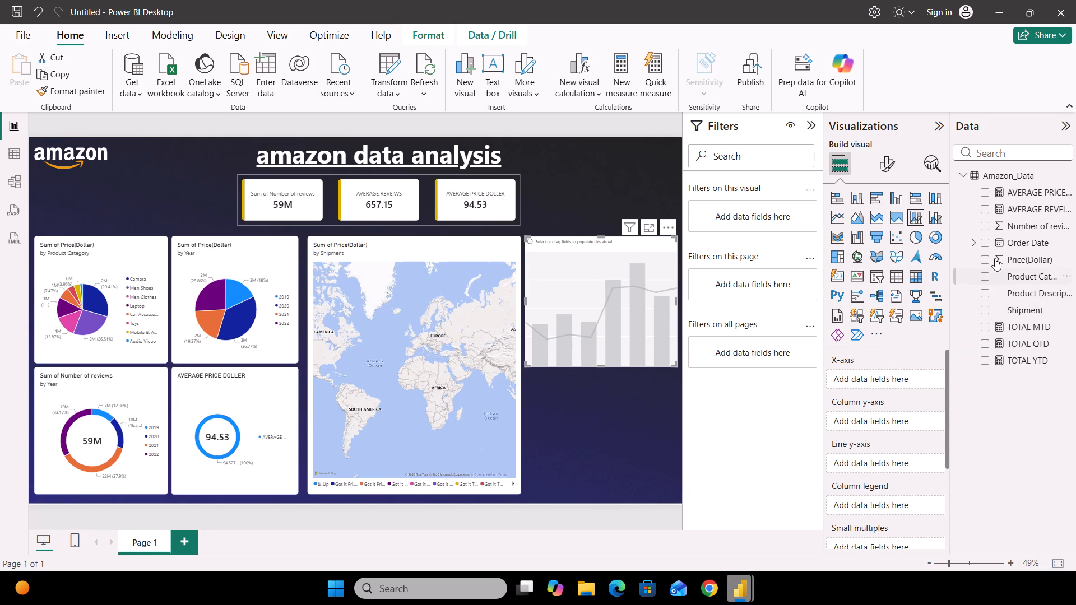
Plot AVERAGE PRICE DOLLER by Order Date in the new column chart, keeping only the Month level of the date hierarchy.
{"action": "left_click", "coordinate": [988, 193]}
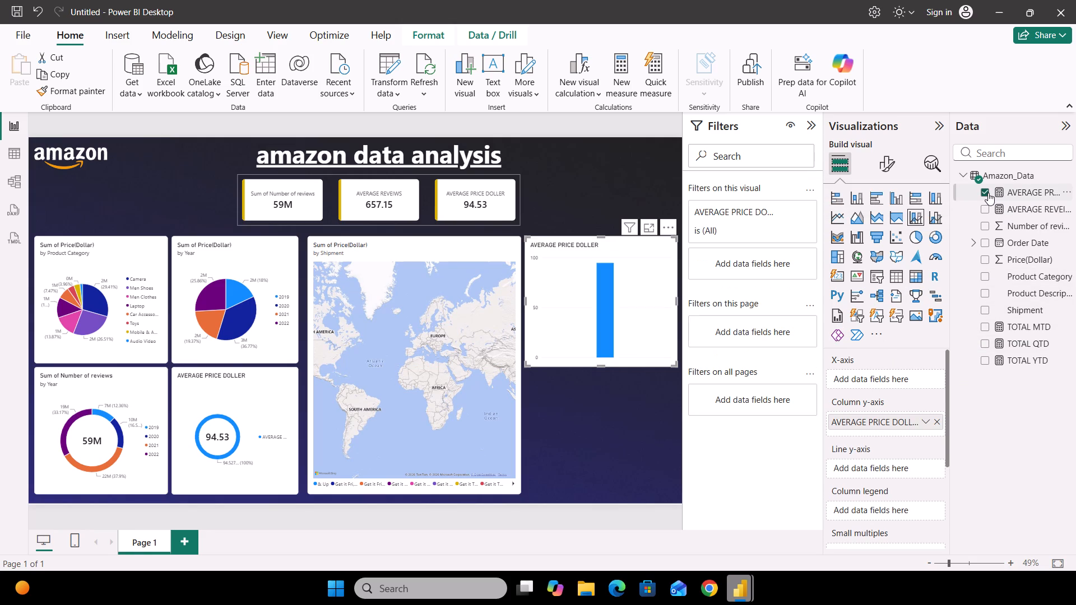
{"action": "left_click", "coordinate": [987, 243]}
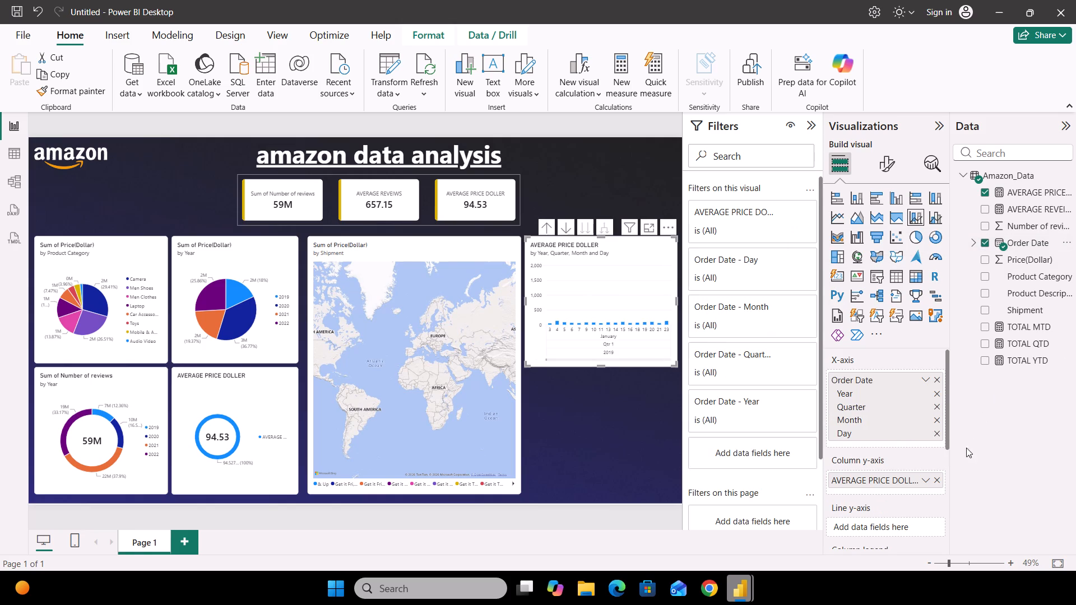
{"action": "left_click", "coordinate": [938, 432]}
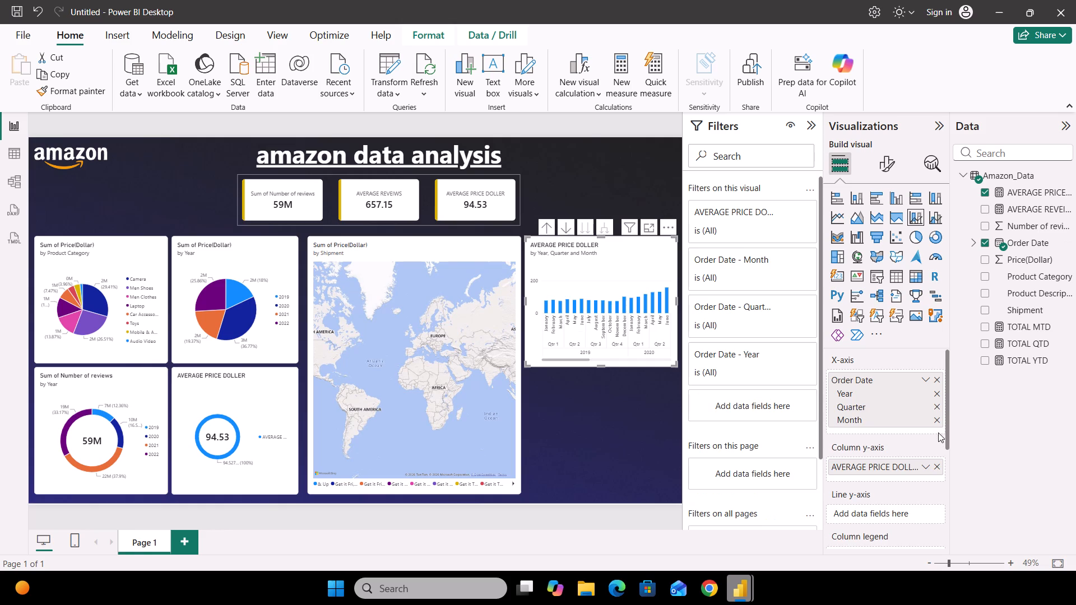
{"action": "left_click", "coordinate": [935, 406]}
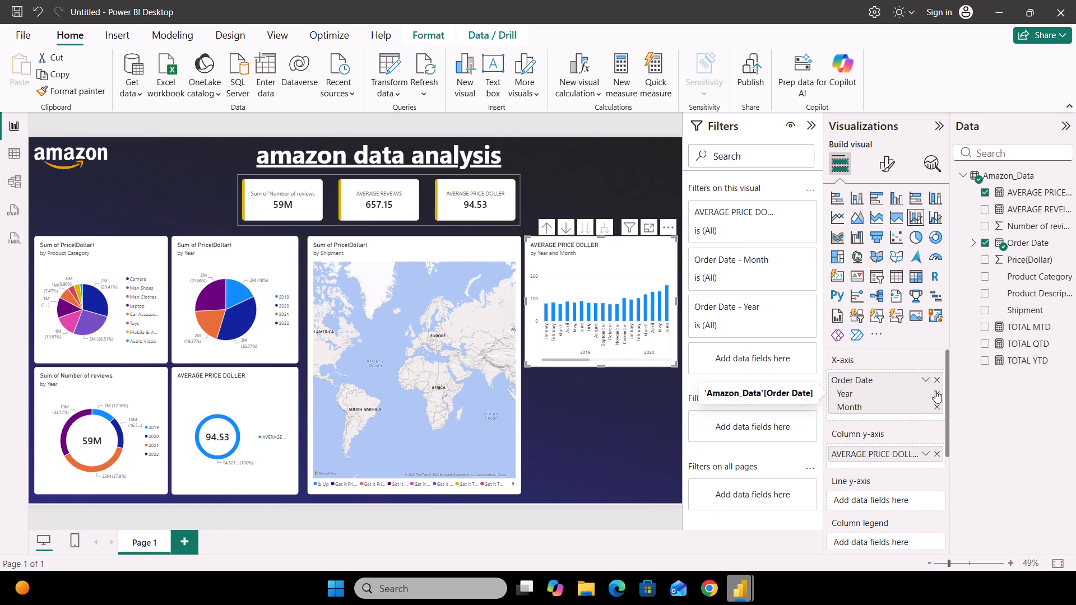
{"action": "left_click", "coordinate": [935, 390]}
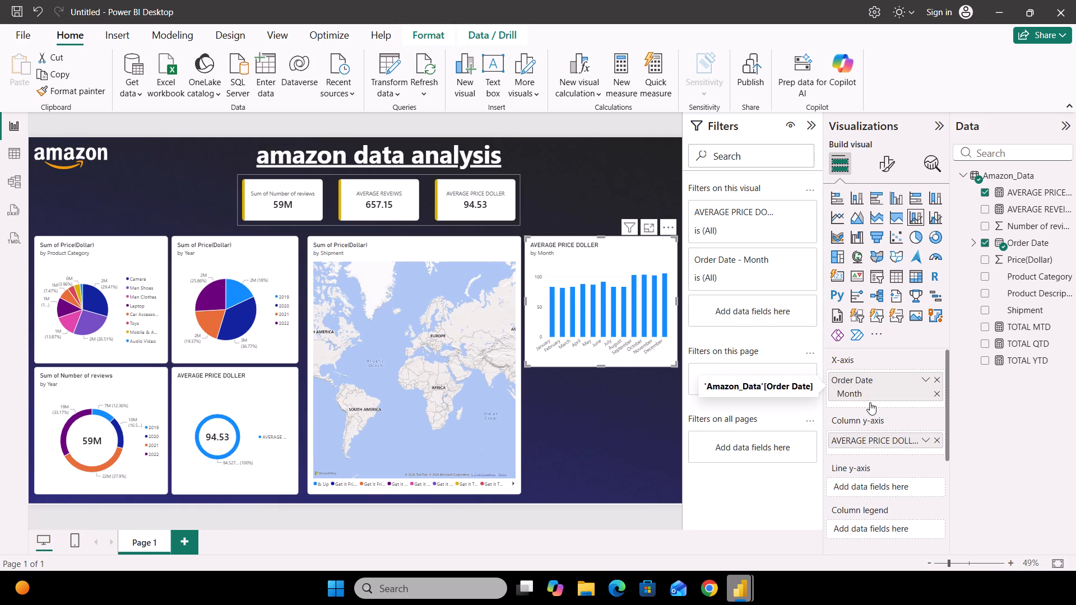
{"action": "left_click", "coordinate": [627, 419]}
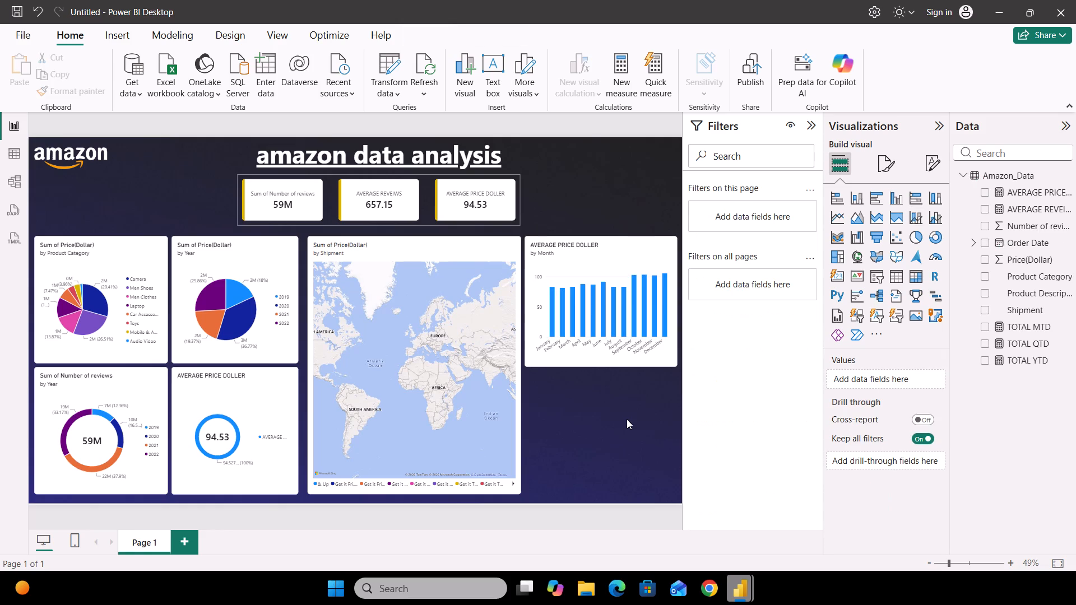
Convert the monthly AVERAGE PRICE DOLLER column chart to a stacked bar chart.
{"action": "left_click", "coordinate": [620, 247]}
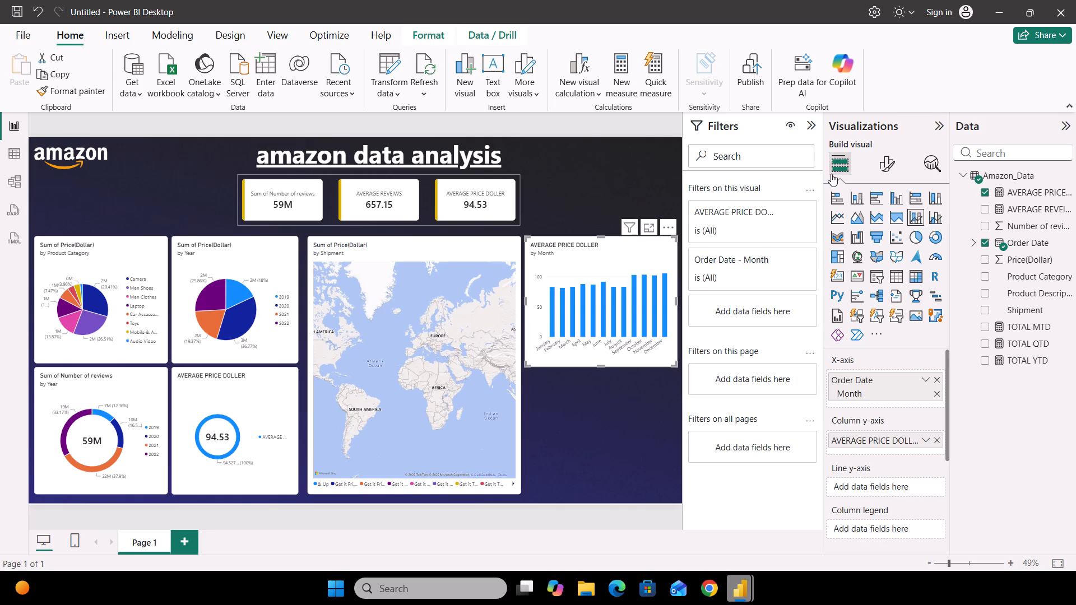
{"action": "left_click", "coordinate": [837, 198]}
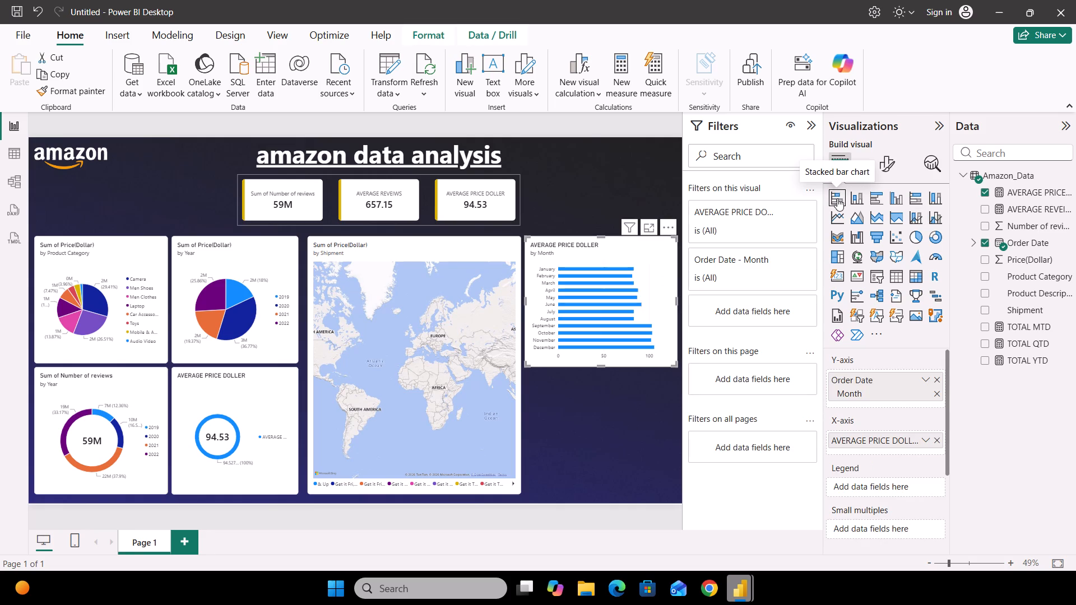
Insert a line and stacked column chart in the empty space below the monthly AVERAGE PRICE DOLLER bar chart.
{"action": "left_click", "coordinate": [641, 448]}
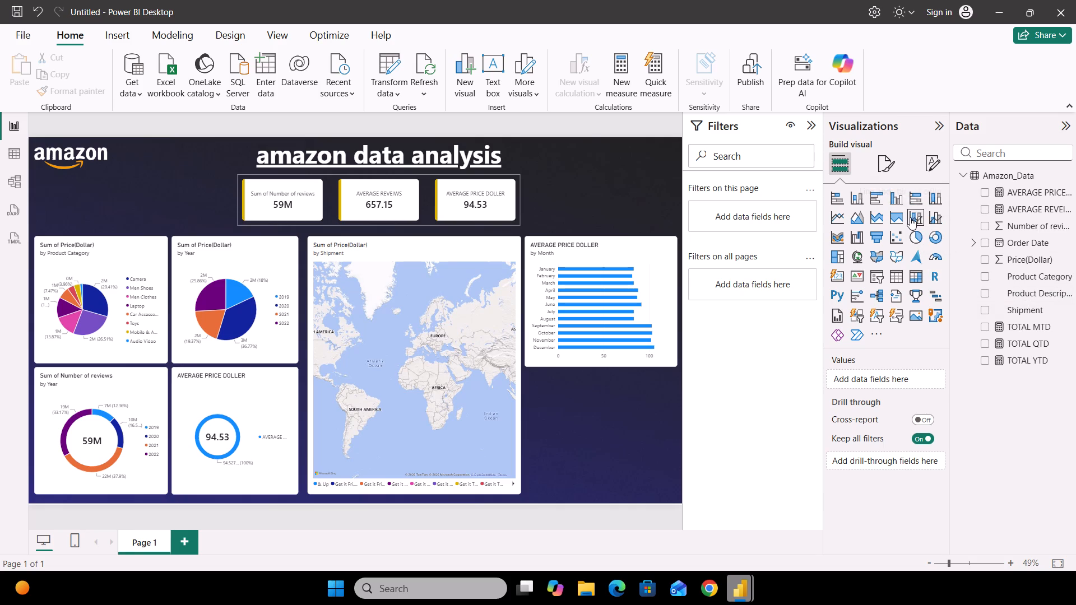
{"action": "right_click", "coordinate": [910, 217]}
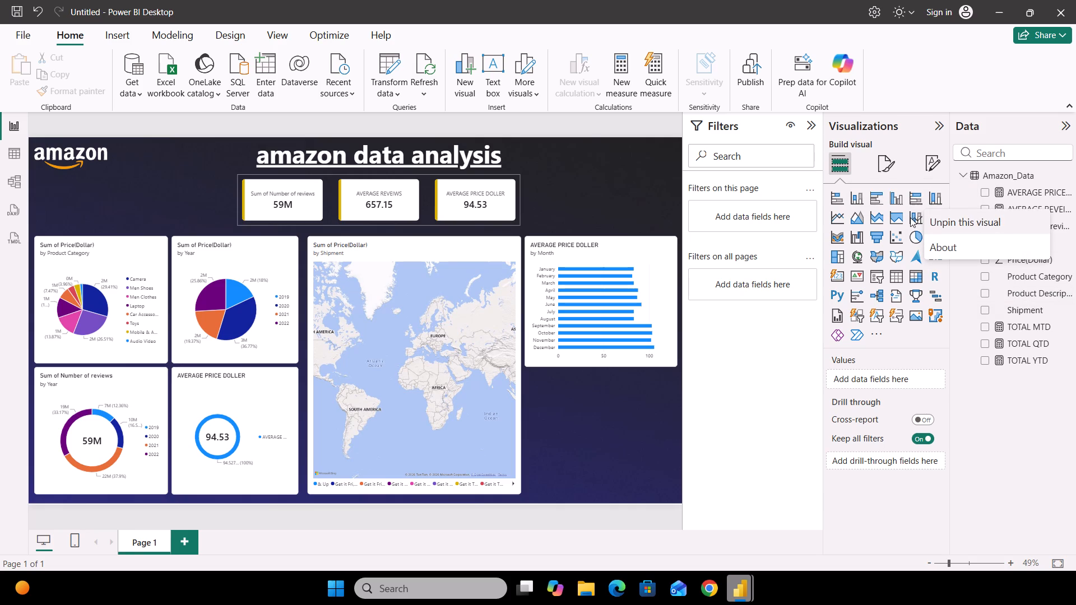
{"action": "left_click", "coordinate": [914, 217]}
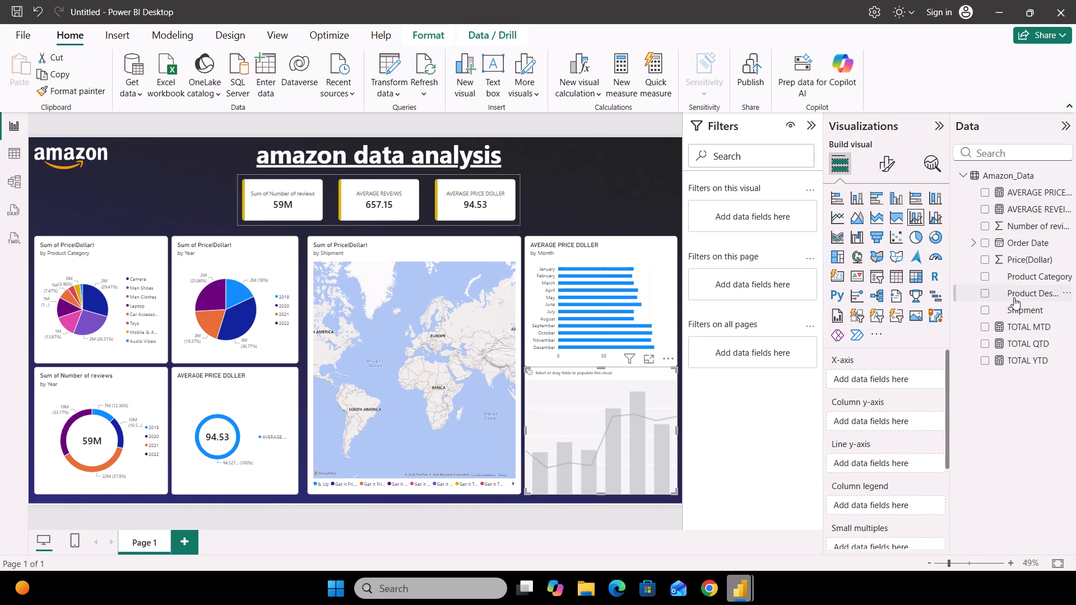
Plot AVERAGE REVEIWS on the new chart's column y-axis with only Product Category as its column legend.
{"action": "left_click", "coordinate": [983, 297]}
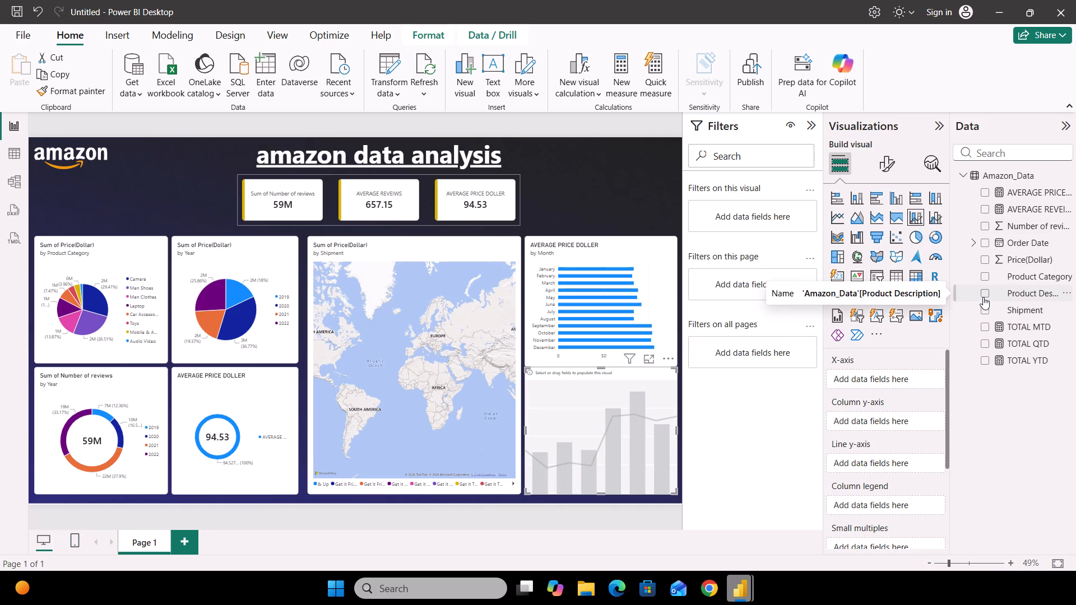
{"action": "left_click", "coordinate": [988, 273]}
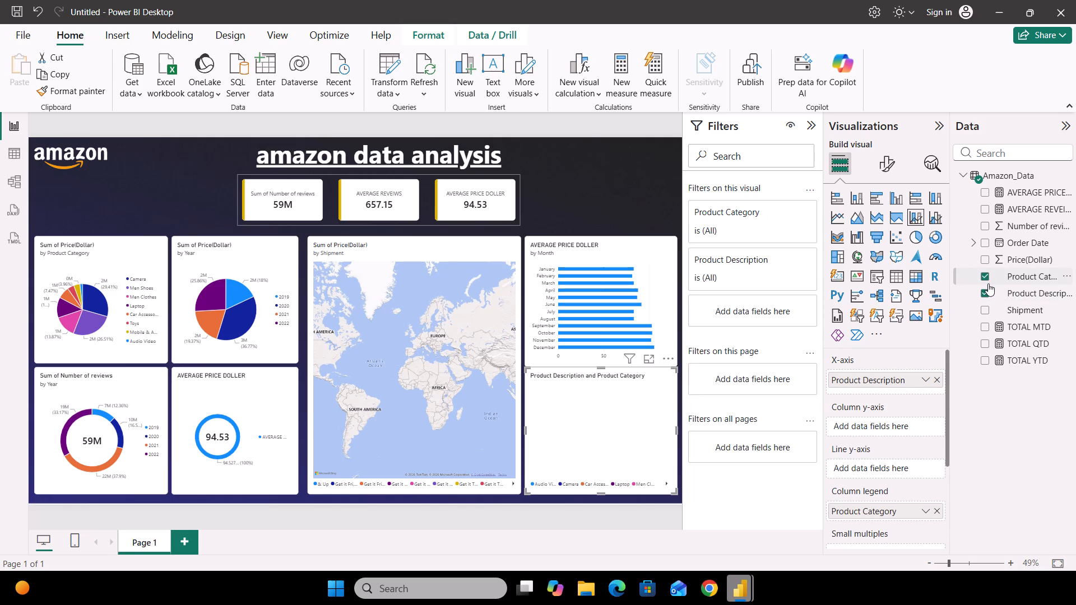
{"action": "left_click", "coordinate": [984, 292]}
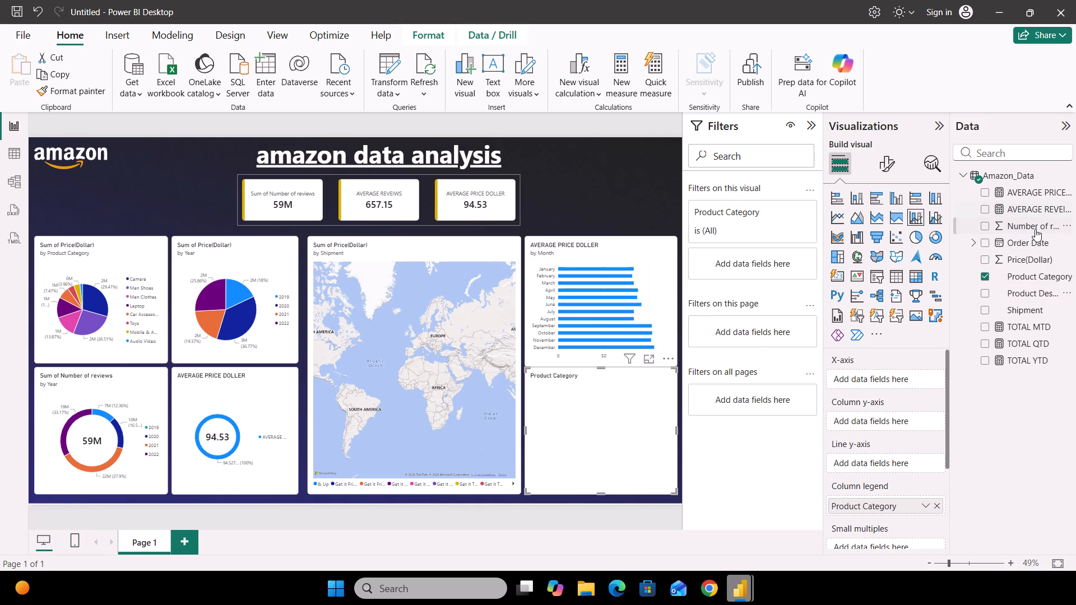
{"action": "left_click", "coordinate": [985, 208]}
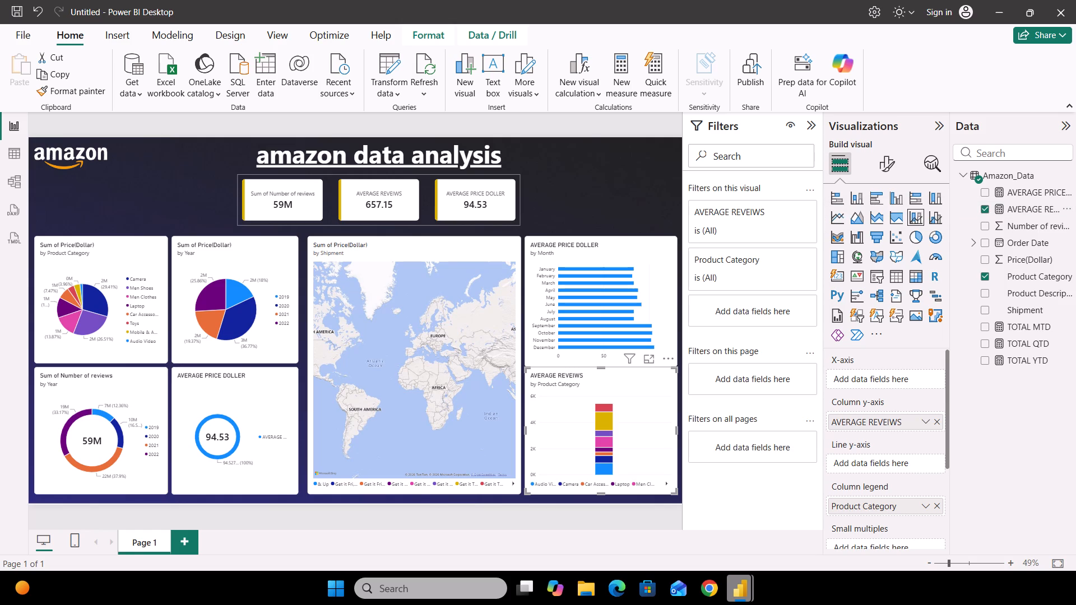
{"action": "left_click", "coordinate": [583, 207]}
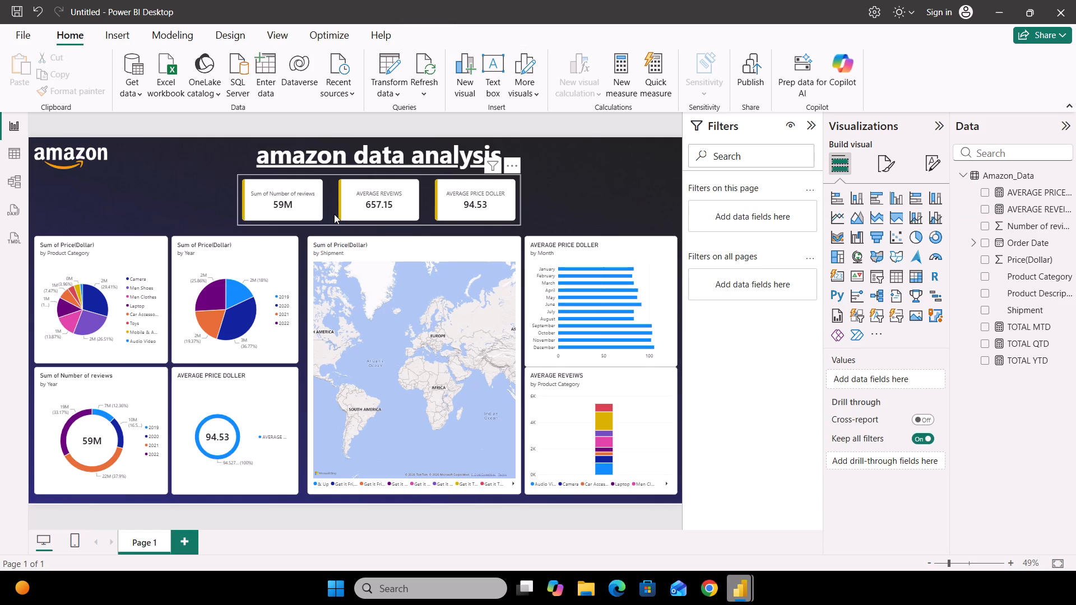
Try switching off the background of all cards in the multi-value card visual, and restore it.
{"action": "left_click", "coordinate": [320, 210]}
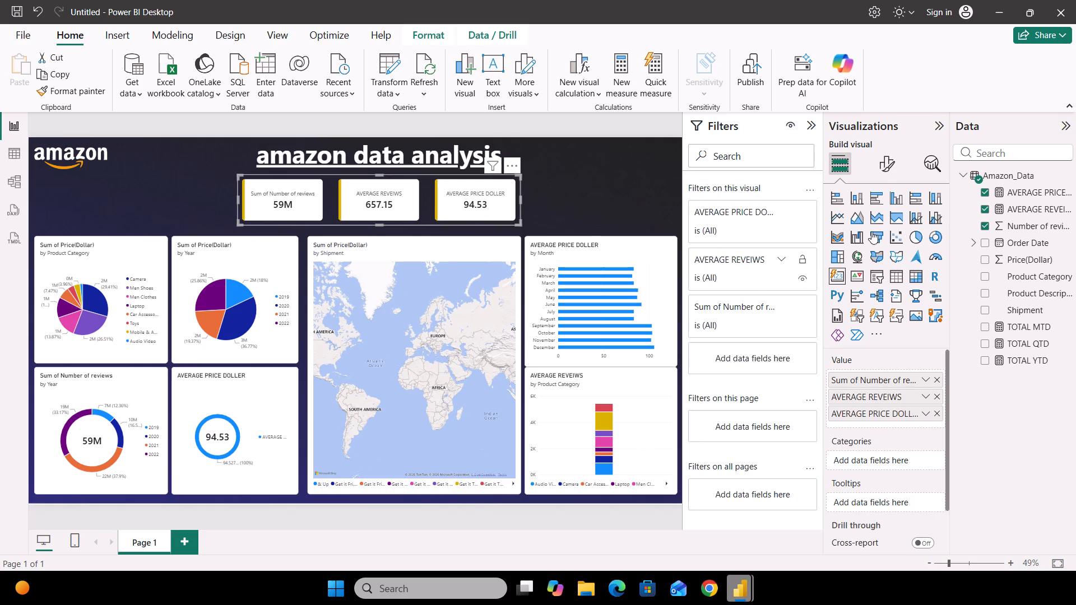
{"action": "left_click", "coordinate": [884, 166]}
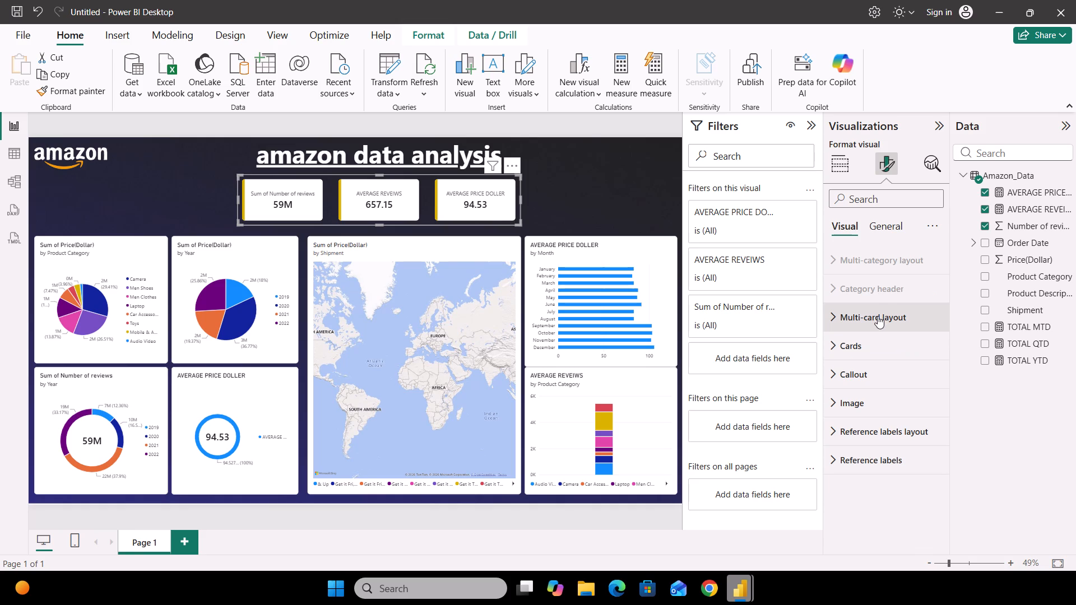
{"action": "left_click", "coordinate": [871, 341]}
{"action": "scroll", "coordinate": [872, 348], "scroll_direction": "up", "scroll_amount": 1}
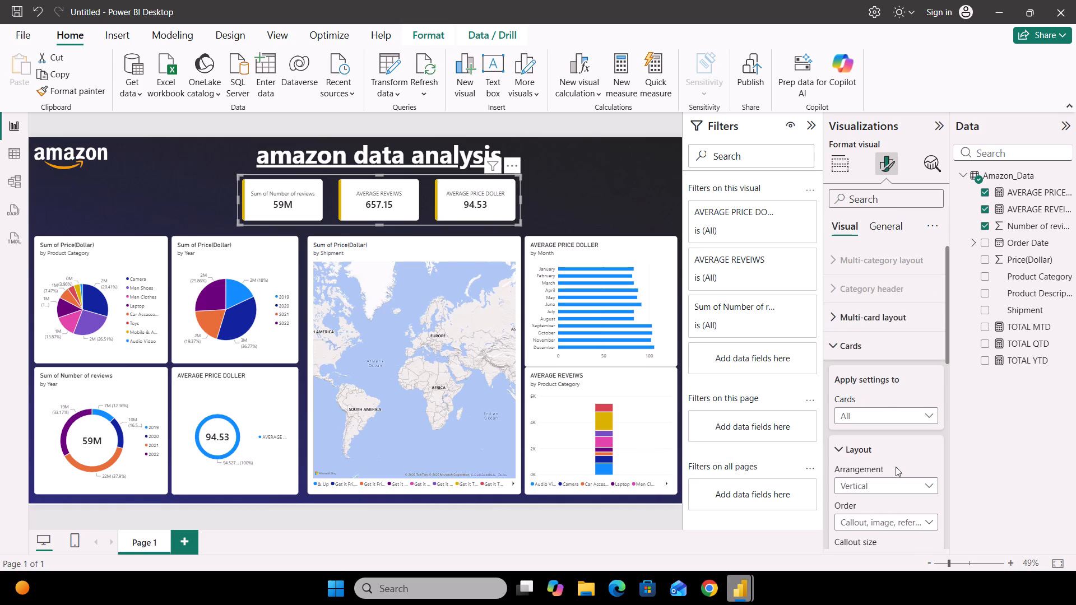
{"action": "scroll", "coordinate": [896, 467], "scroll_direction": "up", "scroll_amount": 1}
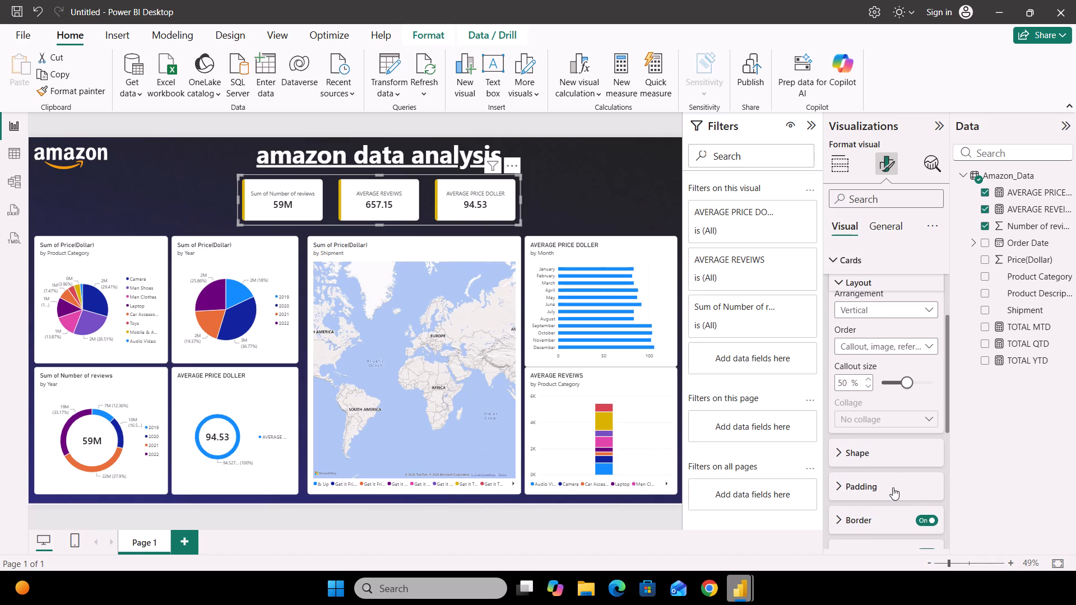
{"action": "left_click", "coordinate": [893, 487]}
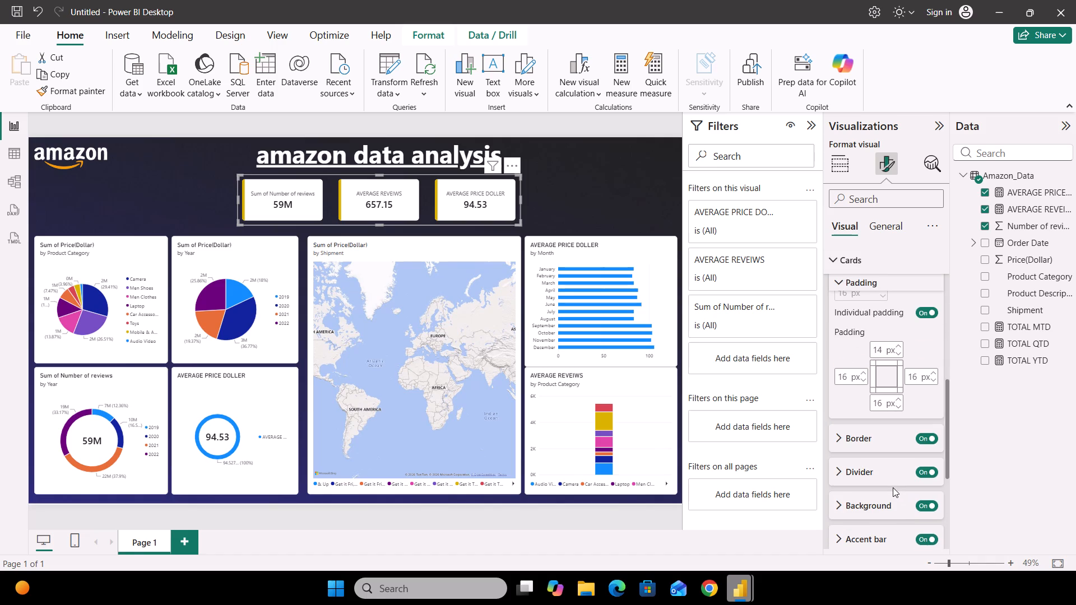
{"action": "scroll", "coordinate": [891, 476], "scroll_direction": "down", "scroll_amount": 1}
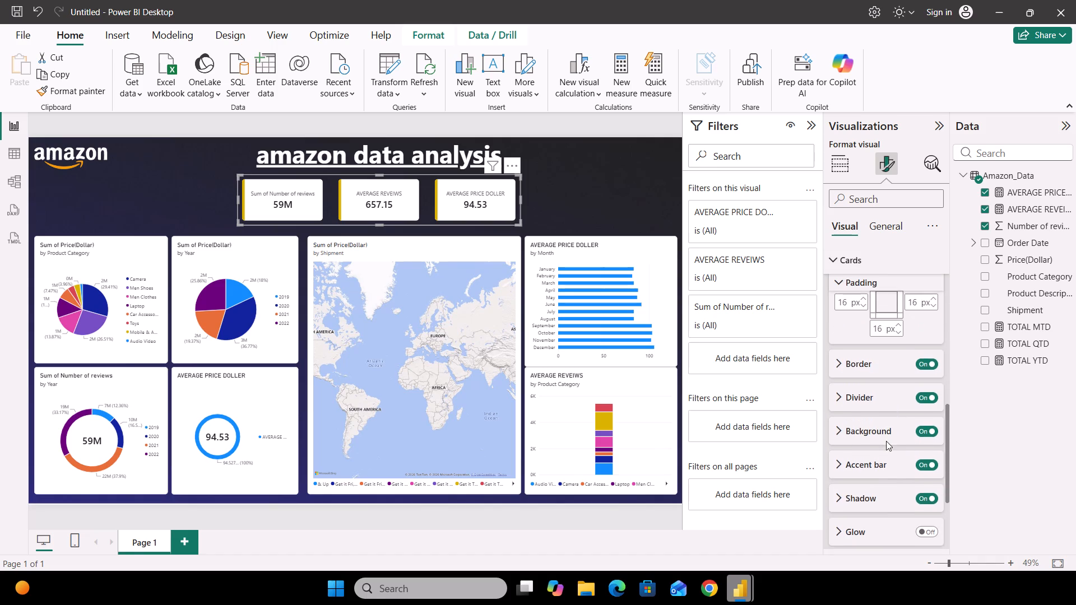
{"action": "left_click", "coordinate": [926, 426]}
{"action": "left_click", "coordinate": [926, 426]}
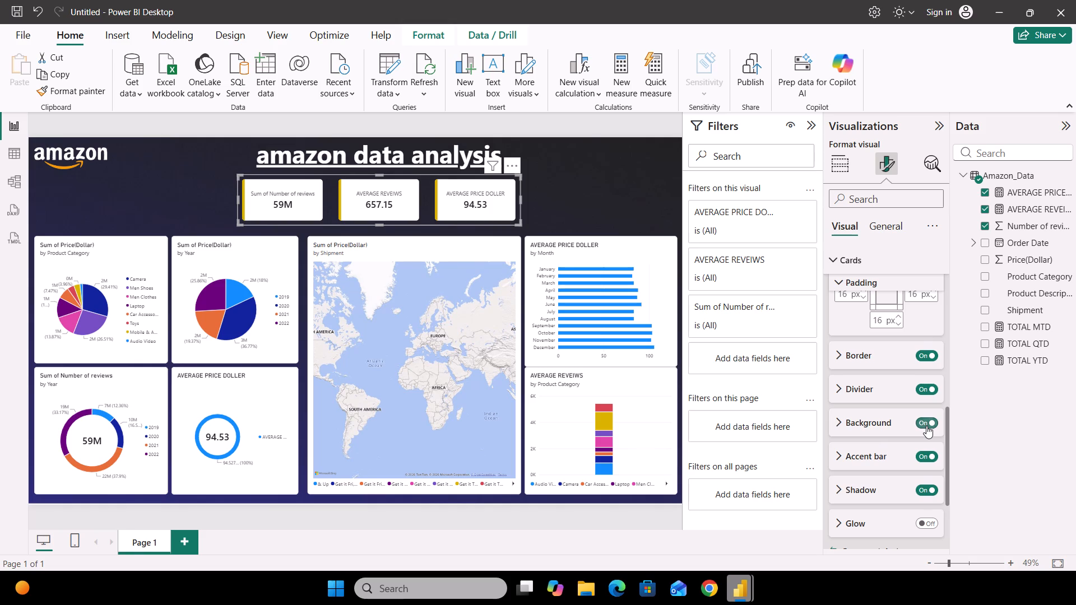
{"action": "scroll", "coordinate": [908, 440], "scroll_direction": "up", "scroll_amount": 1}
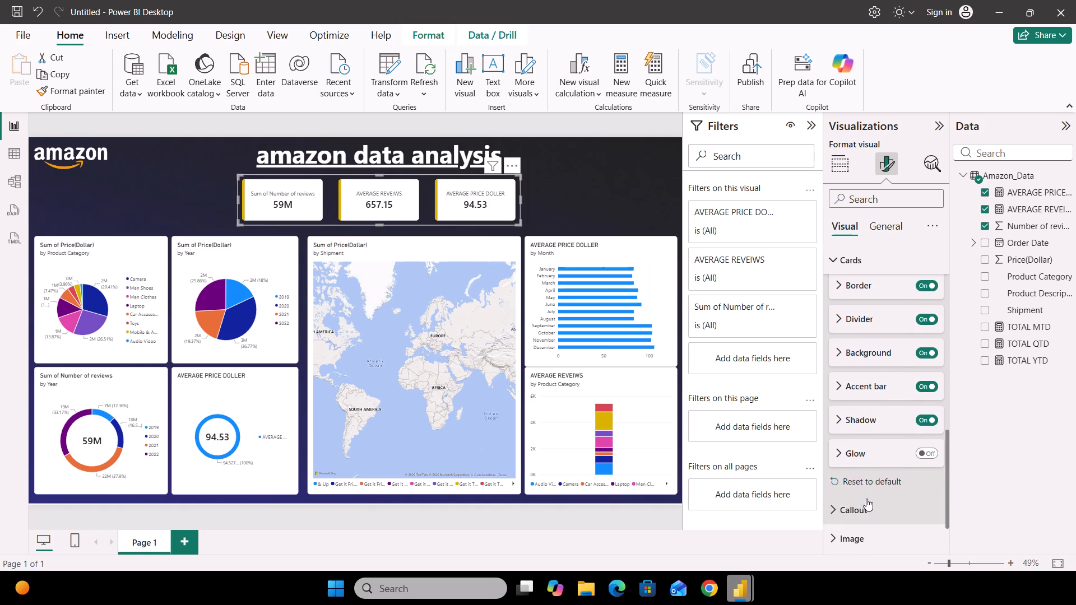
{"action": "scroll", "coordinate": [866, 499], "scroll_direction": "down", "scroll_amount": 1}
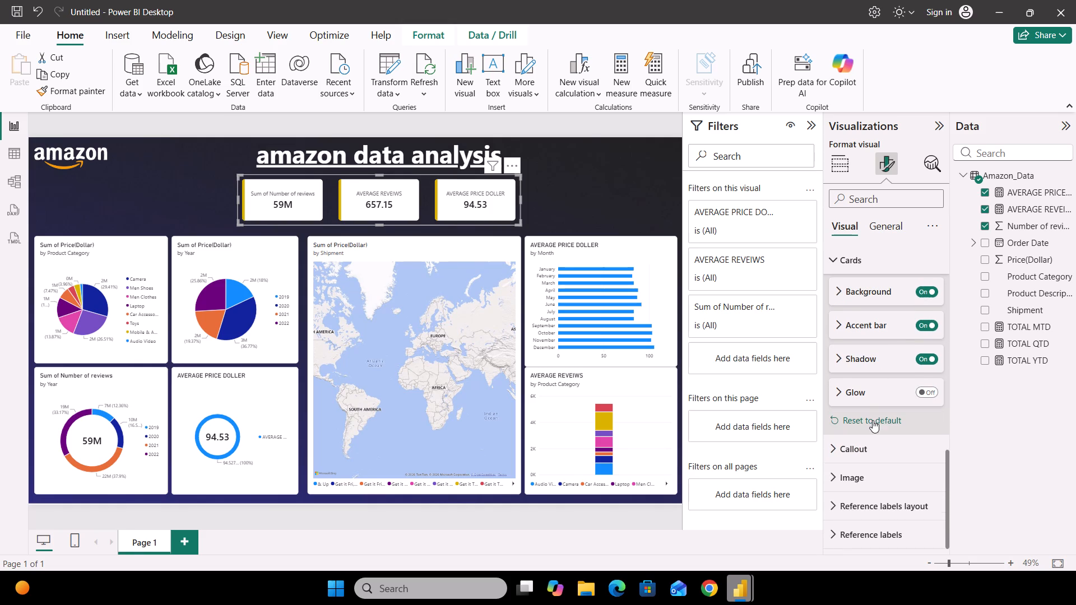
Format the callout values of all cards in the multi-value card as bold white text.
{"action": "left_click", "coordinate": [873, 443]}
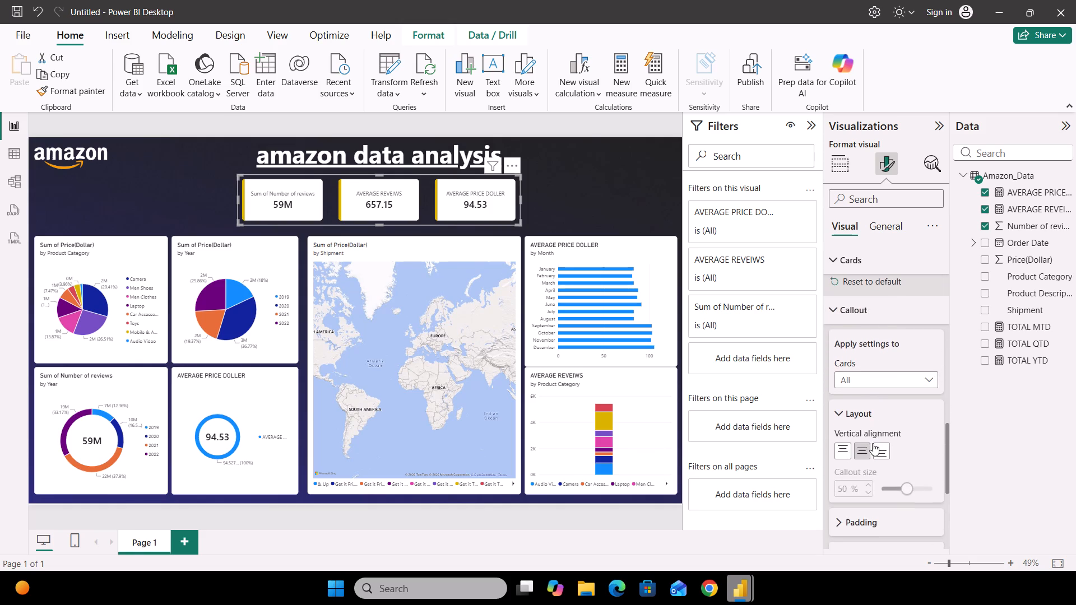
{"action": "left_click", "coordinate": [862, 474]}
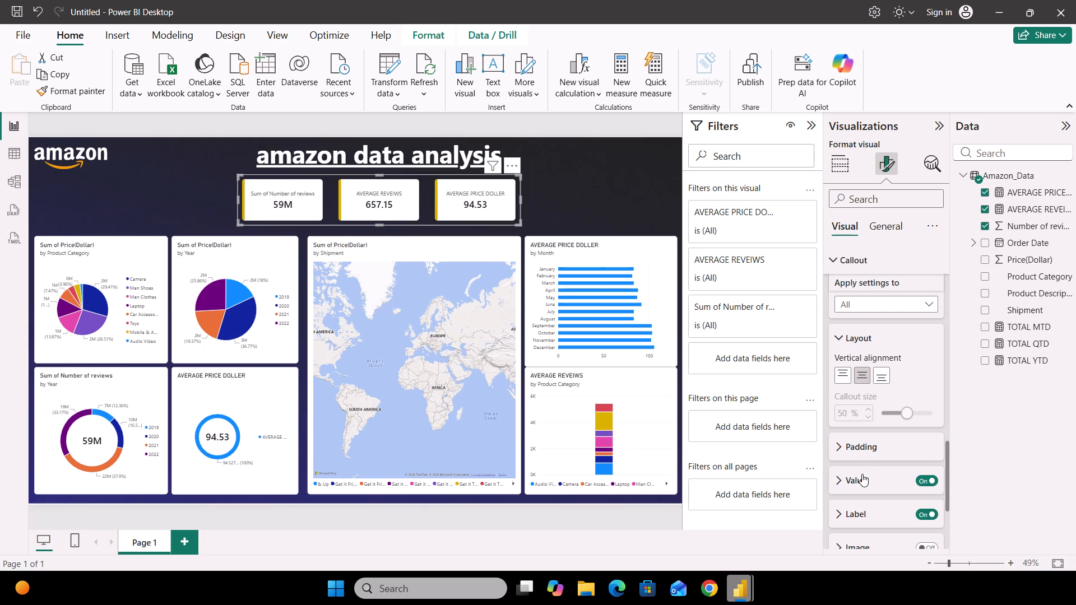
{"action": "left_click", "coordinate": [862, 474]}
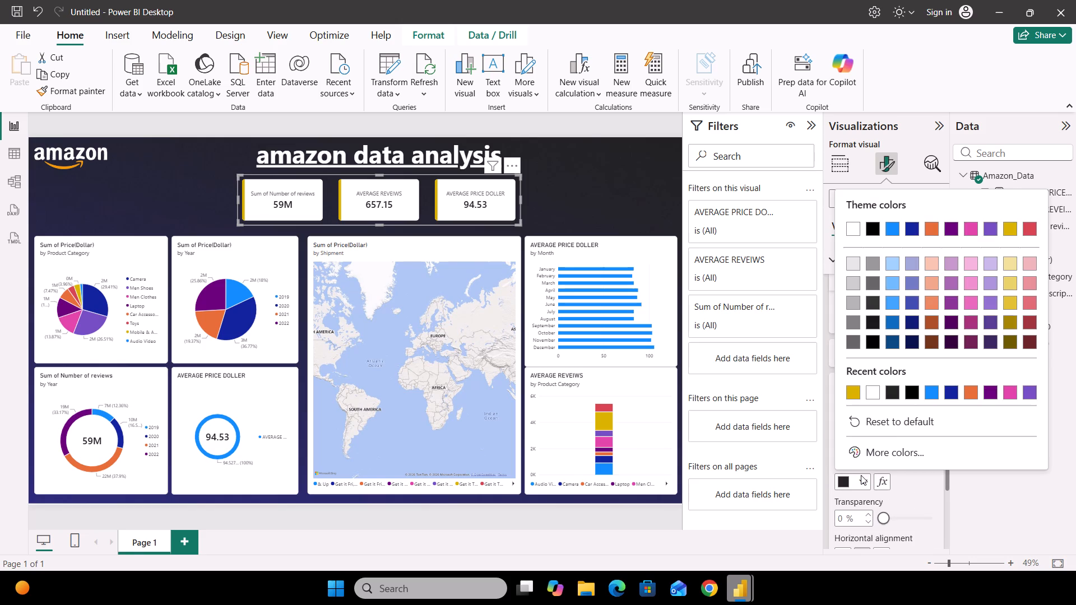
{"action": "left_click", "coordinate": [861, 475]}
{"action": "left_click", "coordinate": [841, 440]}
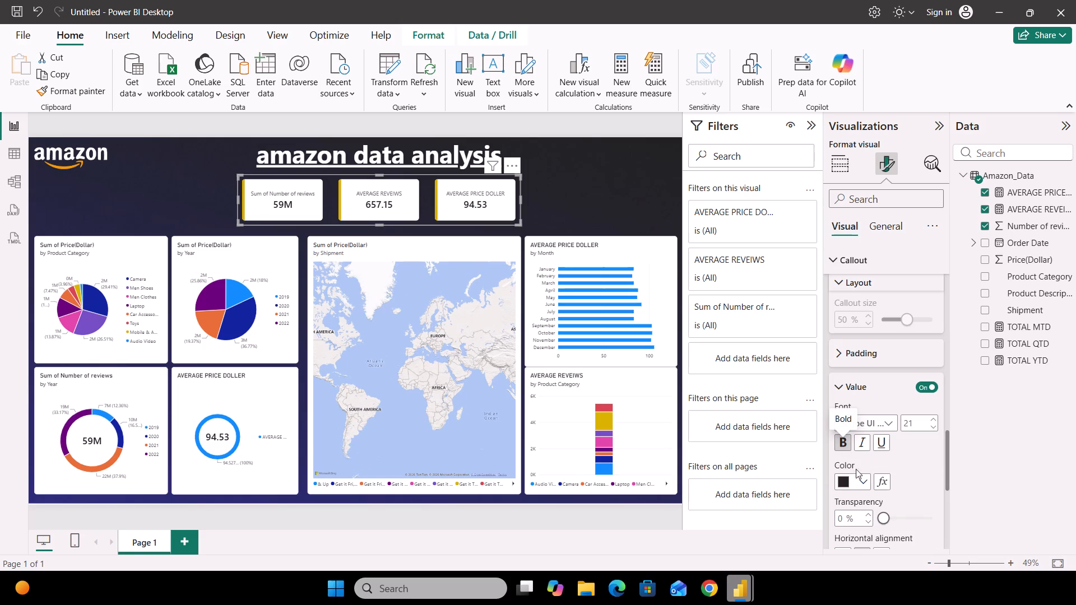
{"action": "left_click", "coordinate": [863, 478]}
{"action": "scroll", "coordinate": [869, 459], "scroll_direction": "down", "scroll_amount": 1}
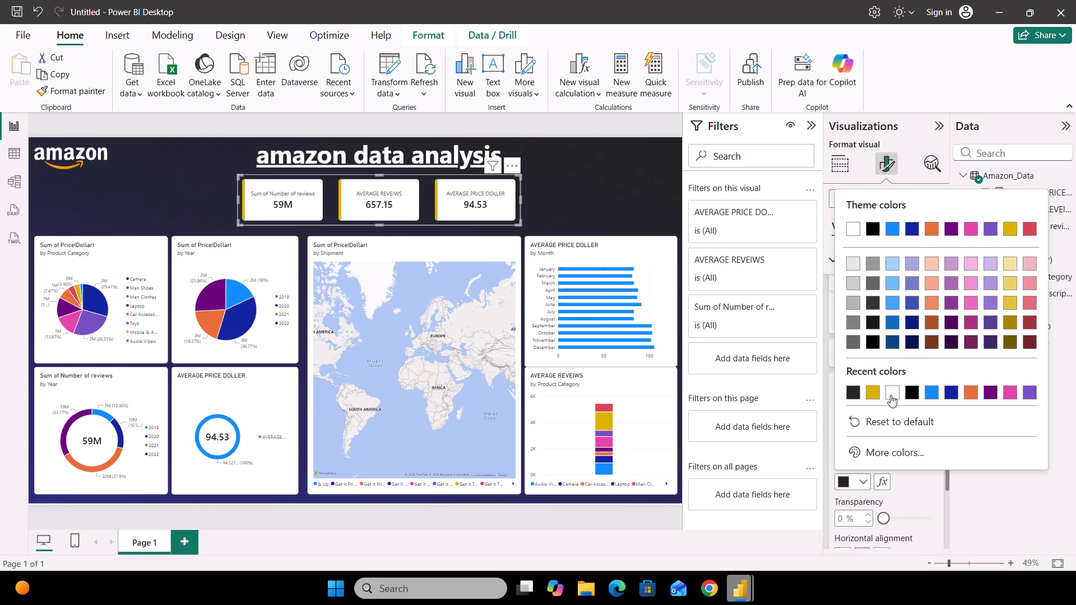
{"action": "scroll", "coordinate": [891, 395], "scroll_direction": "down", "scroll_amount": 1}
{"action": "left_click", "coordinate": [891, 394]}
Format the callout labels of all cards in the multi-value card as bold white (#ffffff) text.
{"action": "scroll", "coordinate": [891, 394], "scroll_direction": "down", "scroll_amount": 1}
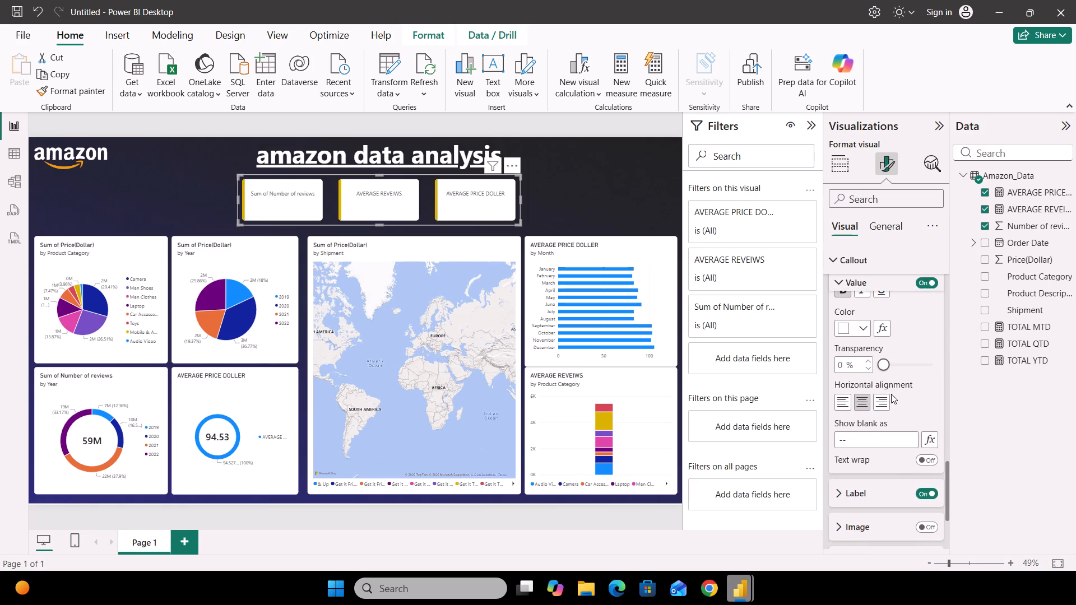
{"action": "left_click", "coordinate": [882, 406]}
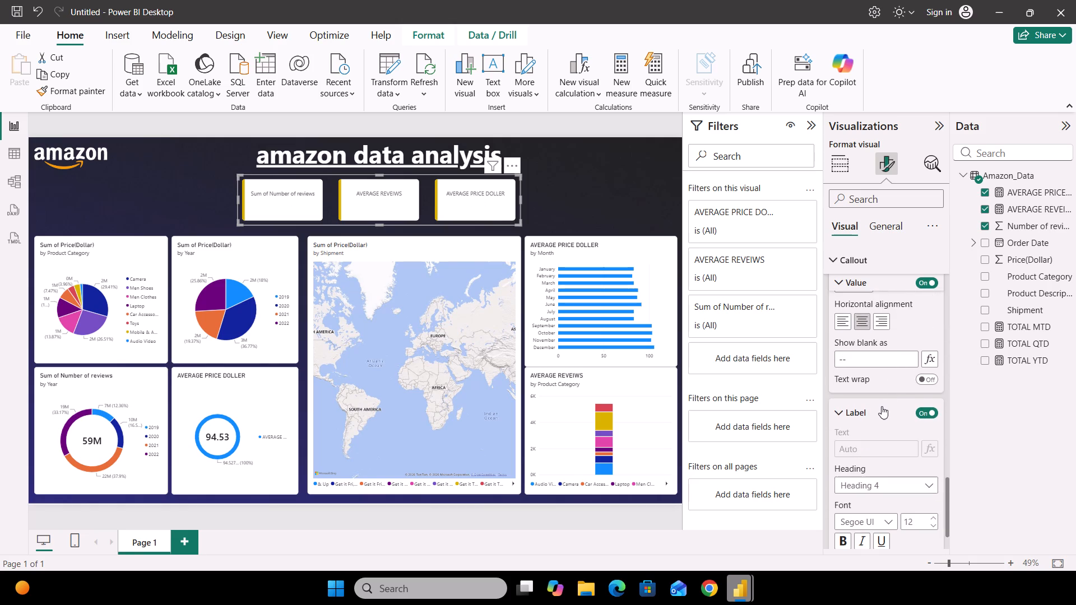
{"action": "left_click", "coordinate": [843, 411]}
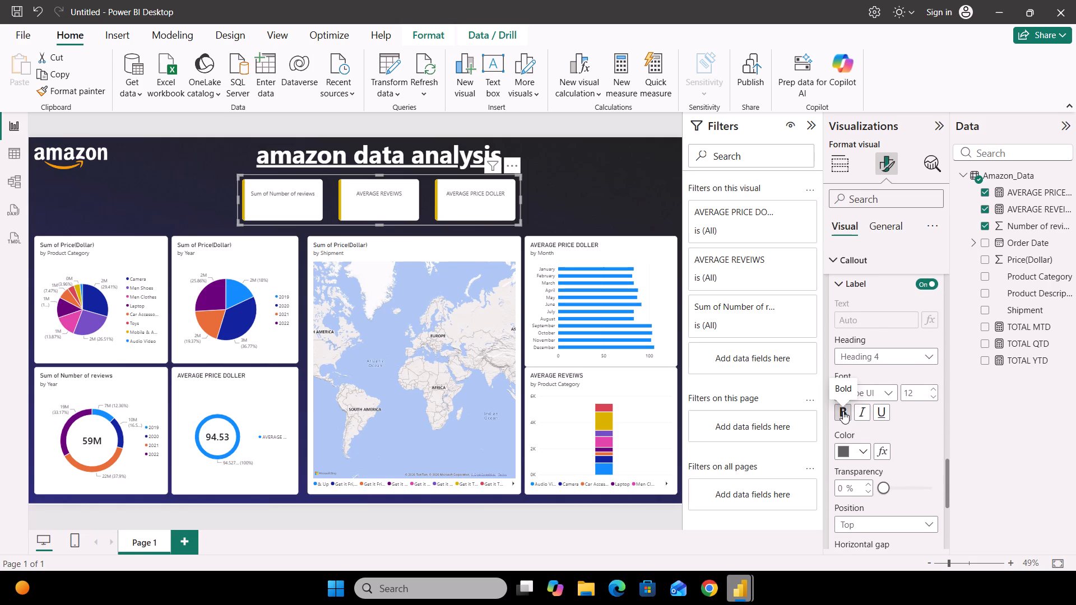
{"action": "left_click", "coordinate": [861, 456]}
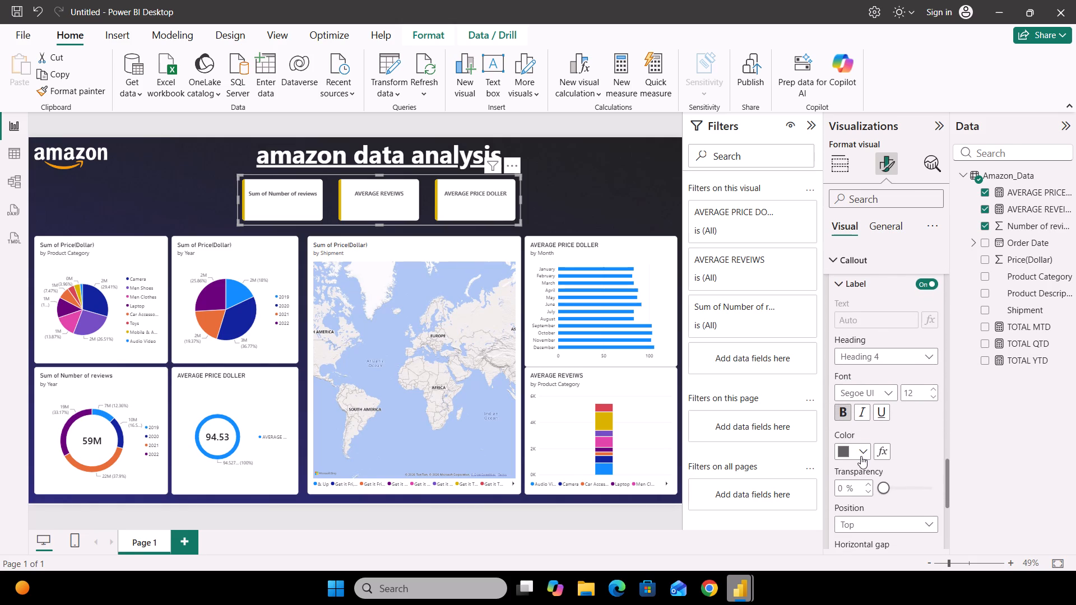
{"action": "scroll", "coordinate": [860, 446], "scroll_direction": "down", "scroll_amount": 1}
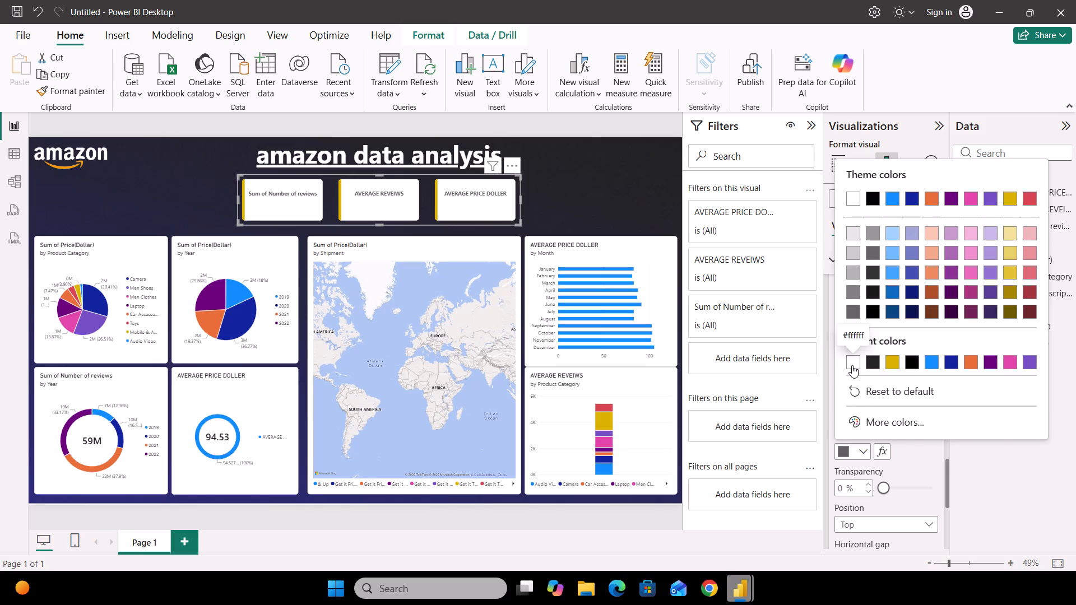
{"action": "left_click", "coordinate": [852, 365]}
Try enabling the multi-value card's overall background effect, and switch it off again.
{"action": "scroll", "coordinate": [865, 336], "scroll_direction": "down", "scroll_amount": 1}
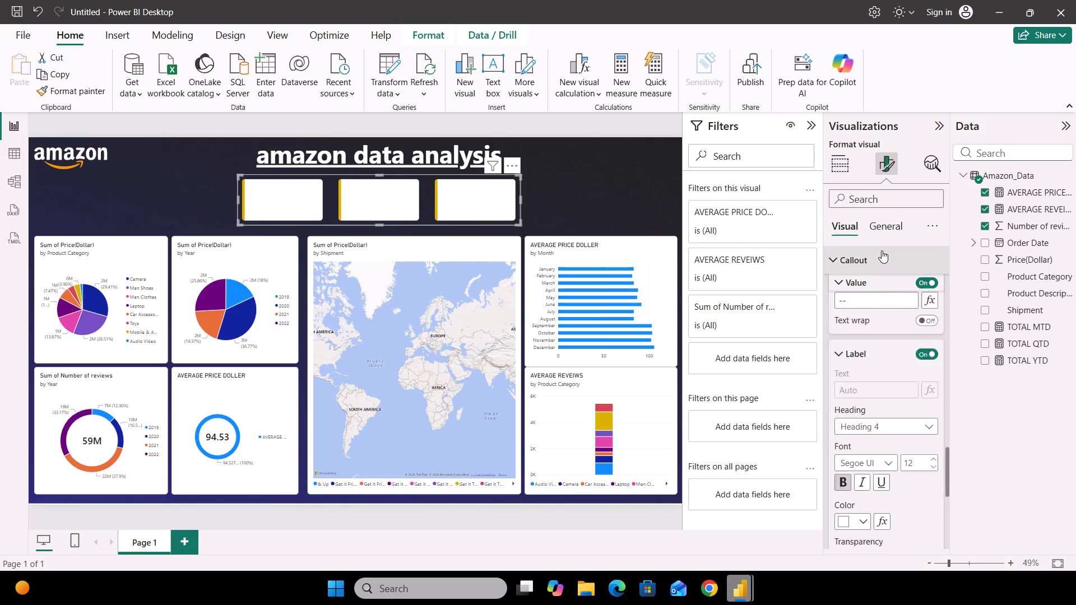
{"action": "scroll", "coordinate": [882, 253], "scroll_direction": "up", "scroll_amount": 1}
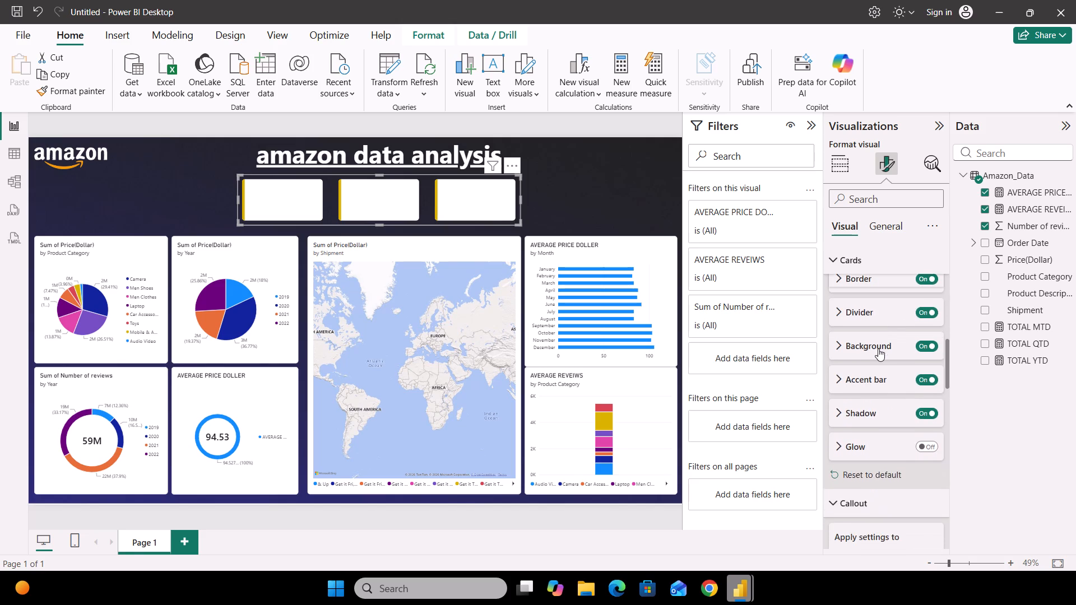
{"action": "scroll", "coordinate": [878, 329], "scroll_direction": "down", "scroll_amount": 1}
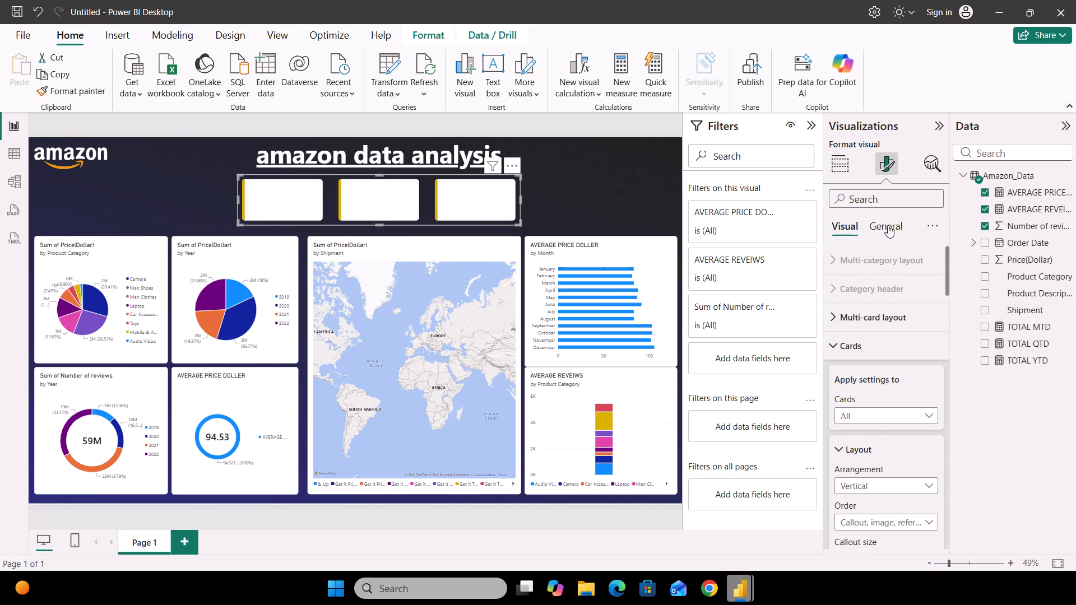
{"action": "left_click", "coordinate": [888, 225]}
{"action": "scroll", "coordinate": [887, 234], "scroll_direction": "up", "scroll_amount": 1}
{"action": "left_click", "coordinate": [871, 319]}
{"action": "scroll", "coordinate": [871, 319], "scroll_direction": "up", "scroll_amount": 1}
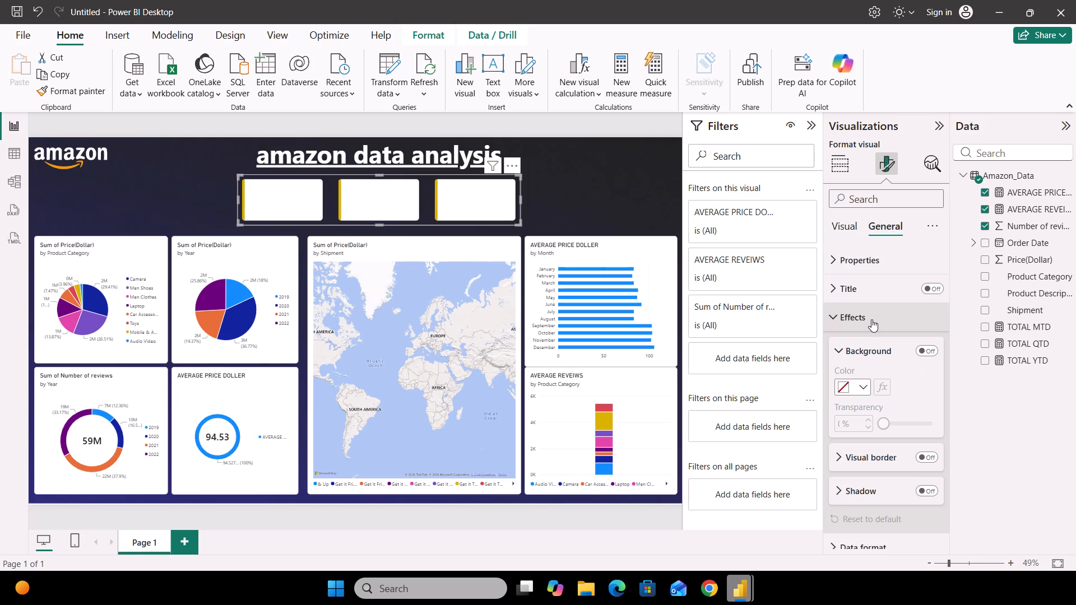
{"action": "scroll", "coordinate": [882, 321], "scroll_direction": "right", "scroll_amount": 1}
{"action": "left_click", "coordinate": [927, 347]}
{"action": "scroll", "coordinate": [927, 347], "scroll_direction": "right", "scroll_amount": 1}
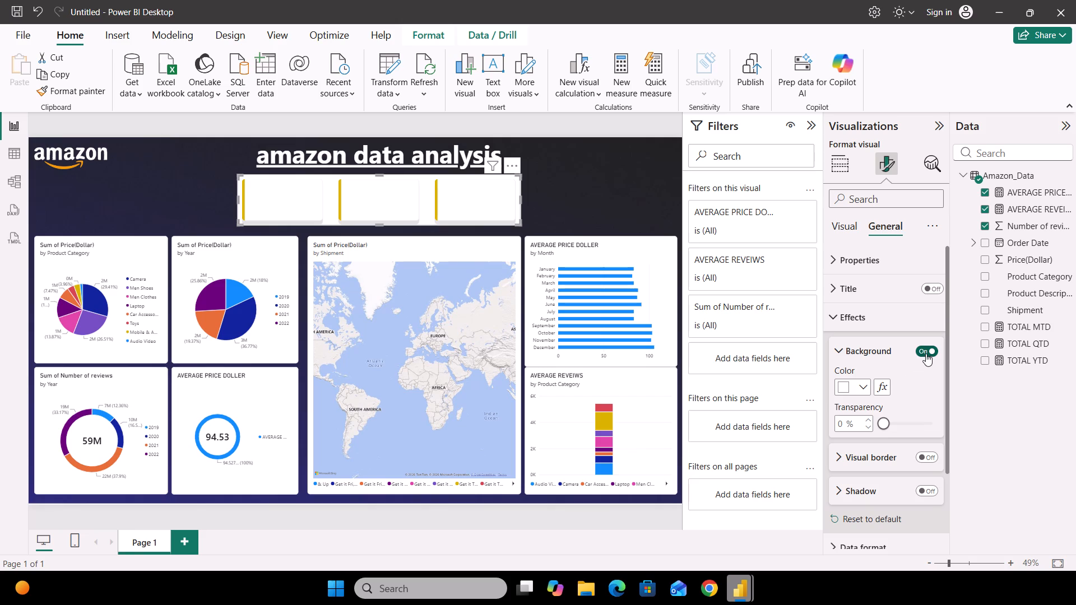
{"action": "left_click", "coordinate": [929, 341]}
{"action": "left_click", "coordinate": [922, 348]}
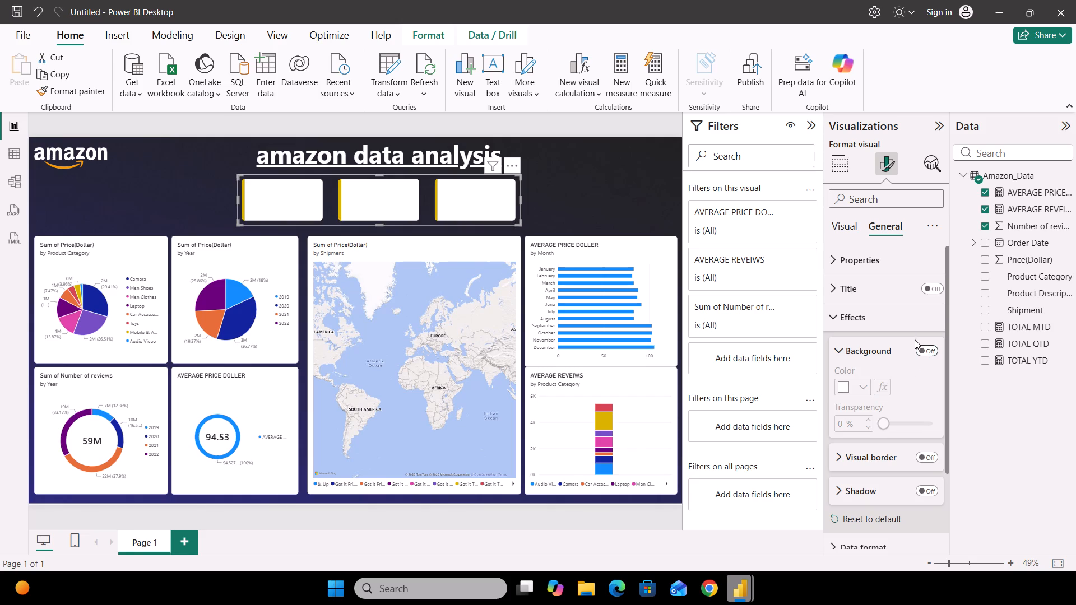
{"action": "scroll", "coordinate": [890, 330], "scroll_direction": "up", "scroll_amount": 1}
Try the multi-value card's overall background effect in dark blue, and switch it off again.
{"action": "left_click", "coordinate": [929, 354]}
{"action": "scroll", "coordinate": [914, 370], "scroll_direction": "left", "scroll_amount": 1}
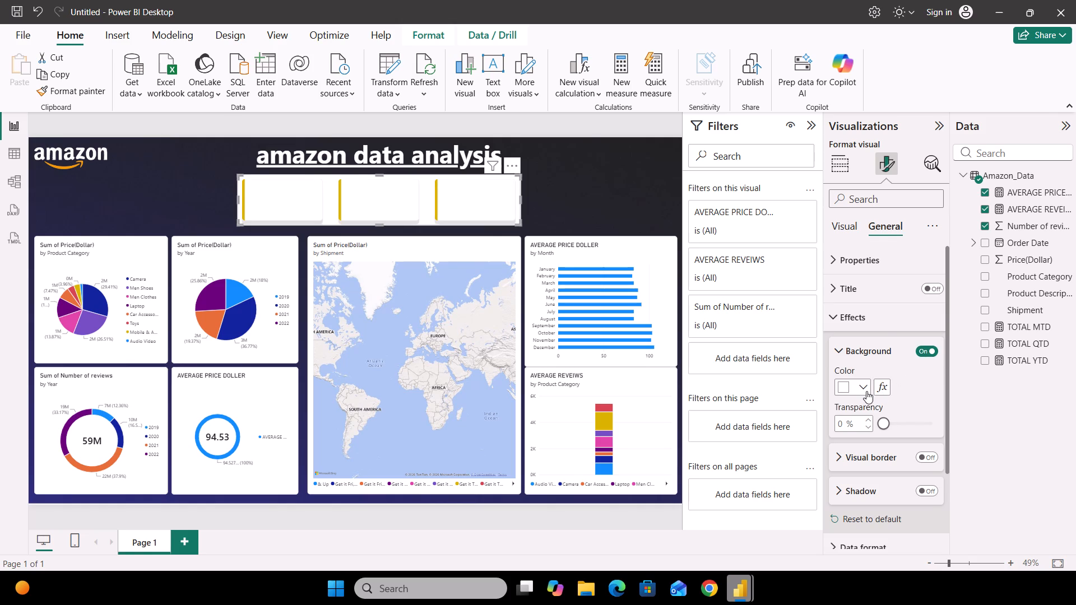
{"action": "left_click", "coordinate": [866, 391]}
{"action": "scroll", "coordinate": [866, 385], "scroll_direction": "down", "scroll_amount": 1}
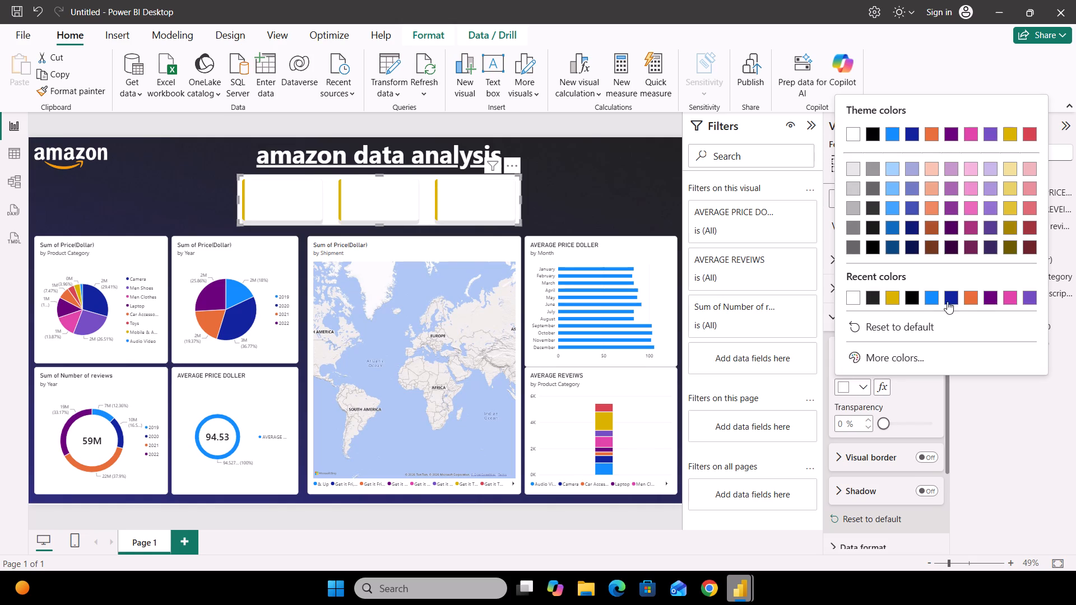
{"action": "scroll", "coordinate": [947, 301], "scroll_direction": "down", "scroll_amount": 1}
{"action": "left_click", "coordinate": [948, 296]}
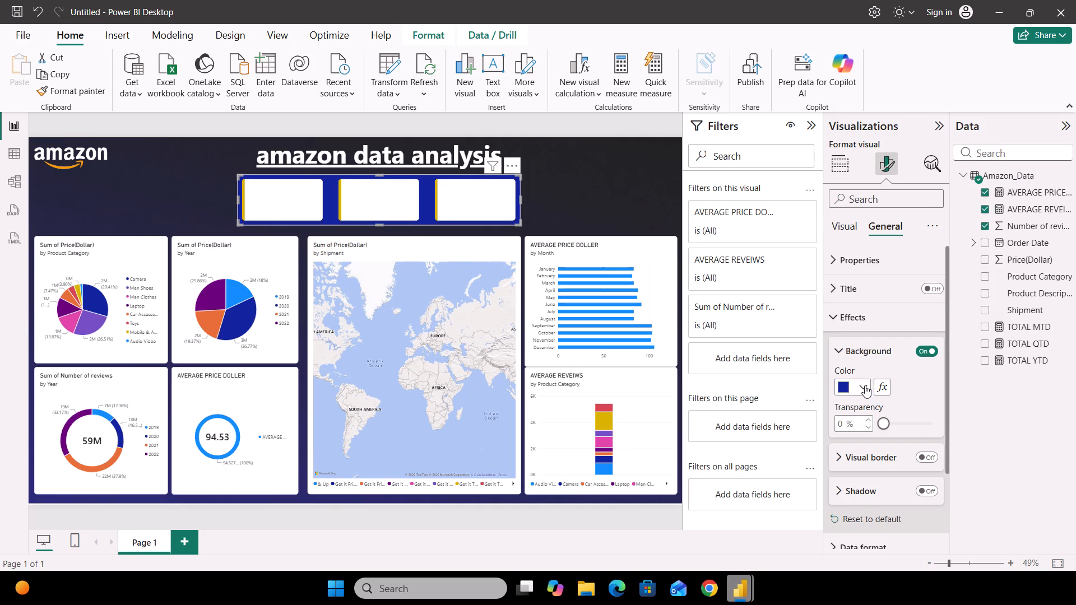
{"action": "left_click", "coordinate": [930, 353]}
Set the background fill of all cards in the multi-value card to dark blue (#12239E).
{"action": "scroll", "coordinate": [922, 346], "scroll_direction": "down", "scroll_amount": 1}
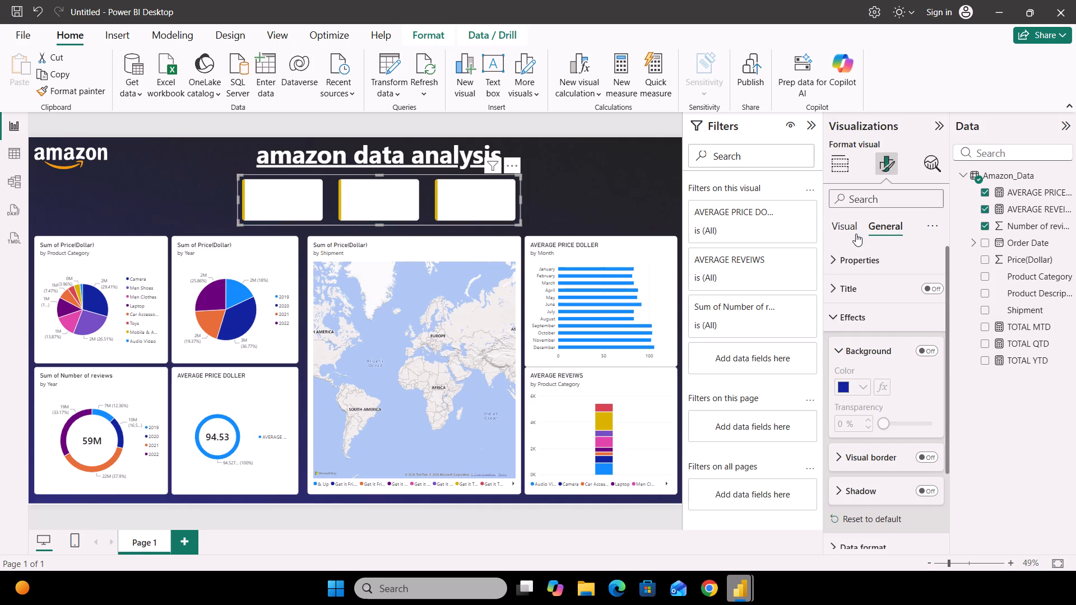
{"action": "scroll", "coordinate": [856, 234], "scroll_direction": "down", "scroll_amount": 1}
{"action": "left_click", "coordinate": [851, 228]}
{"action": "scroll", "coordinate": [851, 228], "scroll_direction": "up", "scroll_amount": 1}
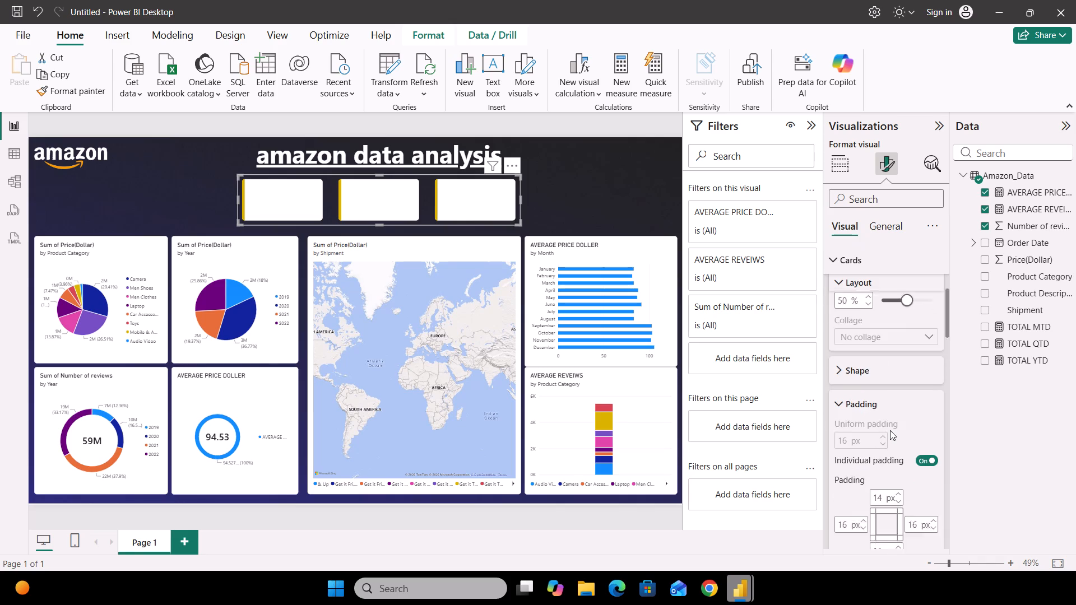
{"action": "scroll", "coordinate": [885, 428], "scroll_direction": "up", "scroll_amount": 1}
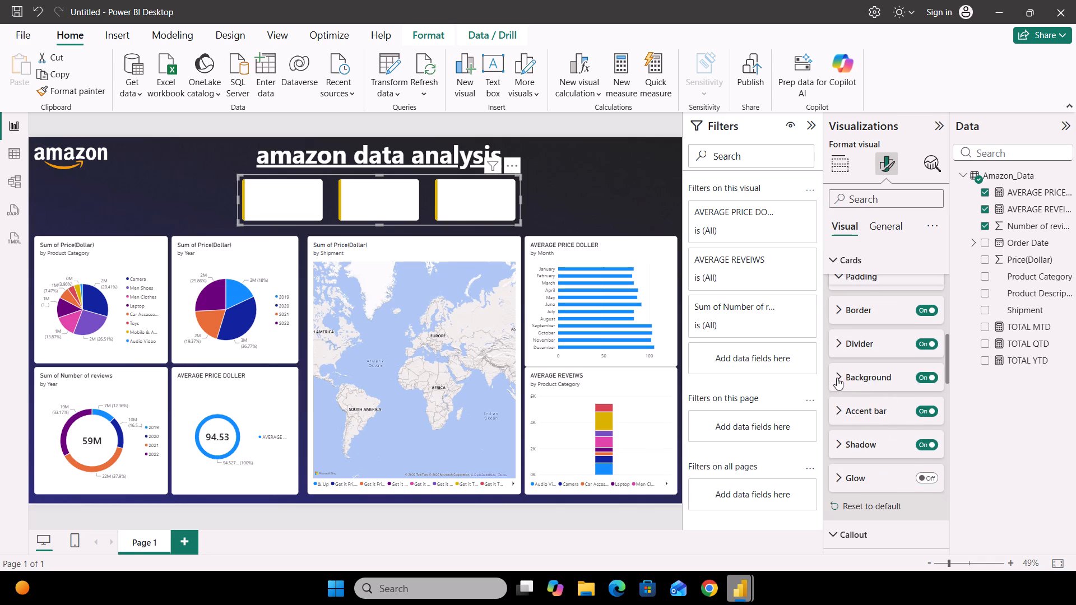
{"action": "scroll", "coordinate": [837, 378], "scroll_direction": "up", "scroll_amount": 1}
{"action": "left_click", "coordinate": [837, 378]}
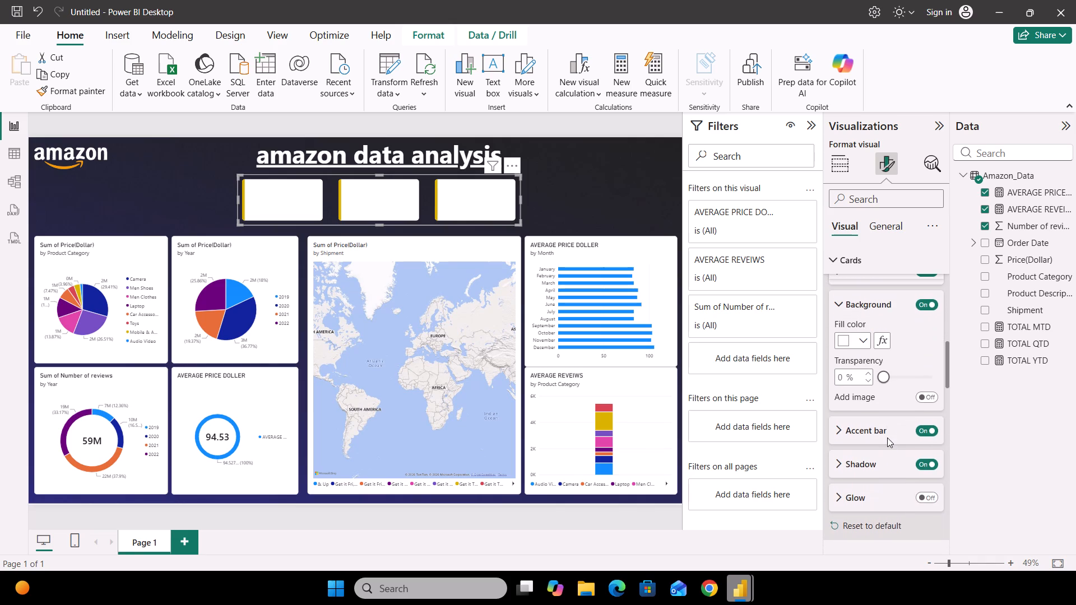
{"action": "scroll", "coordinate": [884, 422], "scroll_direction": "down", "scroll_amount": 1}
{"action": "left_click", "coordinate": [864, 337]}
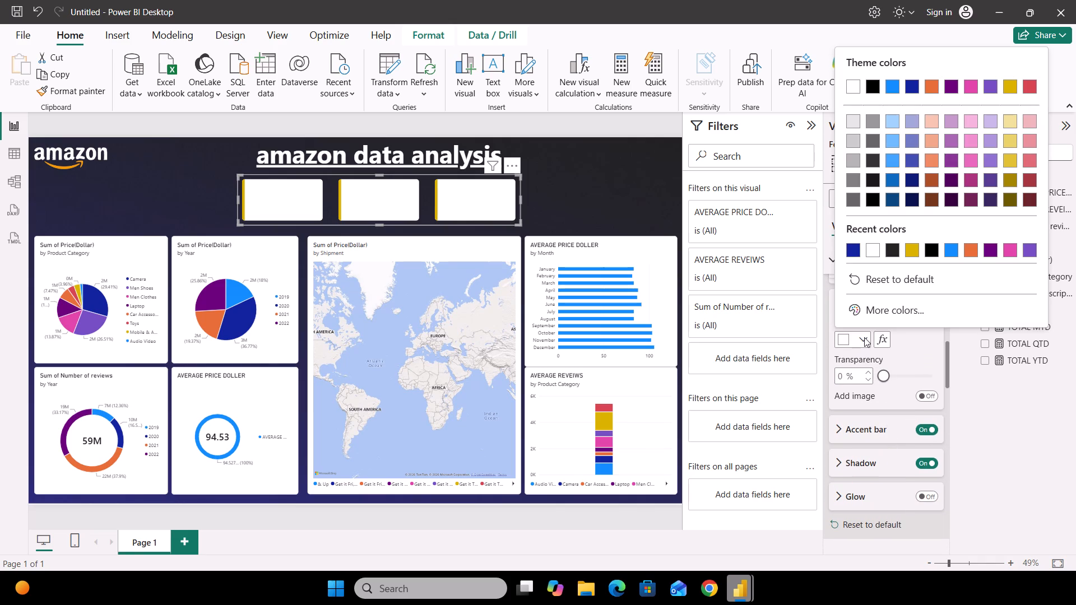
{"action": "scroll", "coordinate": [864, 325], "scroll_direction": "down", "scroll_amount": 1}
{"action": "left_click", "coordinate": [848, 256]}
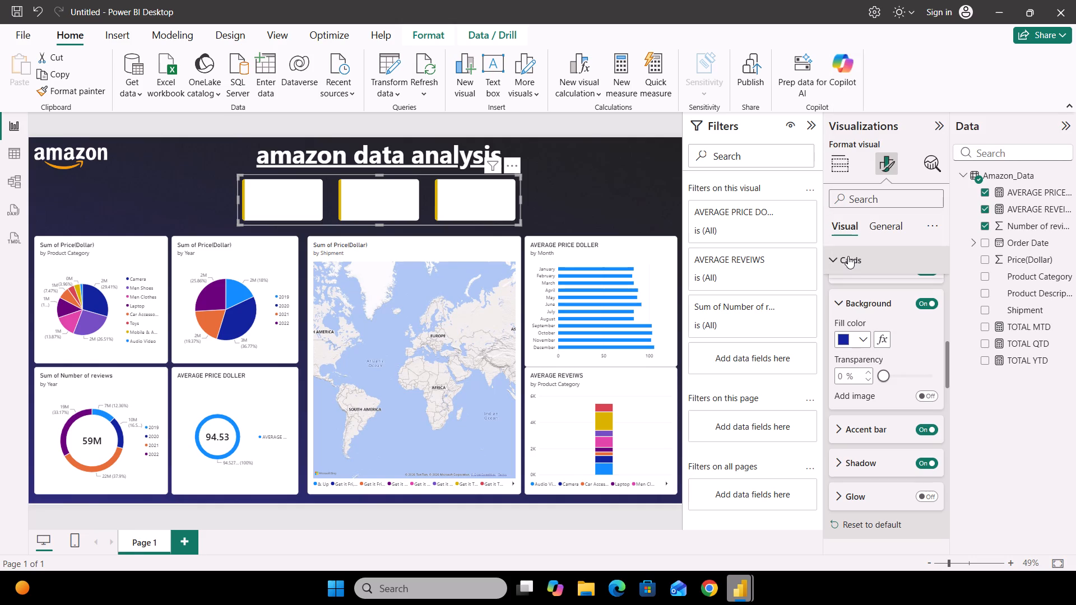
Adjust the cards' background fill to a custom navy shade, trying near-black tones such as #010523 and #010103 before a lighter #1F2A79.
{"action": "scroll", "coordinate": [849, 264], "scroll_direction": "up", "scroll_amount": 1}
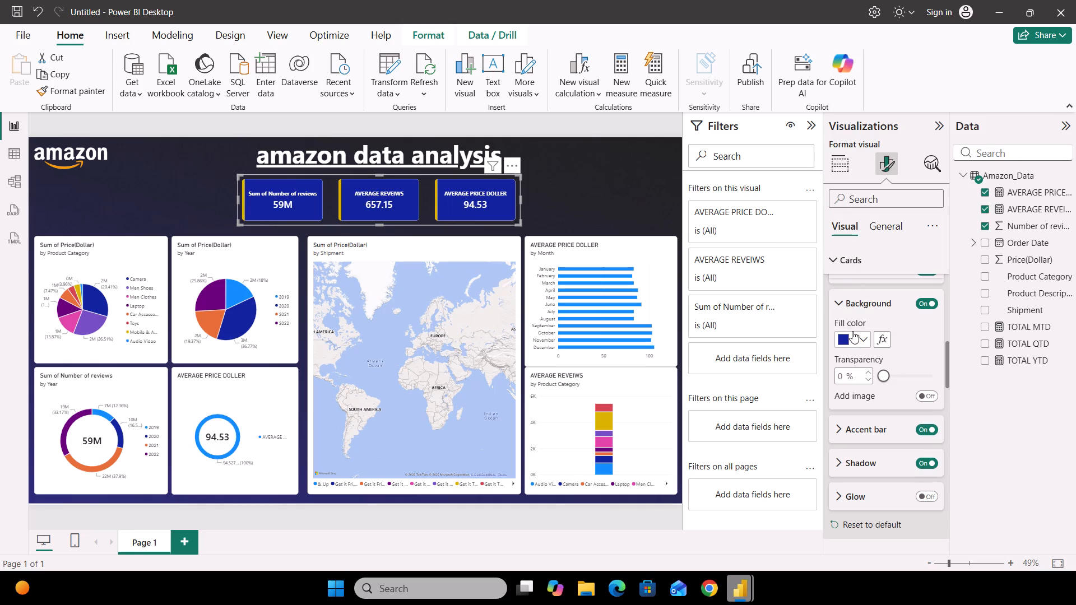
{"action": "scroll", "coordinate": [852, 331], "scroll_direction": "up", "scroll_amount": 1}
{"action": "left_click", "coordinate": [860, 338]}
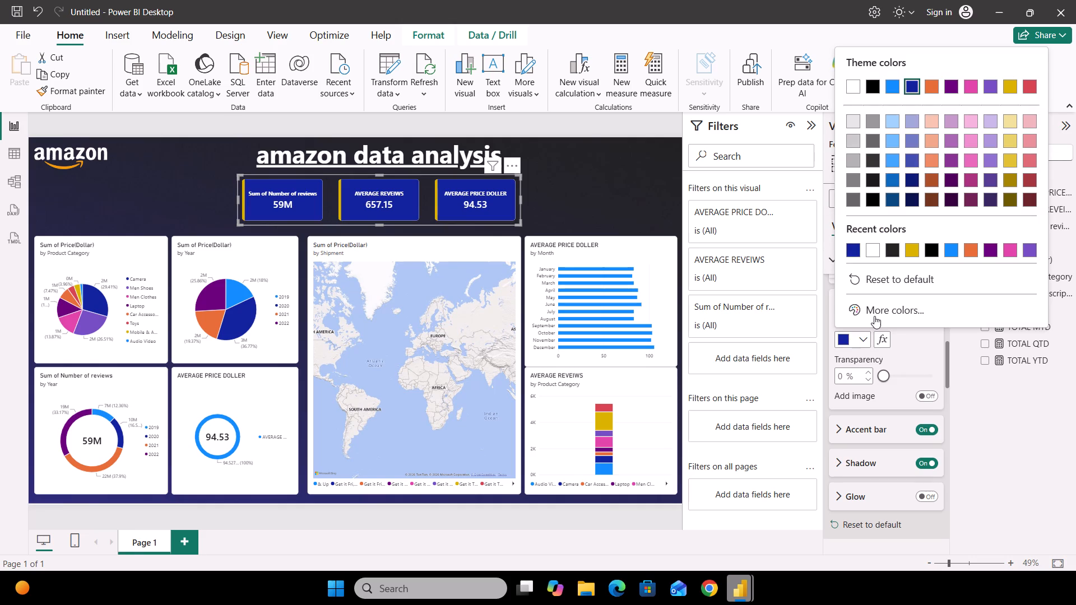
{"action": "left_click", "coordinate": [874, 316]}
{"action": "scroll", "coordinate": [881, 306], "scroll_direction": "down", "scroll_amount": 1}
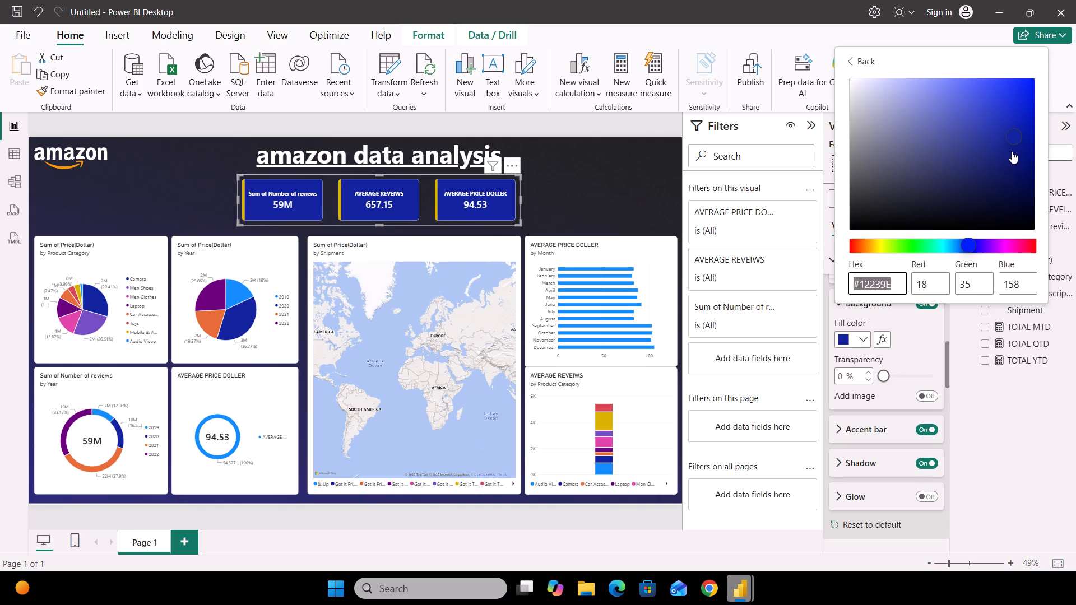
{"action": "scroll", "coordinate": [1012, 151], "scroll_direction": "down", "scroll_amount": 1}
{"action": "left_click_drag", "start_coordinate": [1015, 139], "coordinate": [1032, 187]}
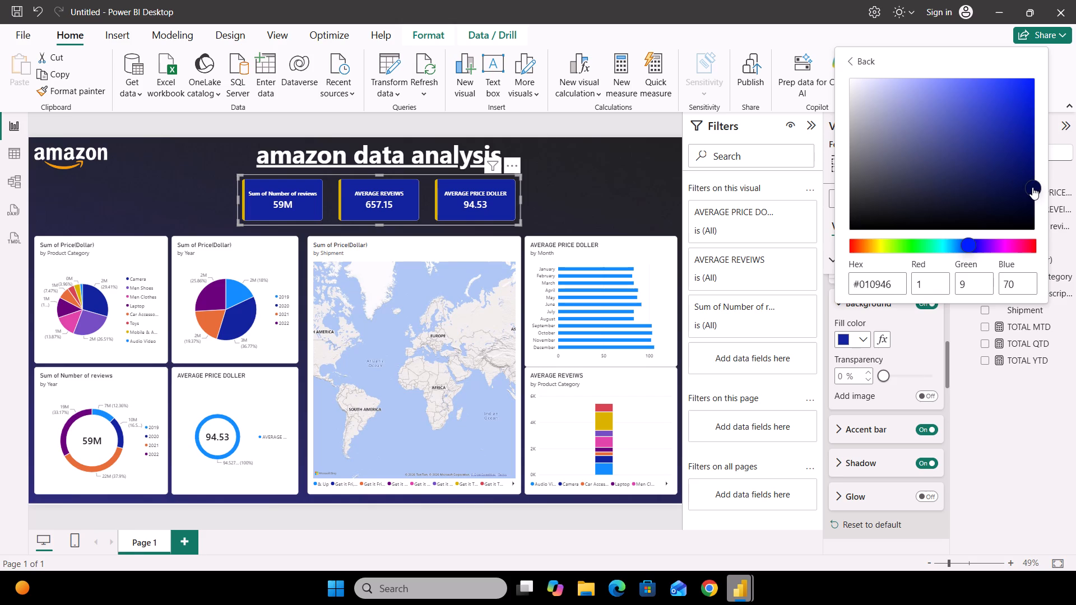
{"action": "left_click_drag", "start_coordinate": [1032, 187], "coordinate": [1029, 204]}
{"action": "left_click_drag", "start_coordinate": [1029, 204], "coordinate": [1029, 209]}
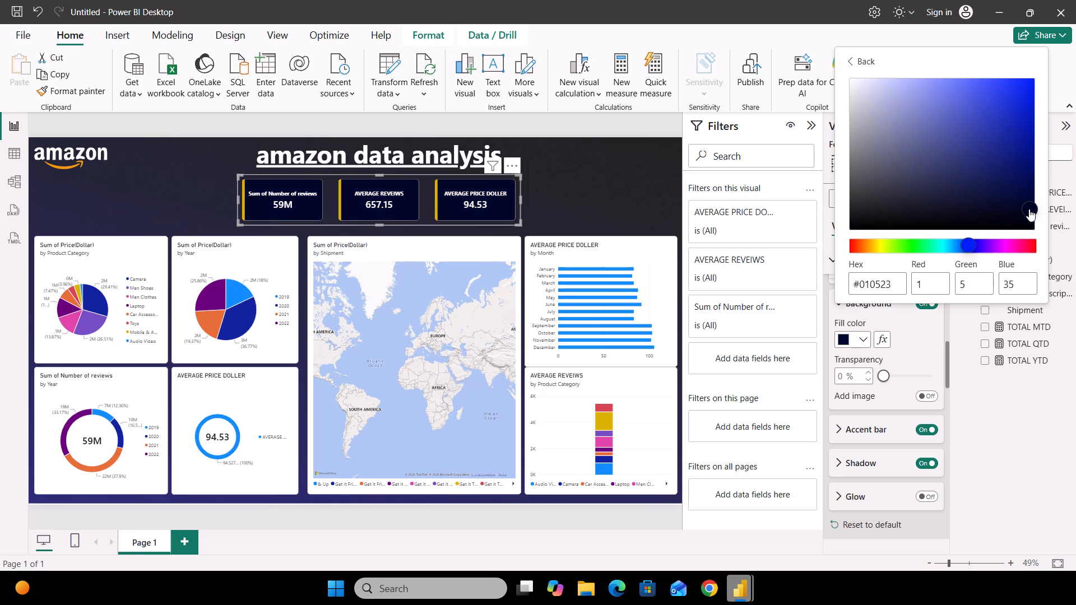
{"action": "left_click_drag", "start_coordinate": [1029, 209], "coordinate": [1029, 221]}
{"action": "left_click_drag", "start_coordinate": [1029, 221], "coordinate": [1032, 240]}
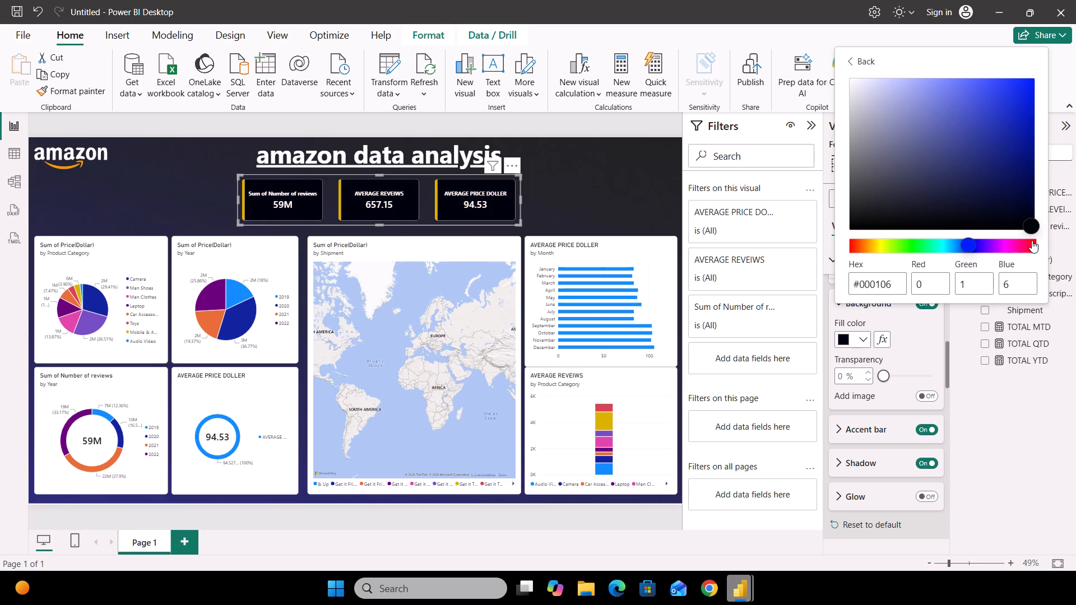
{"action": "left_click_drag", "start_coordinate": [1032, 240], "coordinate": [982, 227]}
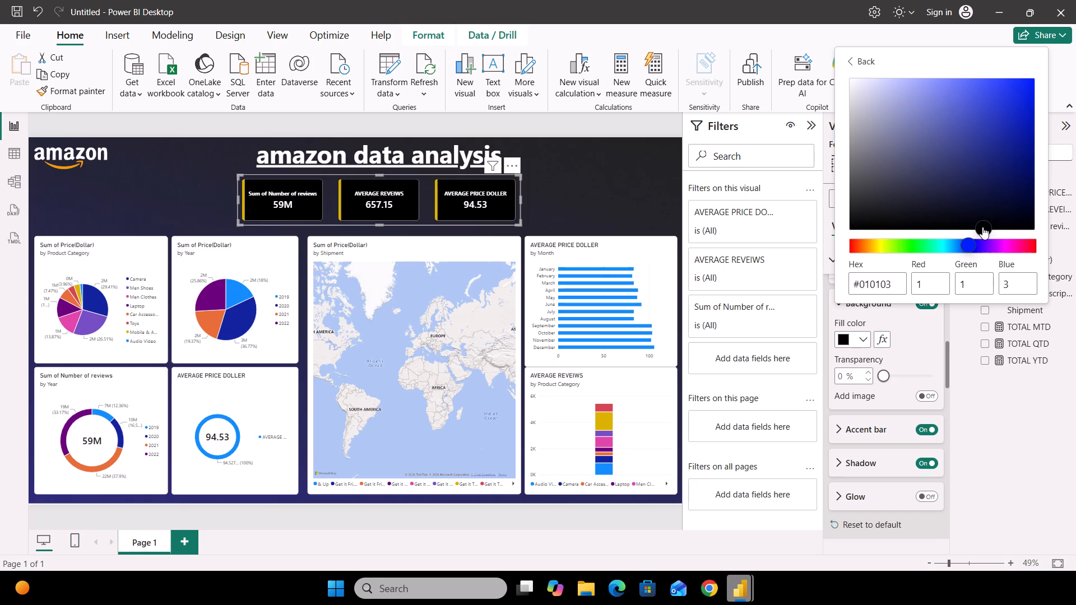
{"action": "left_click_drag", "start_coordinate": [982, 227], "coordinate": [1010, 185]}
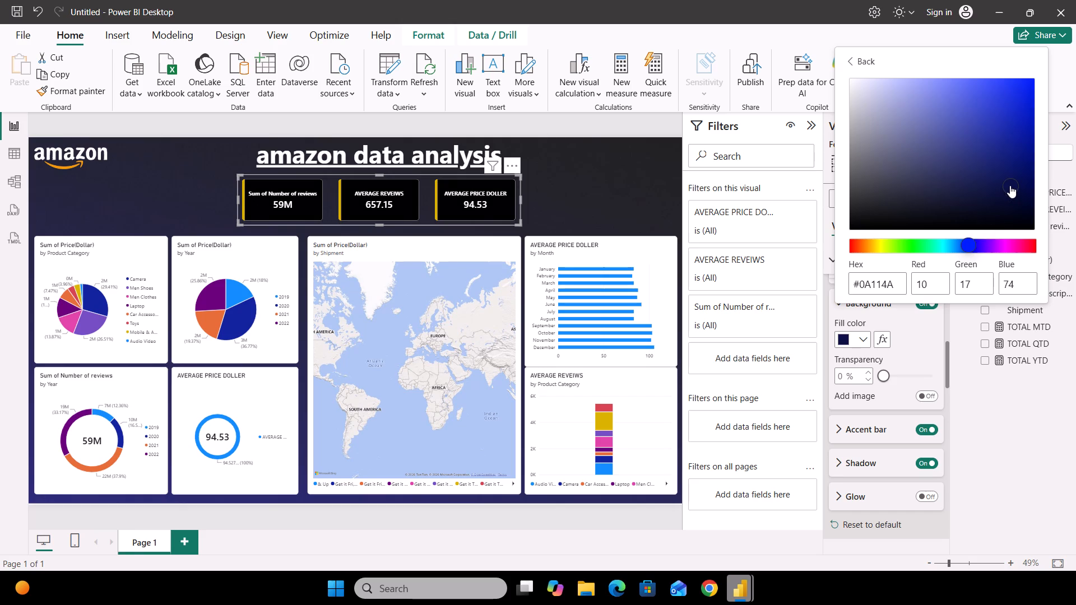
{"action": "left_click_drag", "start_coordinate": [1010, 185], "coordinate": [986, 192]}
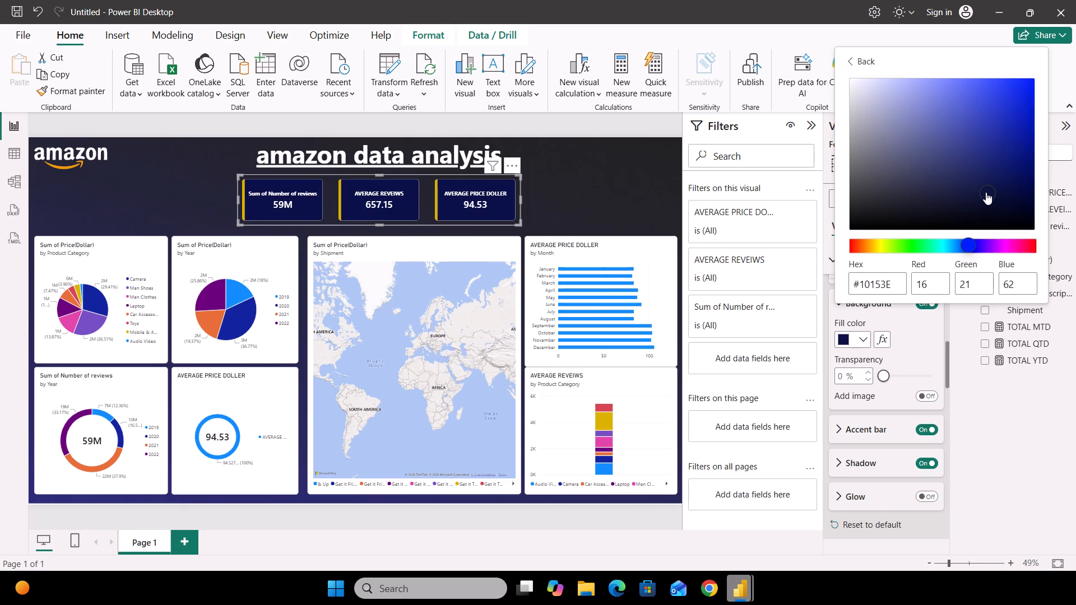
{"action": "left_click_drag", "start_coordinate": [986, 192], "coordinate": [987, 157]}
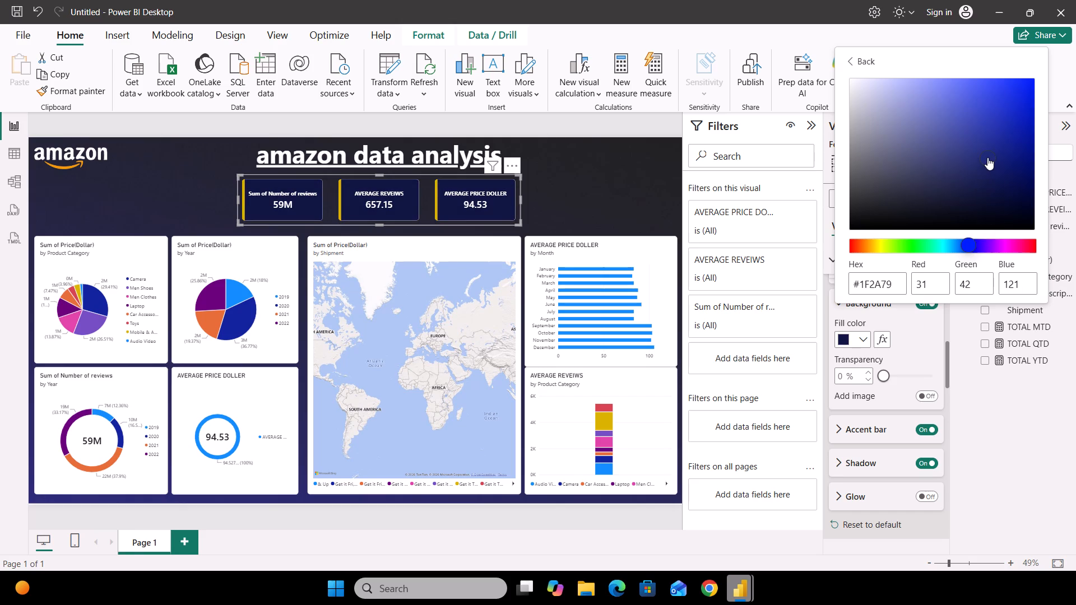
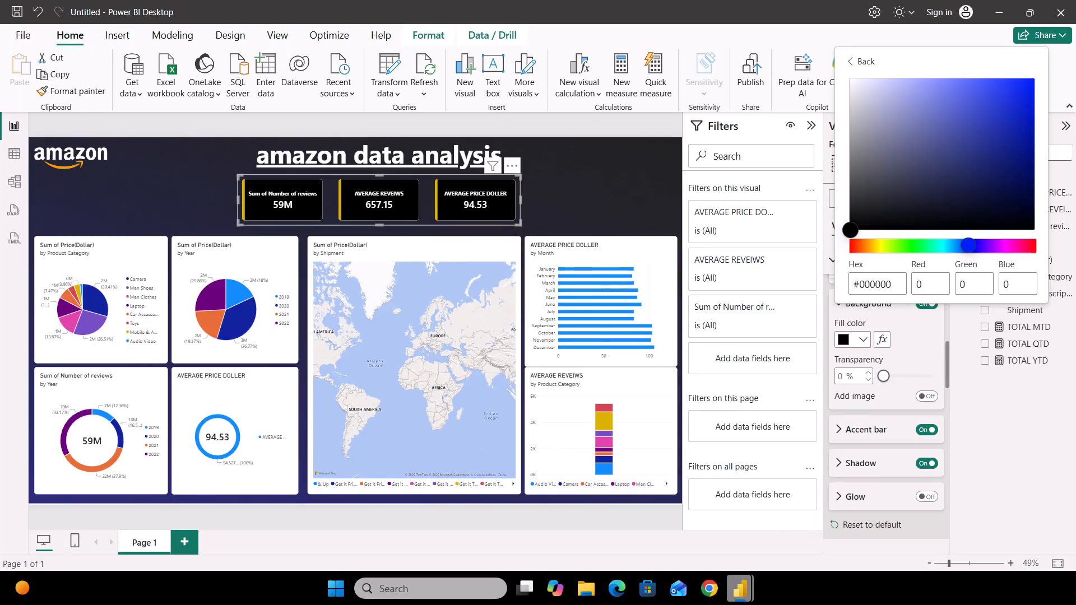
Adjust the fill of the cards in the multi-value card from near-black shades to custom navy #1E234A.
{"action": "left_click_drag", "start_coordinate": [854, 229], "coordinate": [939, 233]}
{"action": "left_click_drag", "start_coordinate": [939, 233], "coordinate": [946, 224]}
{"action": "left_click_drag", "start_coordinate": [936, 229], "coordinate": [940, 207]}
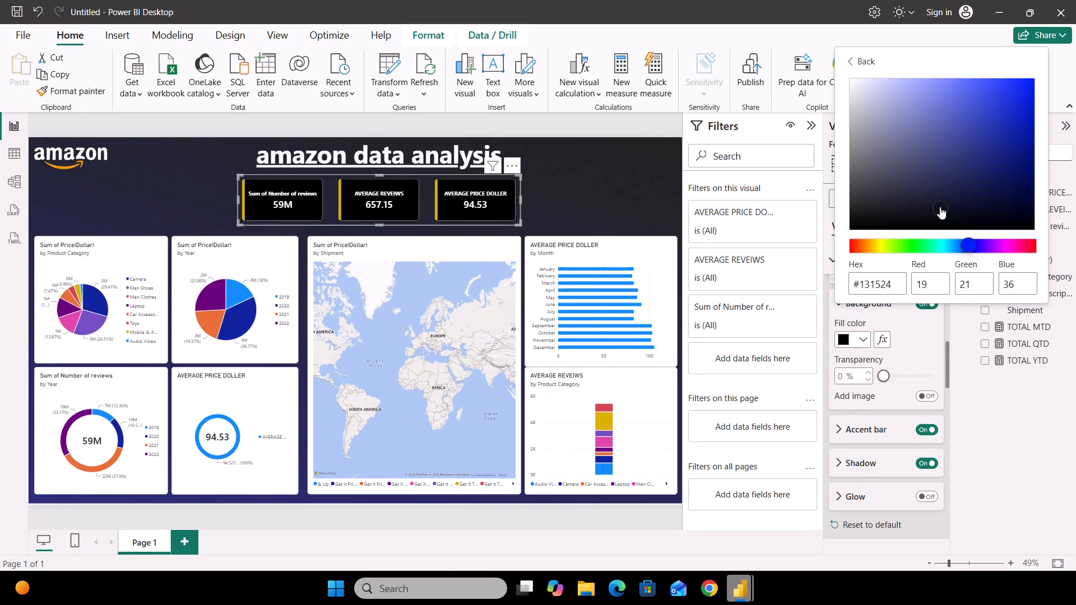
{"action": "left_click_drag", "start_coordinate": [940, 207], "coordinate": [962, 207]}
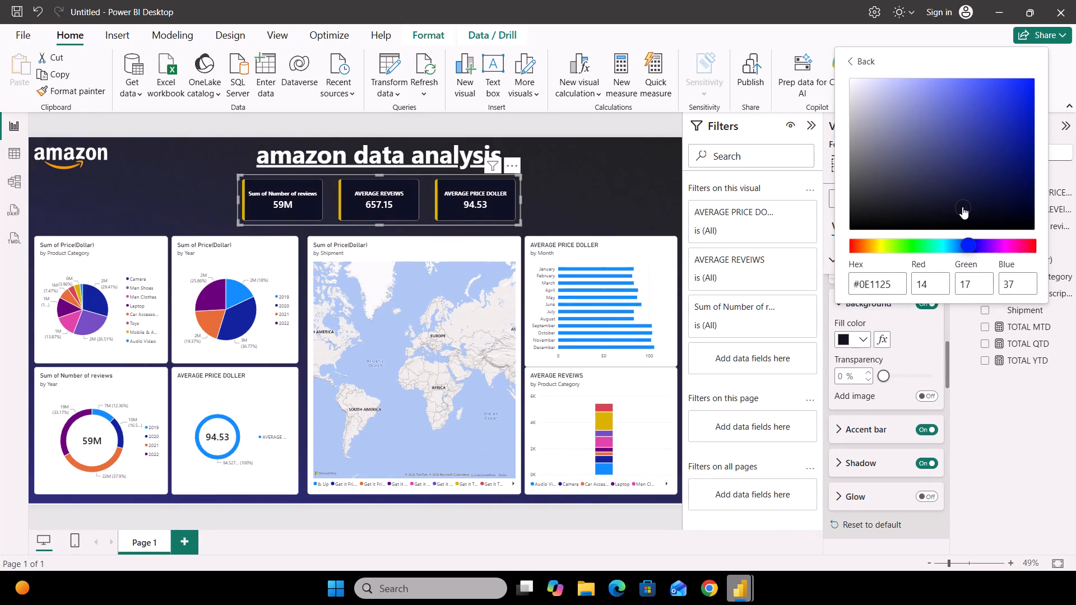
{"action": "left_click_drag", "start_coordinate": [962, 207], "coordinate": [960, 185]}
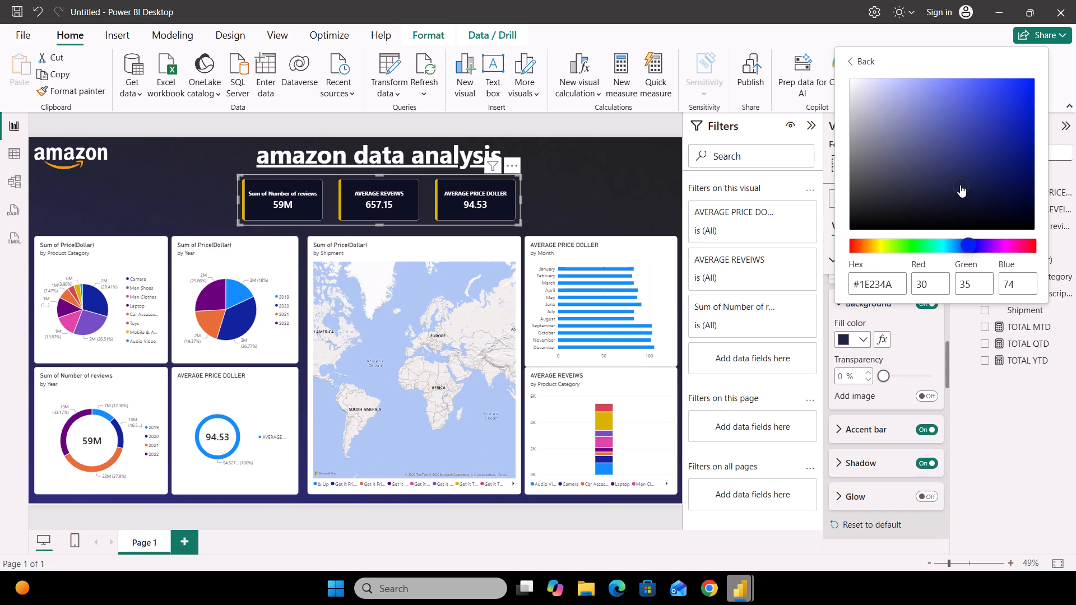
{"action": "left_click", "coordinate": [619, 178]}
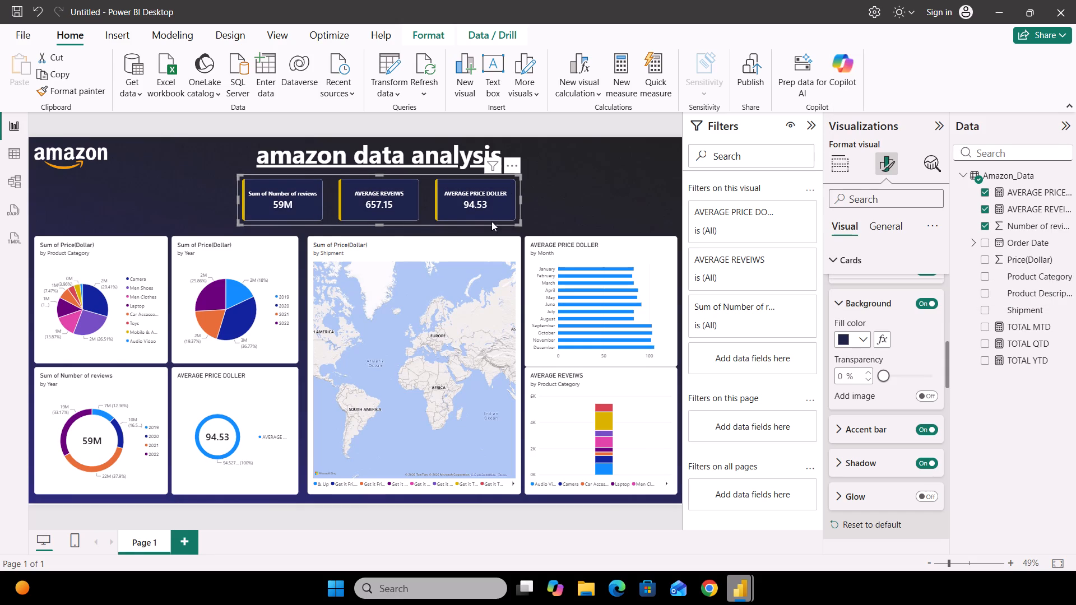
Make the legend text of the Sum of Price(Dollar) by Product Category pie chart bold and white.
{"action": "left_click", "coordinate": [111, 253]}
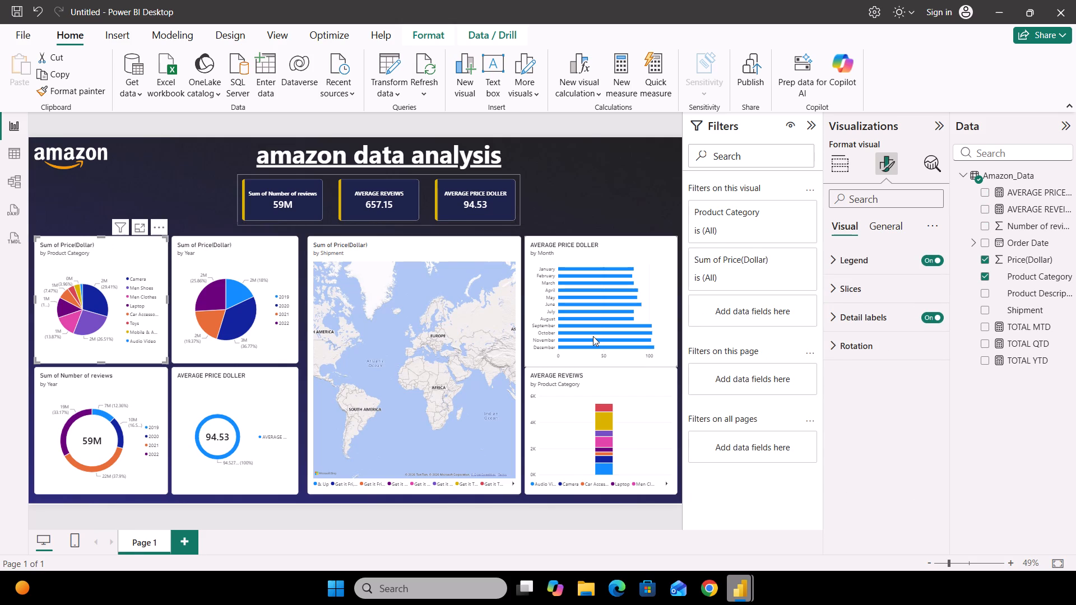
{"action": "left_click", "coordinate": [875, 281]}
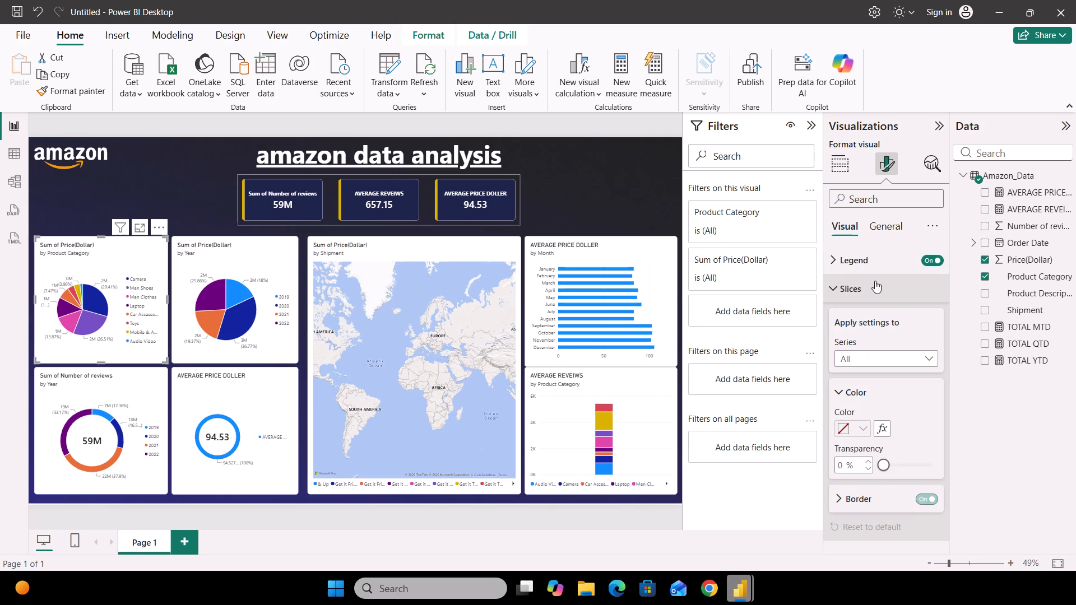
{"action": "left_click", "coordinate": [875, 281]}
{"action": "left_click", "coordinate": [874, 268]}
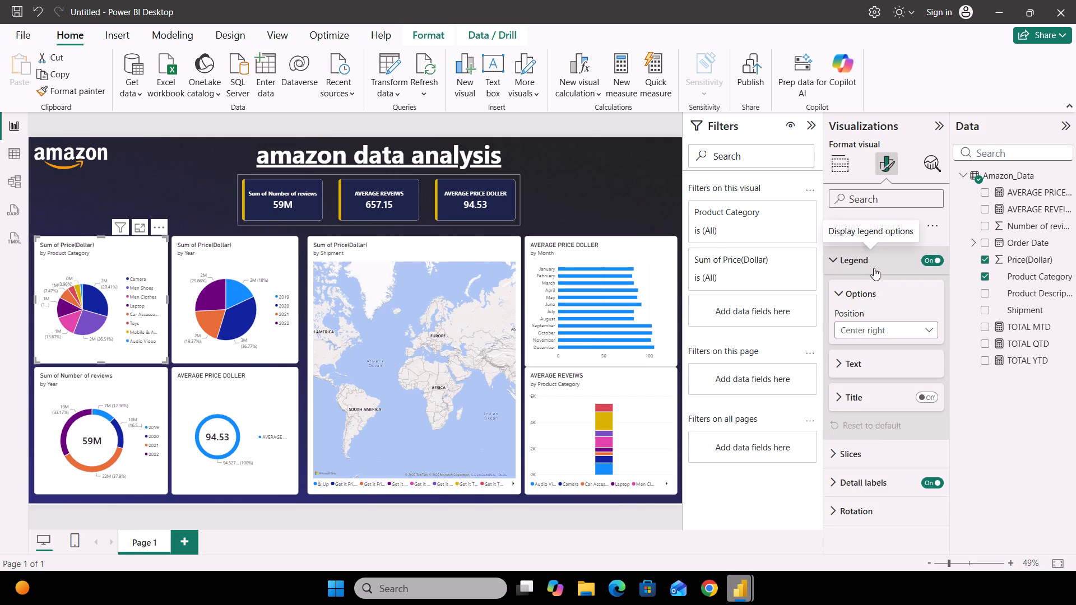
{"action": "left_click", "coordinate": [866, 360]}
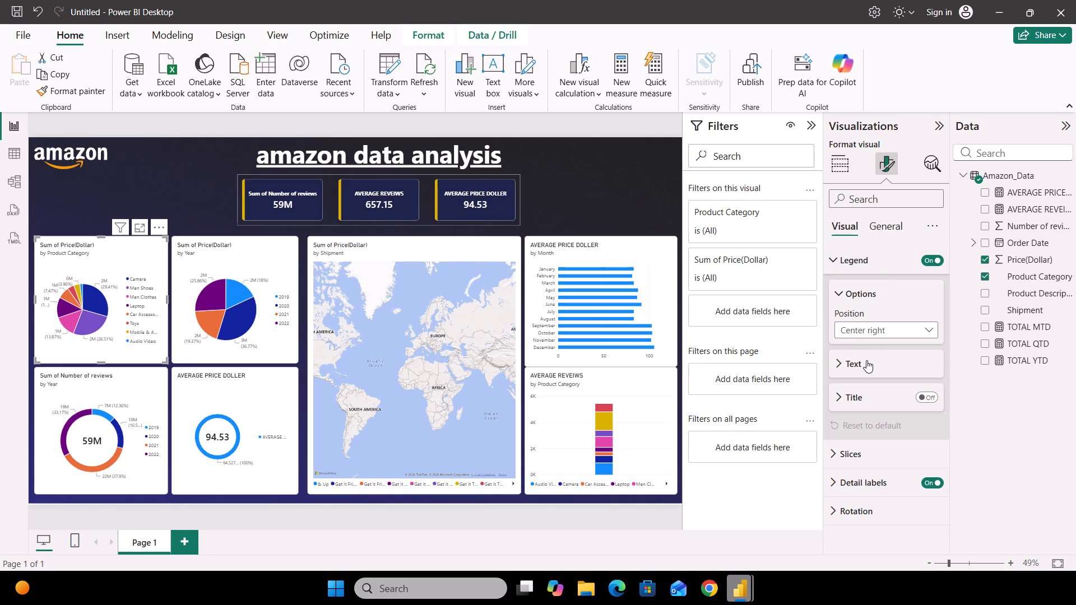
{"action": "scroll", "coordinate": [866, 360], "scroll_direction": "down", "scroll_amount": 2}
{"action": "left_click", "coordinate": [847, 347]}
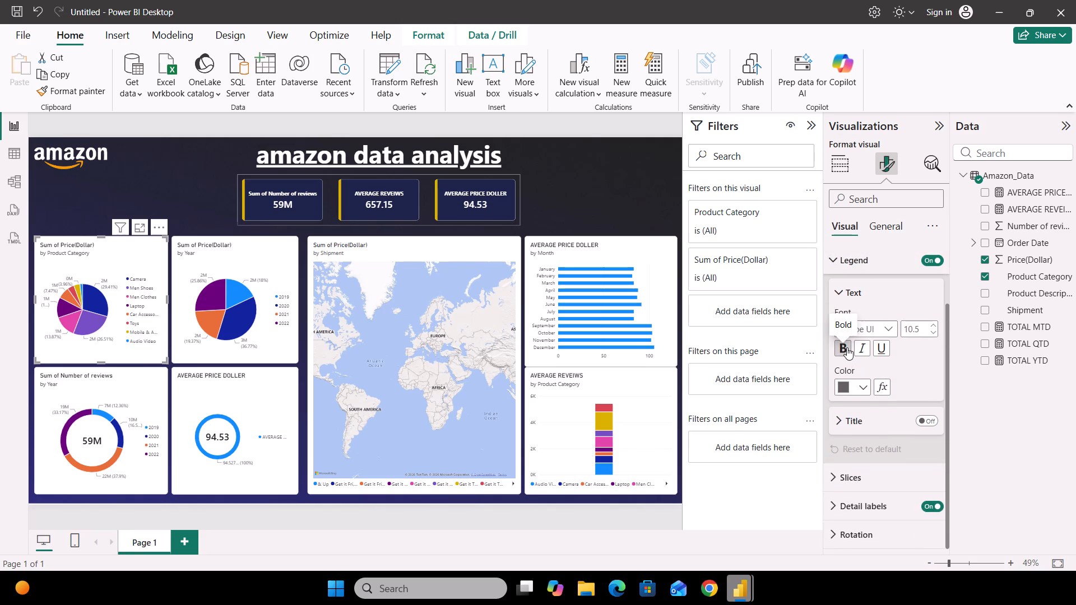
{"action": "left_click", "coordinate": [869, 386]}
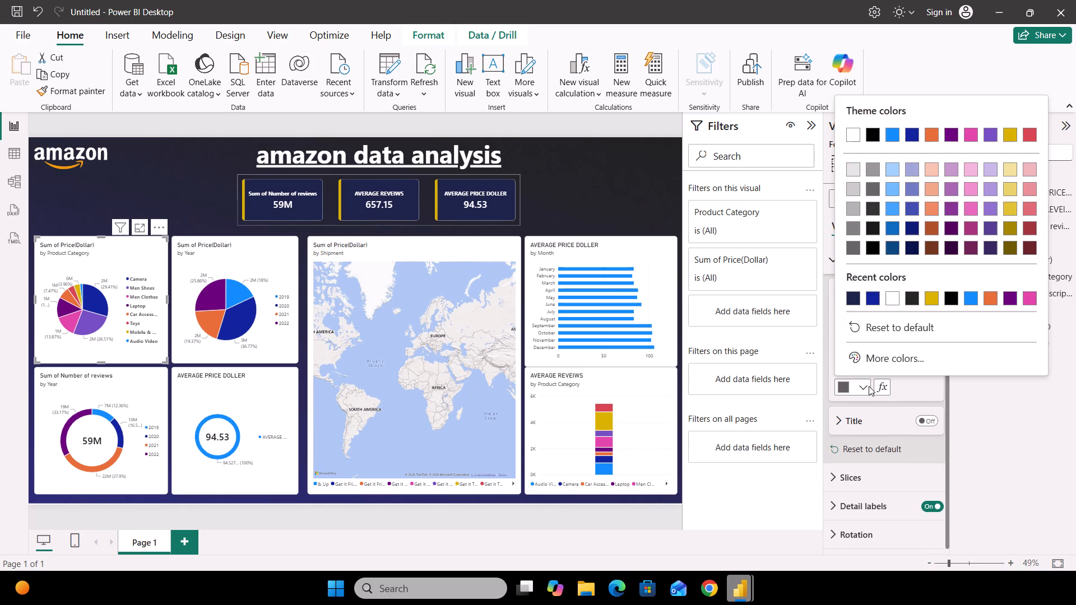
{"action": "left_click", "coordinate": [889, 303]}
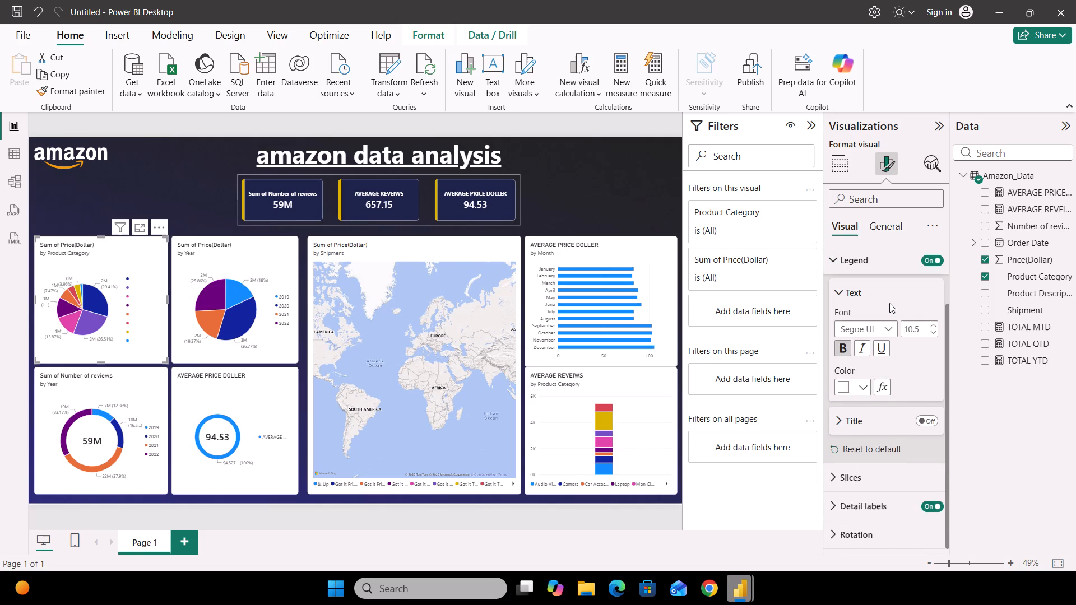
Make the detail label values of the Product Category pie chart bold and white.
{"action": "left_click", "coordinate": [871, 474]}
{"action": "scroll", "coordinate": [871, 474], "scroll_direction": "down", "scroll_amount": 2}
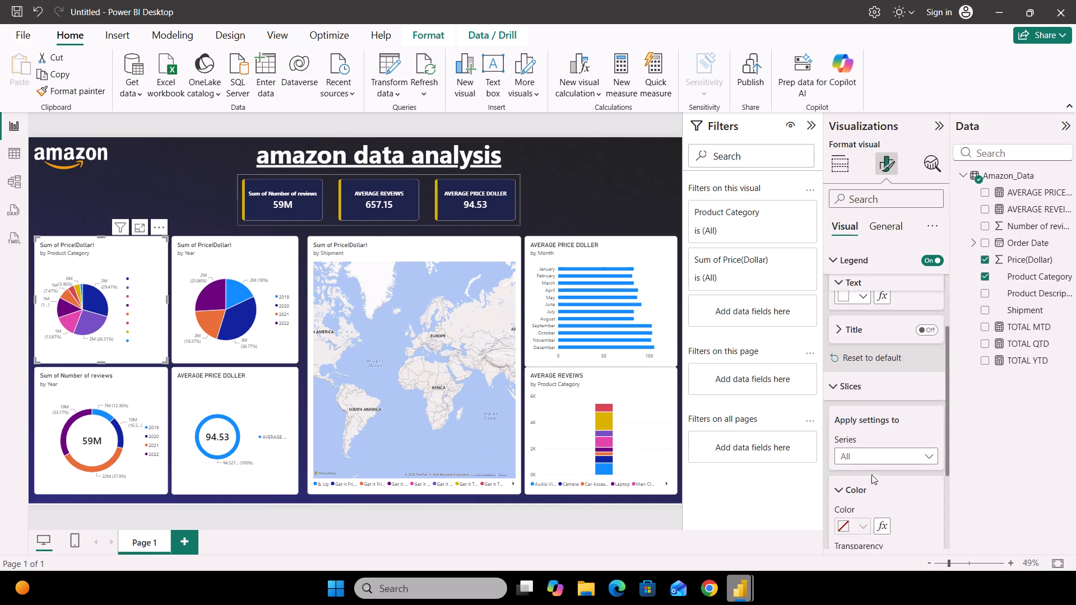
{"action": "scroll", "coordinate": [871, 474], "scroll_direction": "down", "scroll_amount": 5}
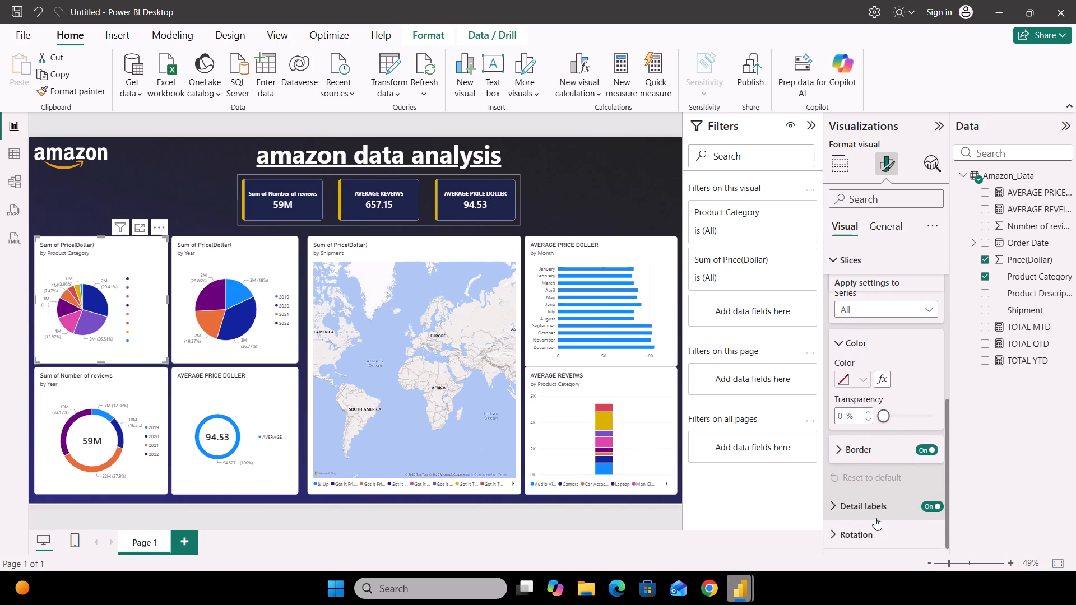
{"action": "left_click", "coordinate": [875, 516]}
{"action": "scroll", "coordinate": [875, 516], "scroll_direction": "down", "scroll_amount": 5}
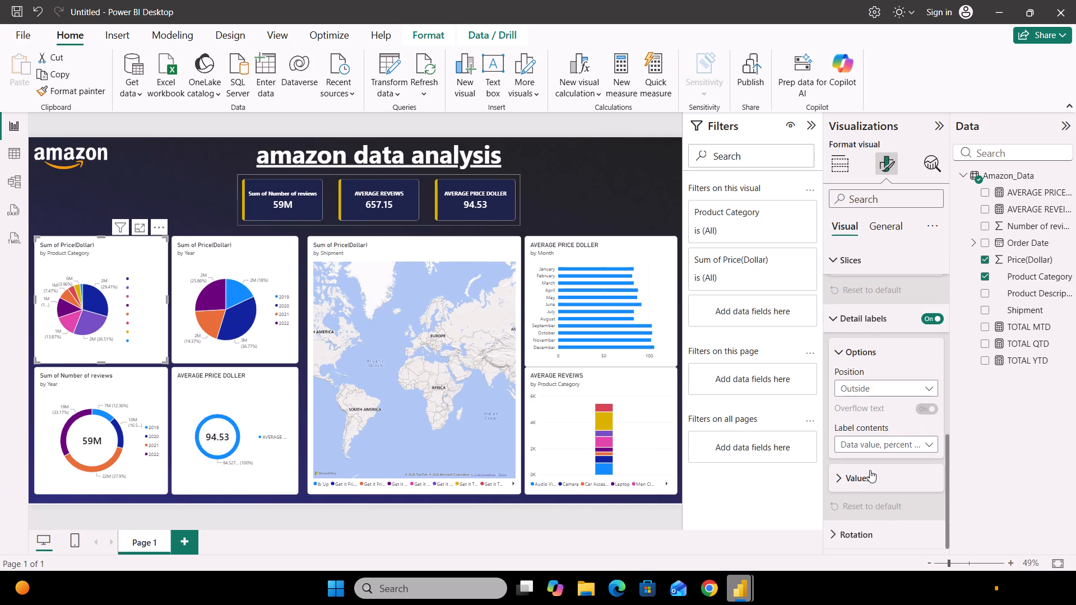
{"action": "left_click", "coordinate": [870, 470]}
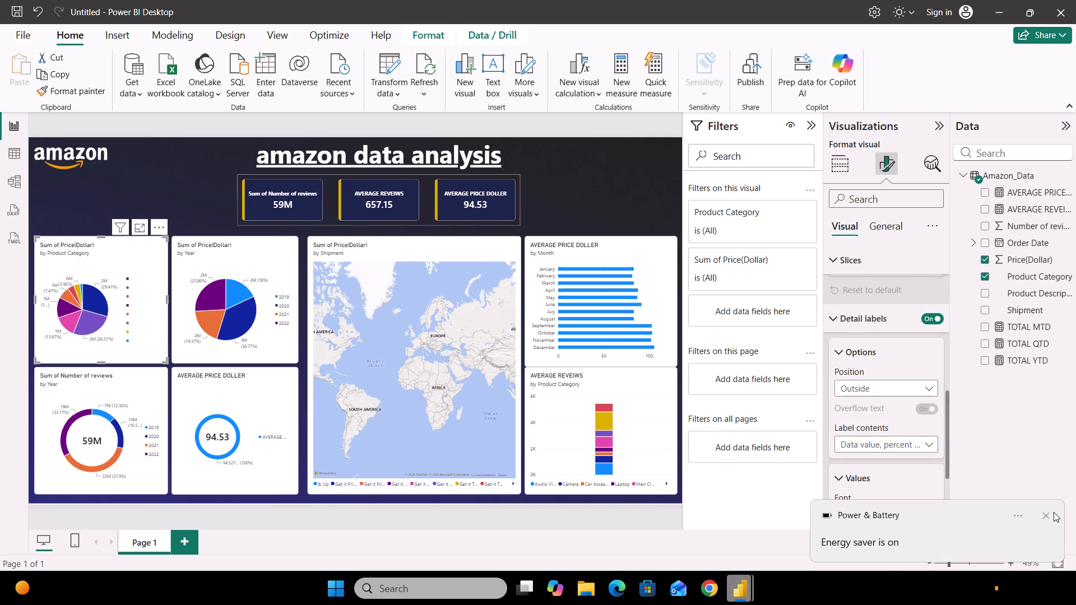
{"action": "left_click", "coordinate": [1047, 514]}
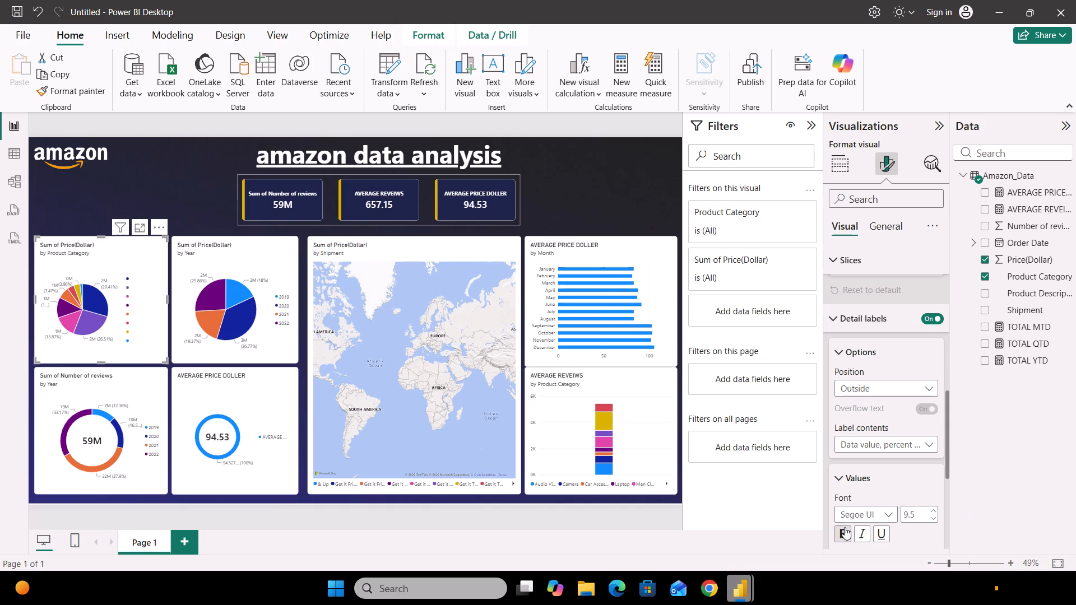
{"action": "left_click", "coordinate": [843, 527]}
{"action": "scroll", "coordinate": [843, 527], "scroll_direction": "down", "scroll_amount": 4}
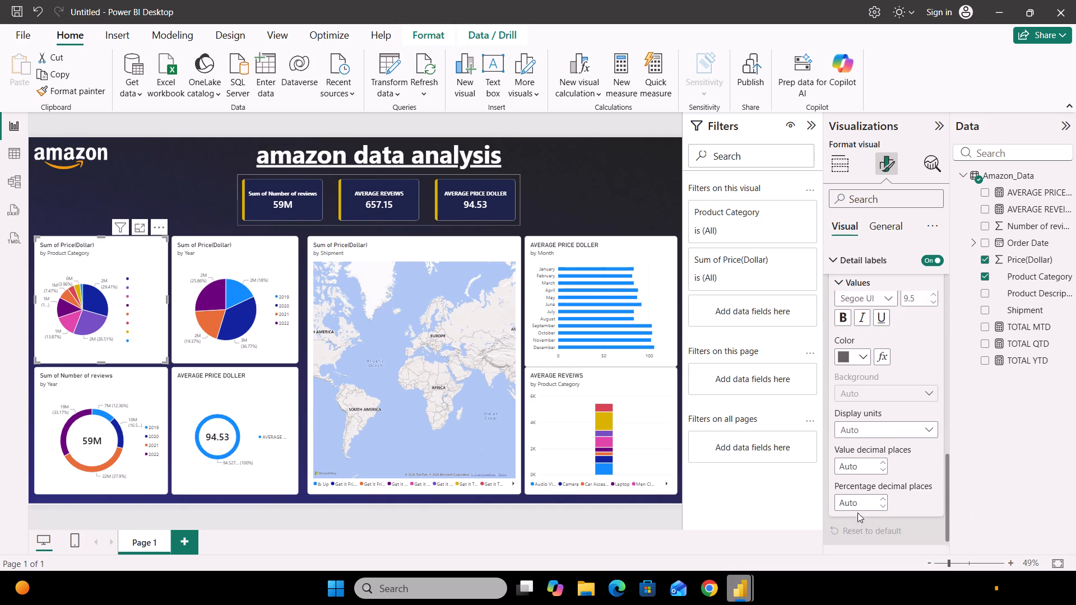
{"action": "scroll", "coordinate": [857, 513], "scroll_direction": "down", "scroll_amount": 3}
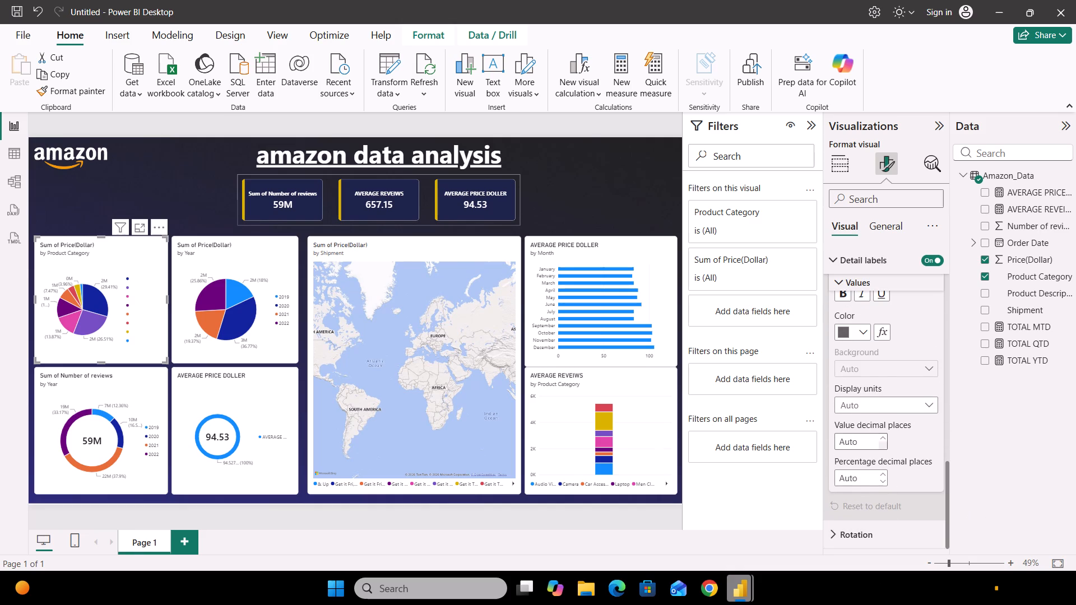
{"action": "scroll", "coordinate": [884, 382], "scroll_direction": "up", "scroll_amount": 1}
{"action": "left_click", "coordinate": [862, 385]}
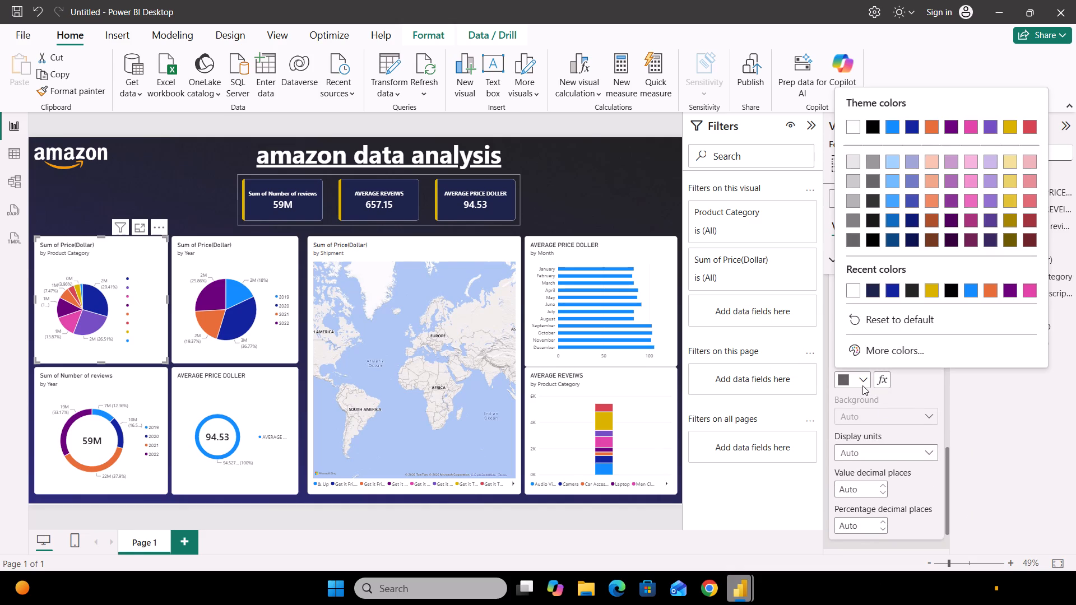
{"action": "left_click", "coordinate": [855, 294]}
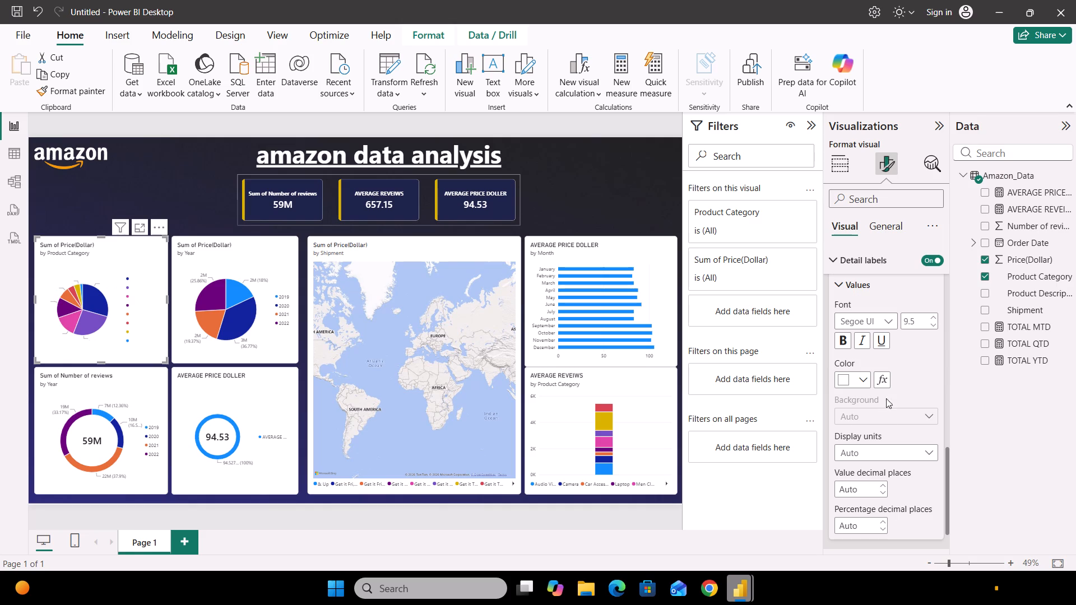
Switch off the subtitle of the Product Category pie chart.
{"action": "left_click", "coordinate": [884, 224]}
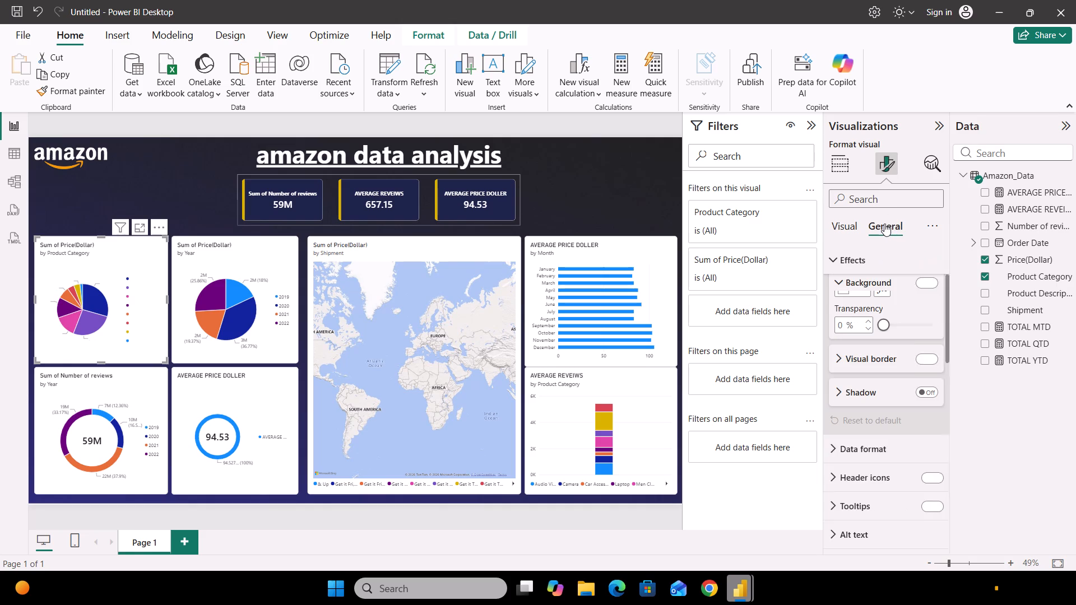
{"action": "scroll", "coordinate": [886, 350], "scroll_direction": "up", "scroll_amount": 10}
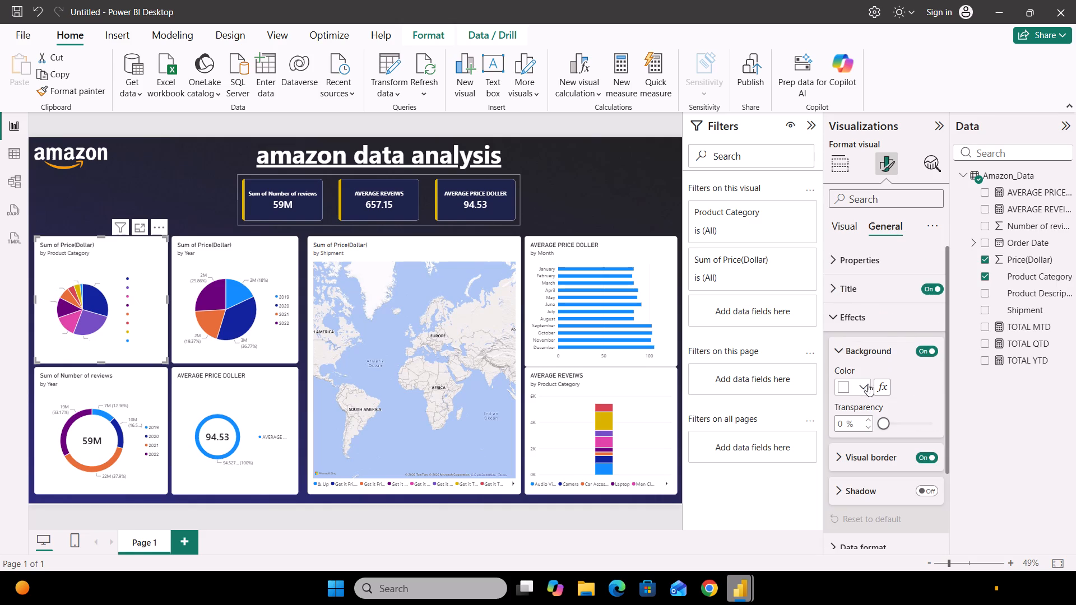
{"action": "scroll", "coordinate": [887, 329], "scroll_direction": "up", "scroll_amount": 3}
{"action": "left_click", "coordinate": [878, 287]}
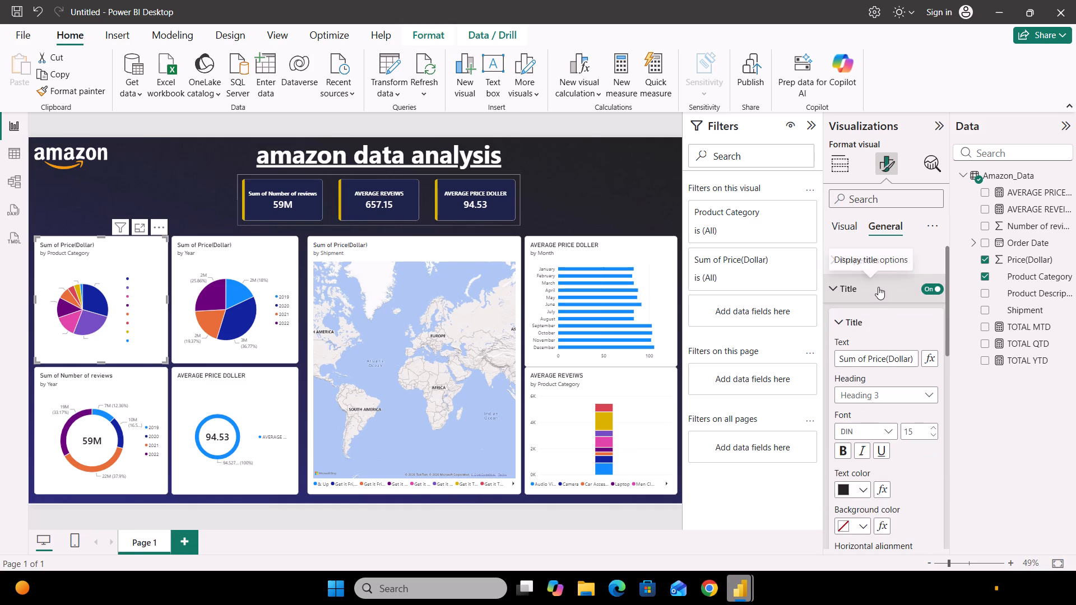
{"action": "scroll", "coordinate": [904, 463], "scroll_direction": "down", "scroll_amount": 3}
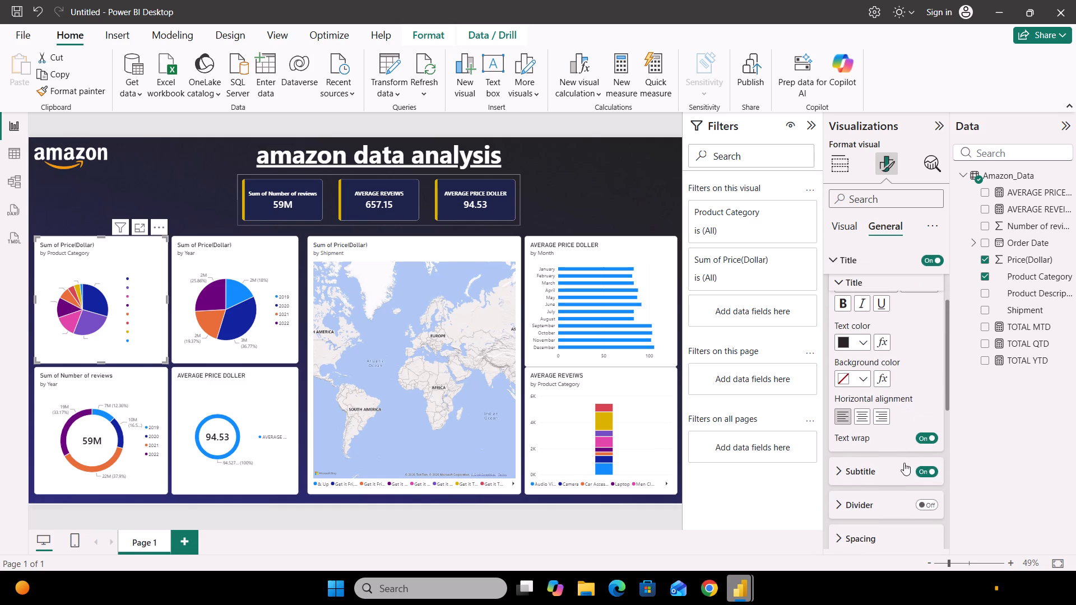
{"action": "left_click", "coordinate": [930, 472]}
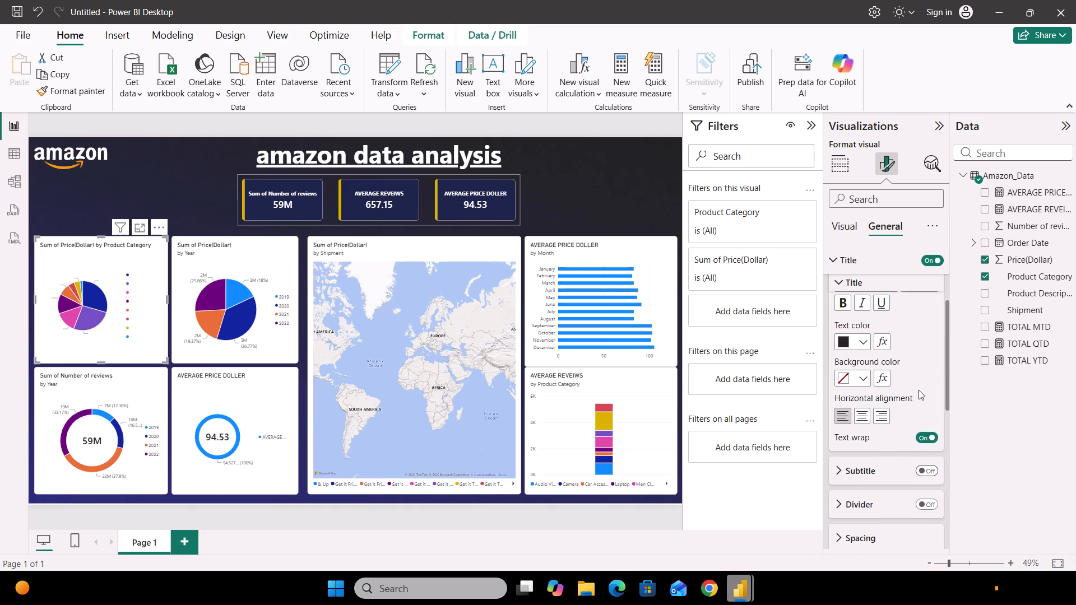
Make the title text of the Product Category pie chart bold and white.
{"action": "scroll", "coordinate": [919, 389], "scroll_direction": "up", "scroll_amount": 3}
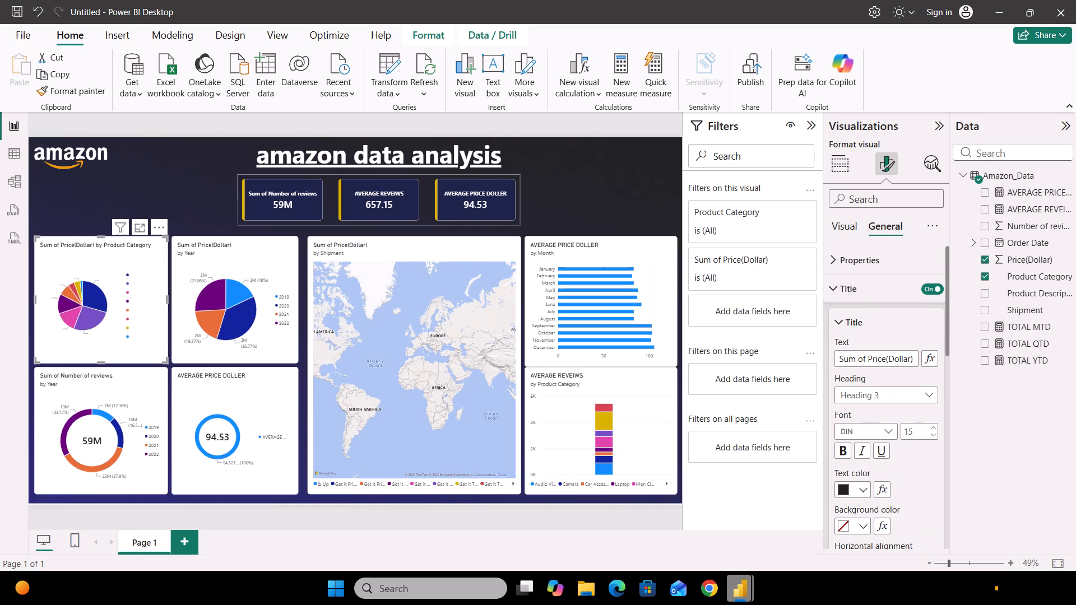
{"action": "left_click", "coordinate": [842, 455]}
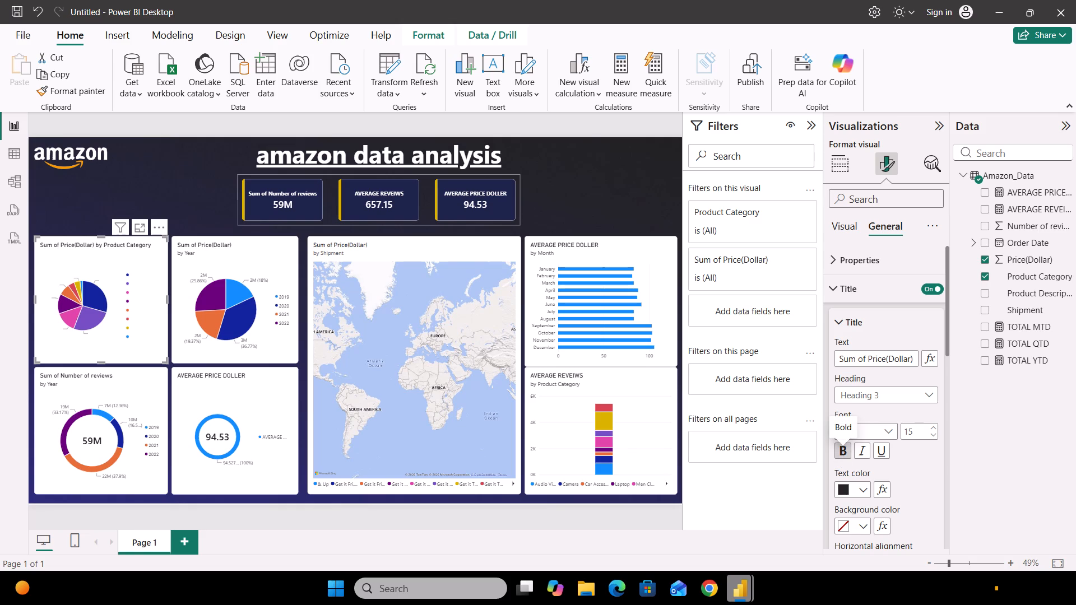
{"action": "left_click", "coordinate": [859, 486]}
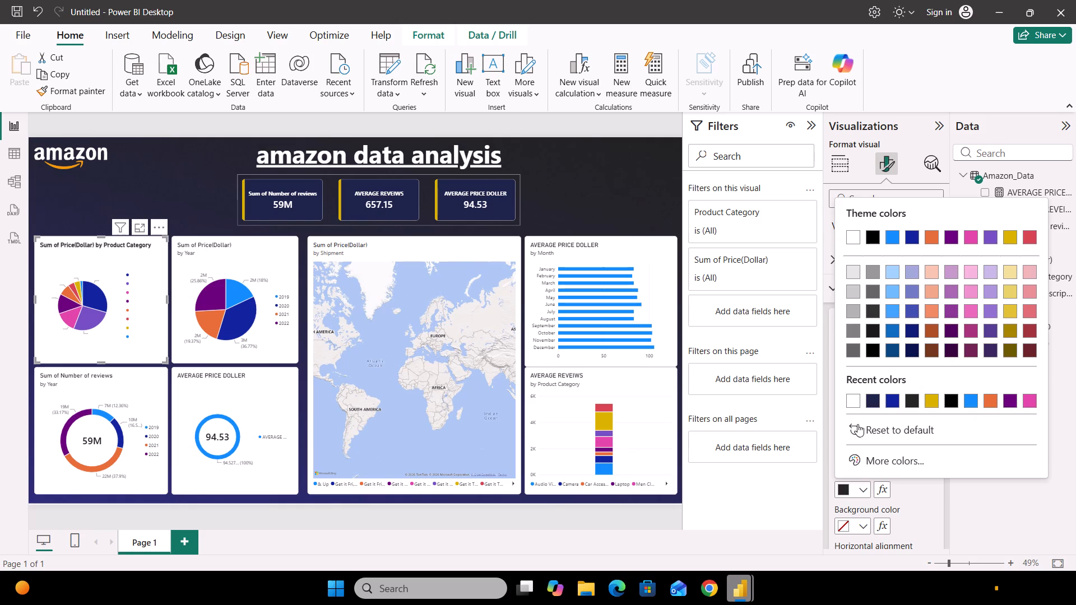
{"action": "left_click", "coordinate": [852, 403]}
Set the background of the Product Category pie chart to the recently used navy #1E234A.
{"action": "scroll", "coordinate": [852, 403], "scroll_direction": "down", "scroll_amount": 3}
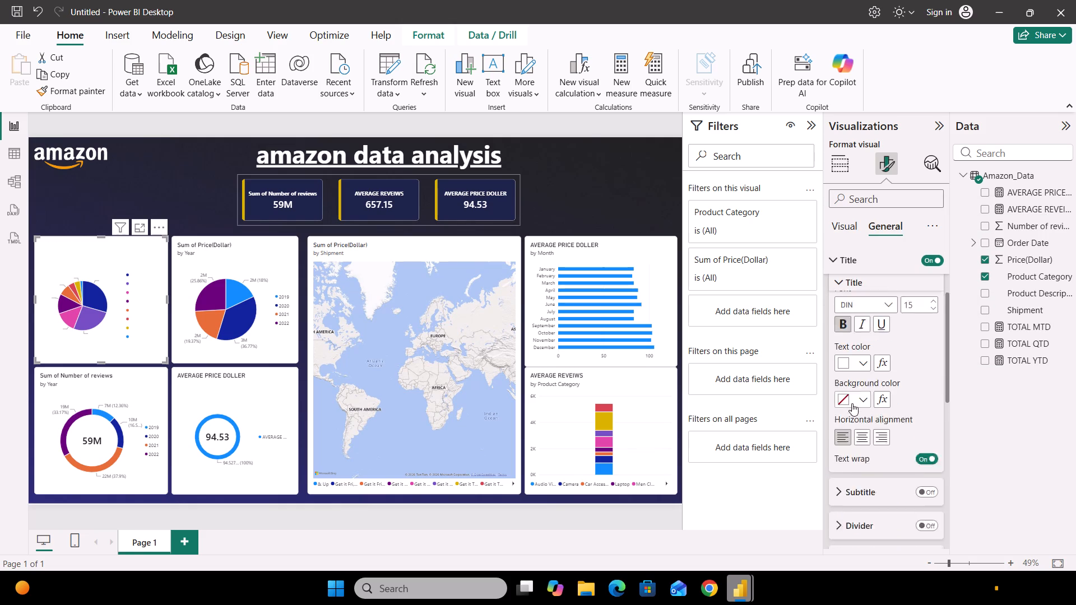
{"action": "scroll", "coordinate": [852, 403], "scroll_direction": "down", "scroll_amount": 5}
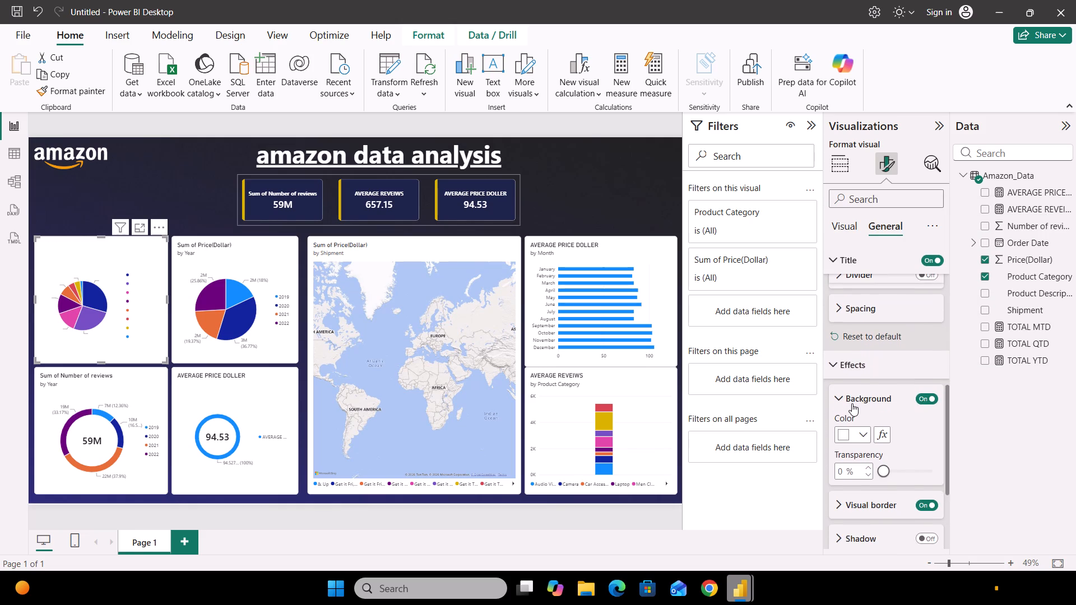
{"action": "left_click", "coordinate": [863, 435]}
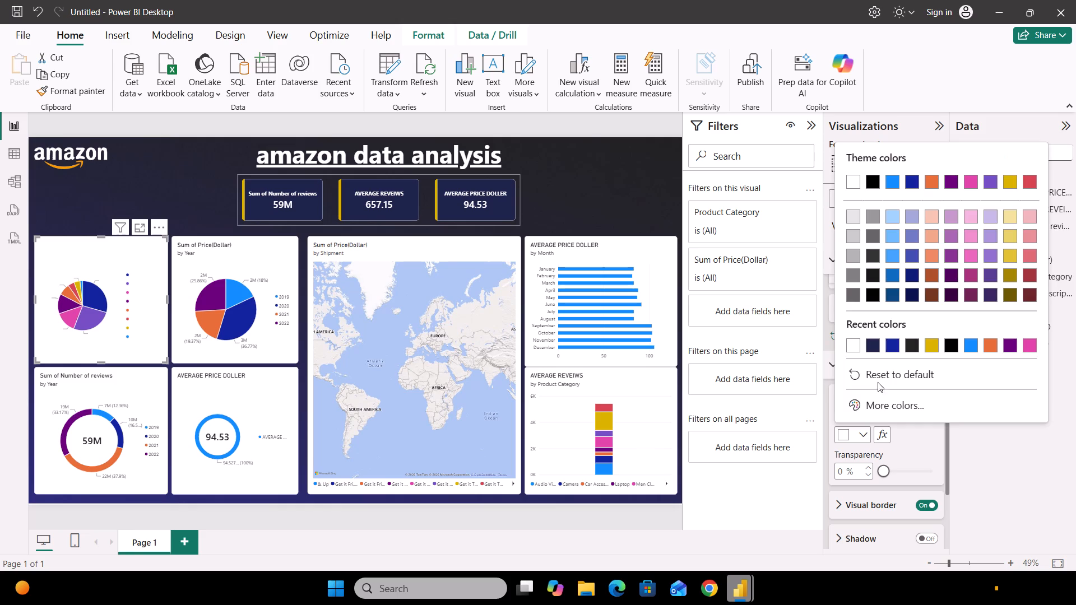
{"action": "left_click", "coordinate": [873, 346]}
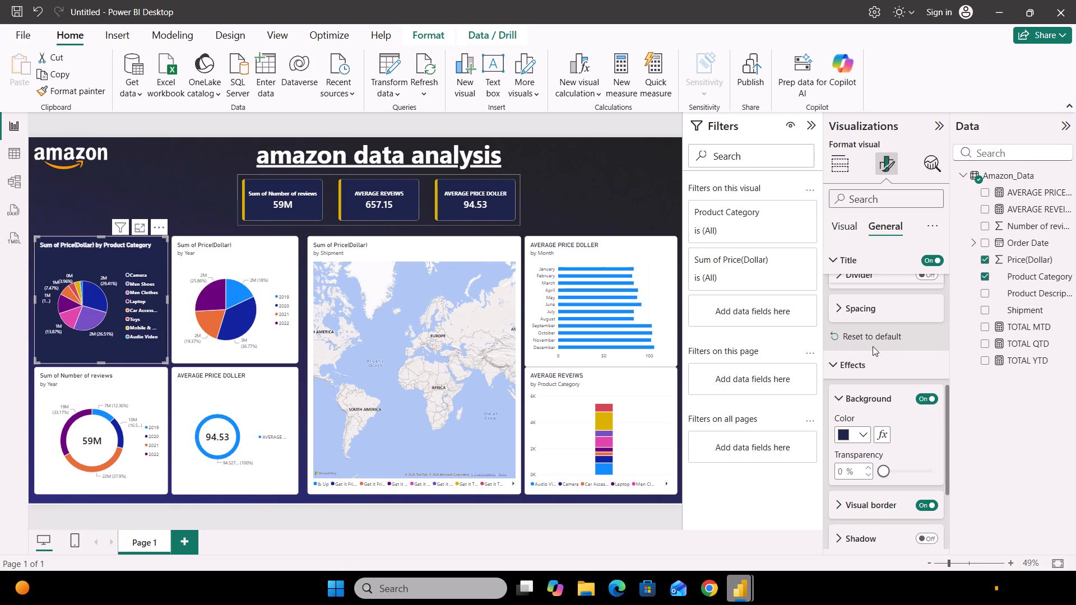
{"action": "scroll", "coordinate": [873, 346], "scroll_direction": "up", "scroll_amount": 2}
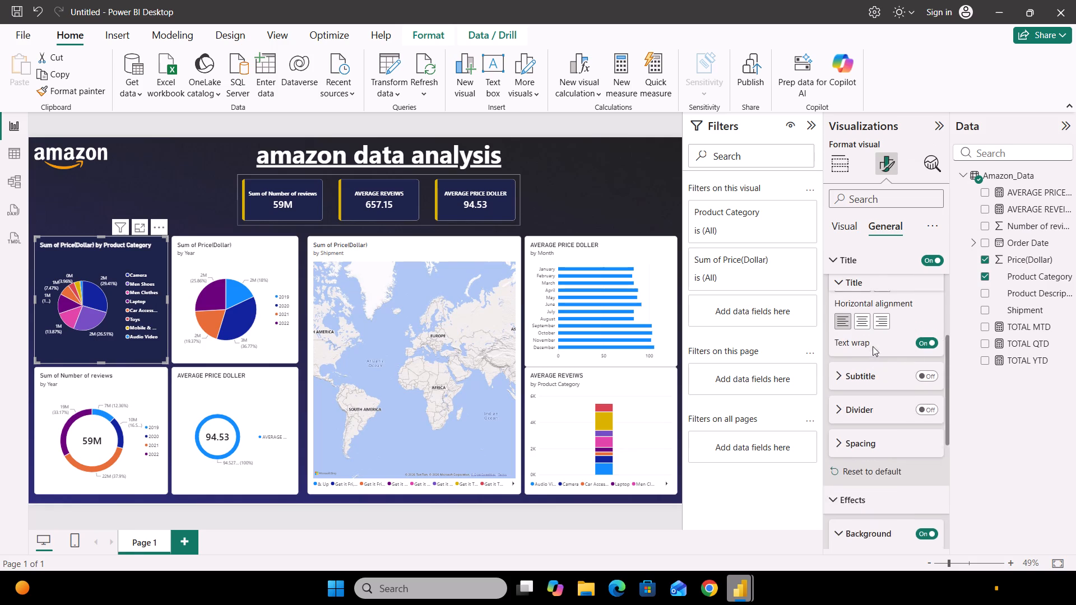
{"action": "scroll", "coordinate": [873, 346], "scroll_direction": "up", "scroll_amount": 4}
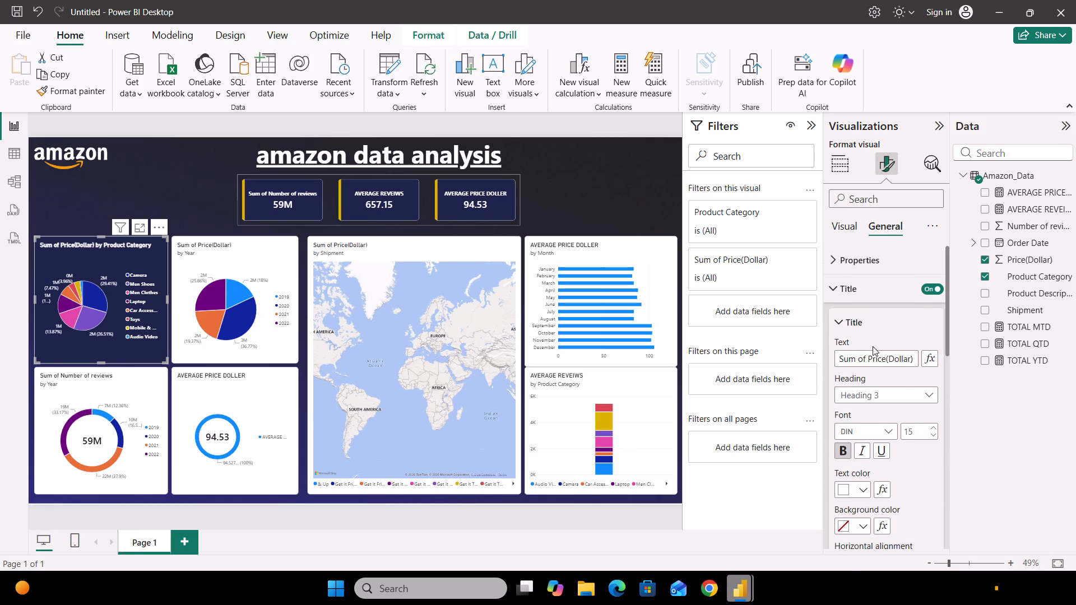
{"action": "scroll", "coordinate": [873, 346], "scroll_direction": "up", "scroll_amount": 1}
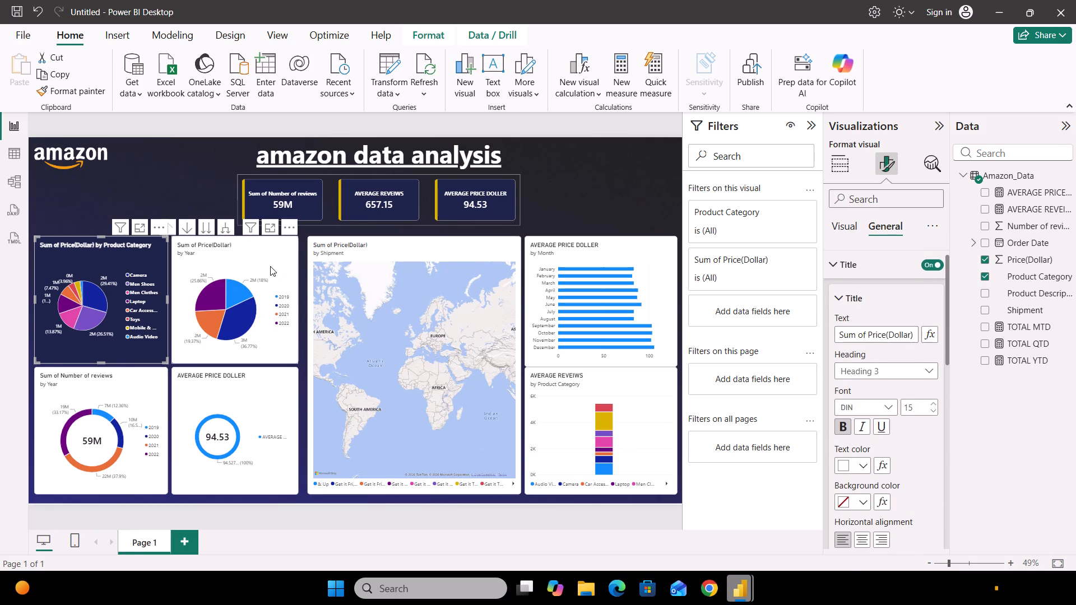
Format the title of the Sum of Price by Year pie chart as bold, centred and white, with its subtitle switched off.
{"action": "left_click", "coordinate": [270, 266]}
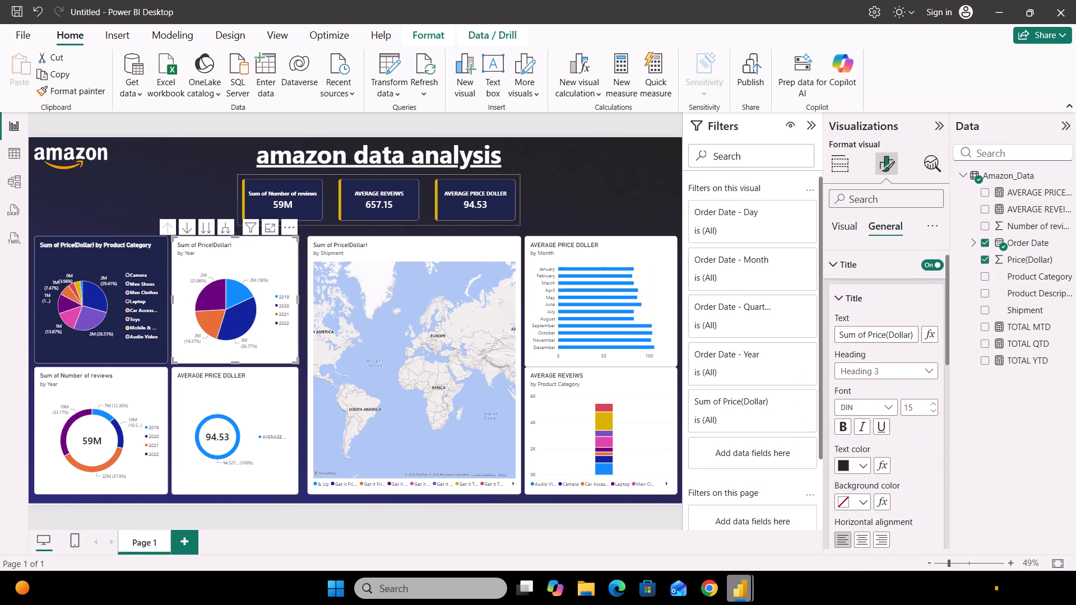
{"action": "left_click", "coordinate": [844, 430]}
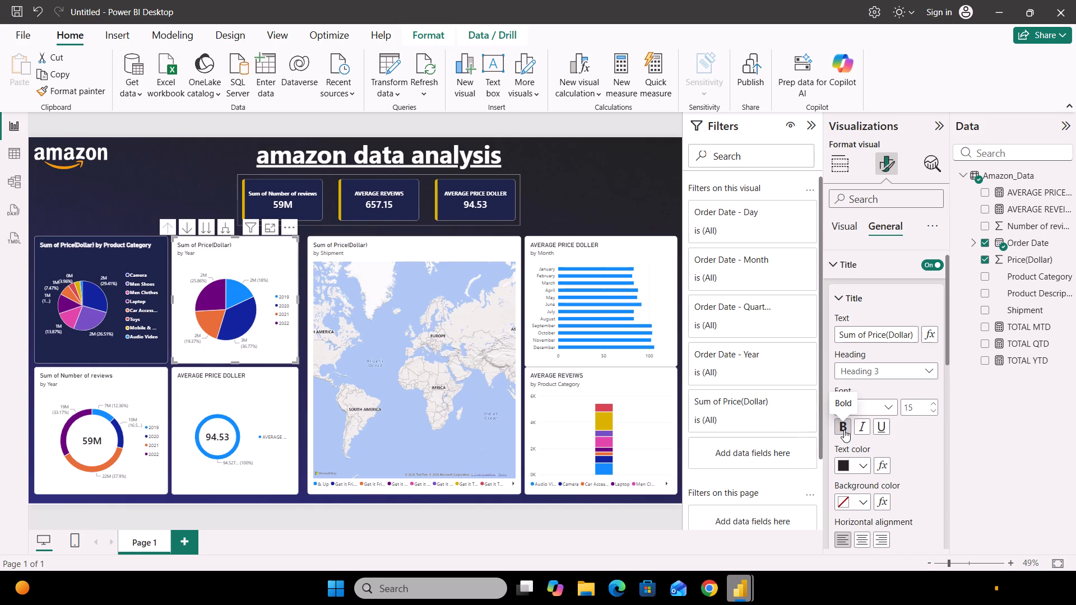
{"action": "scroll", "coordinate": [844, 430], "scroll_direction": "down", "scroll_amount": 3}
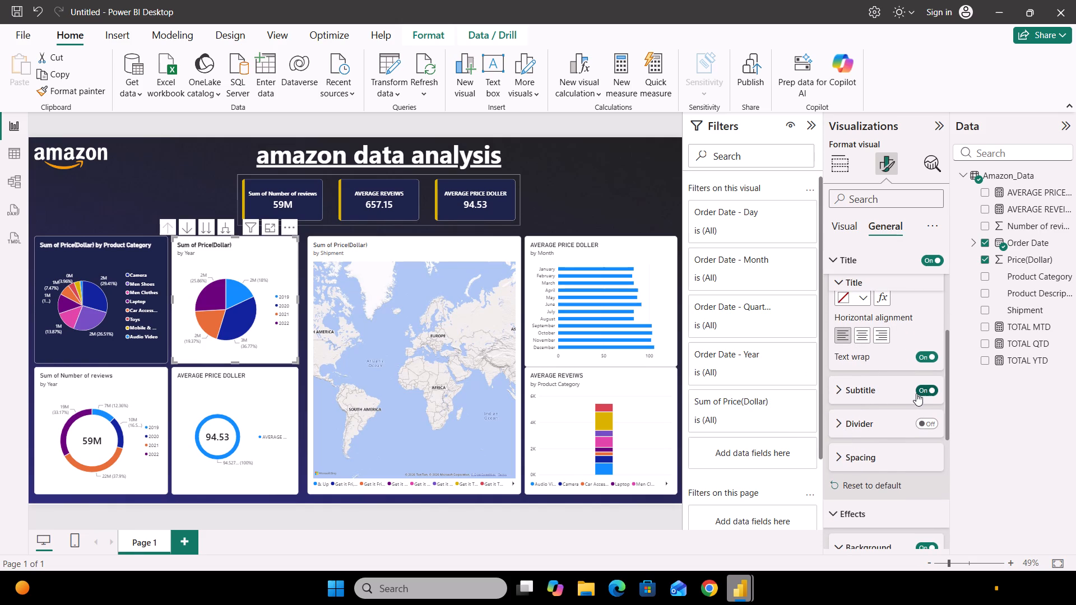
{"action": "left_click", "coordinate": [916, 393]}
{"action": "scroll", "coordinate": [916, 393], "scroll_direction": "up", "scroll_amount": 2}
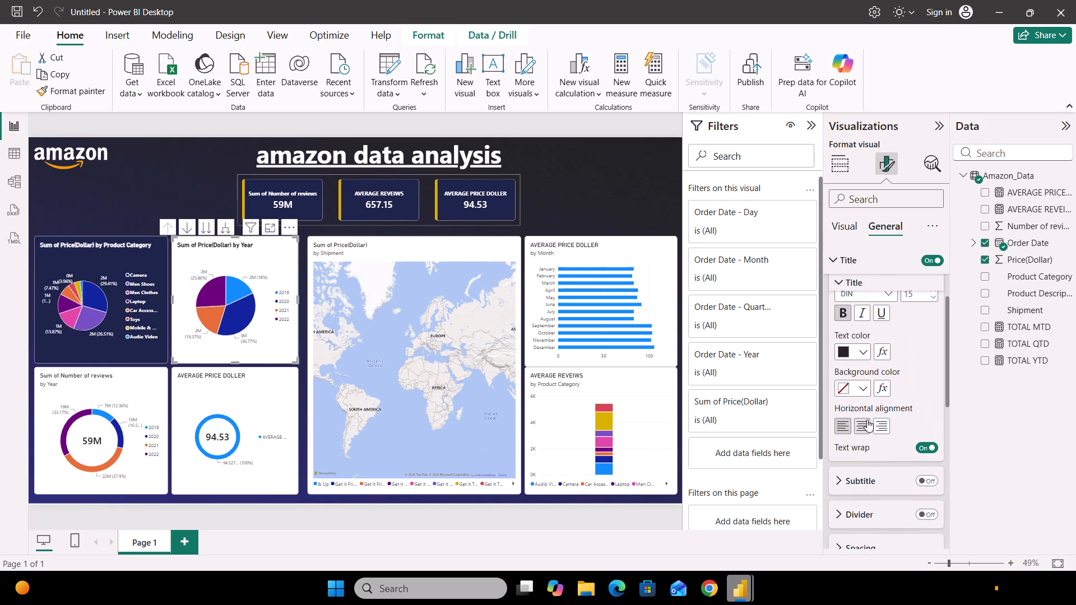
{"action": "left_click", "coordinate": [863, 425]}
{"action": "scroll", "coordinate": [903, 396], "scroll_direction": "up", "scroll_amount": 1}
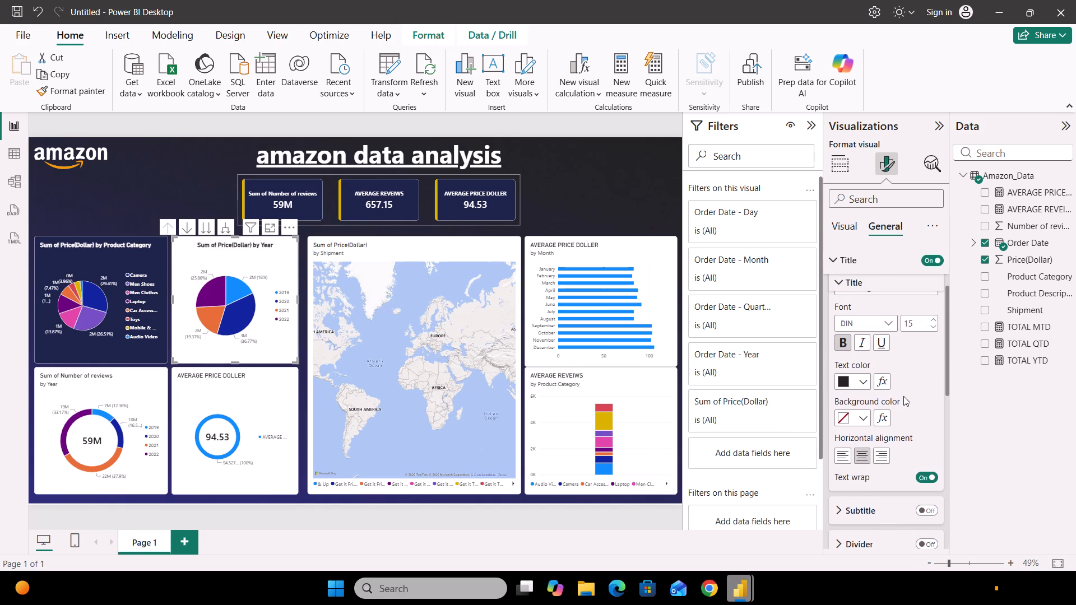
{"action": "left_click", "coordinate": [861, 384]}
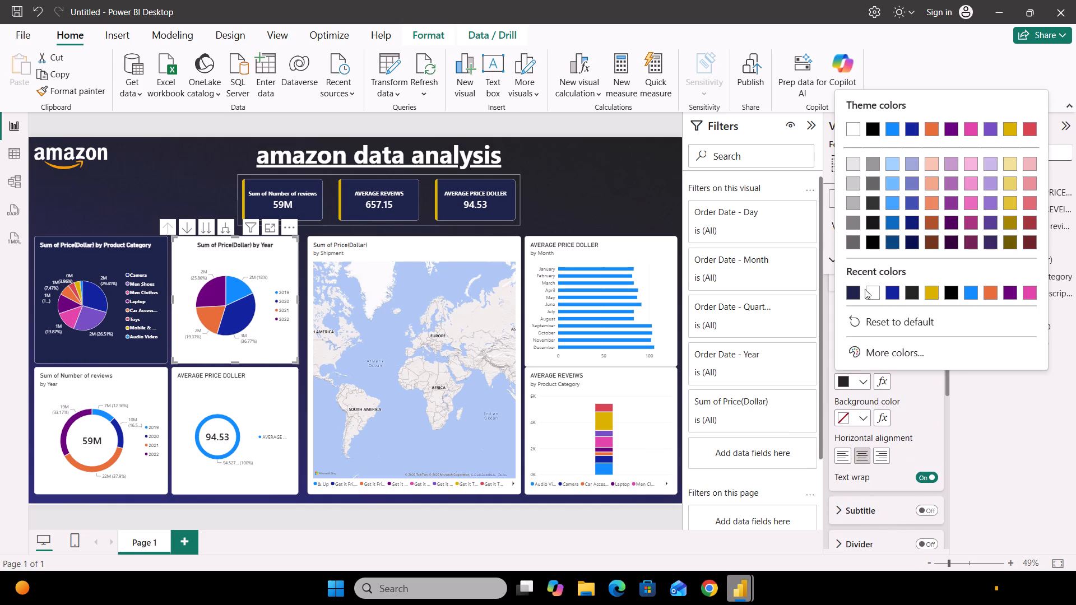
{"action": "left_click", "coordinate": [872, 290]}
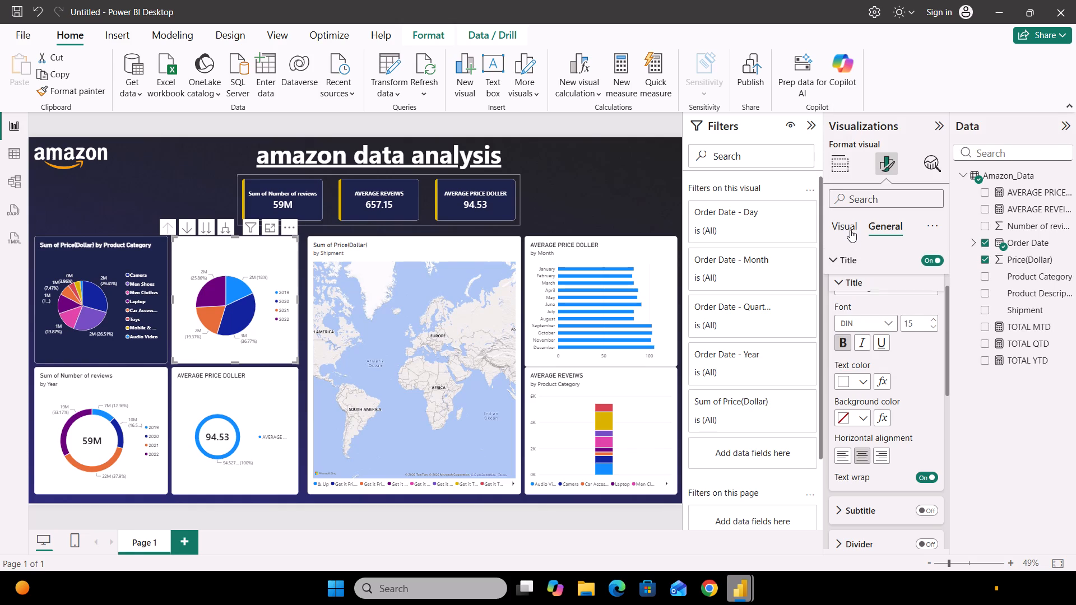
Make the legend text of the Year pie chart bold and white (#ffffff).
{"action": "left_click", "coordinate": [850, 230]}
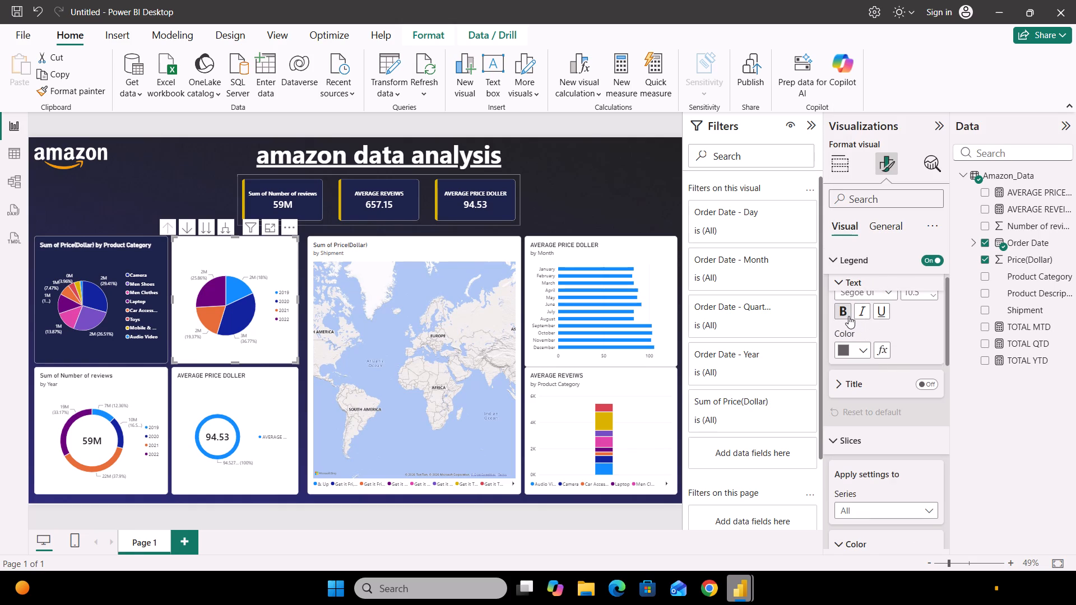
{"action": "left_click", "coordinate": [848, 316]}
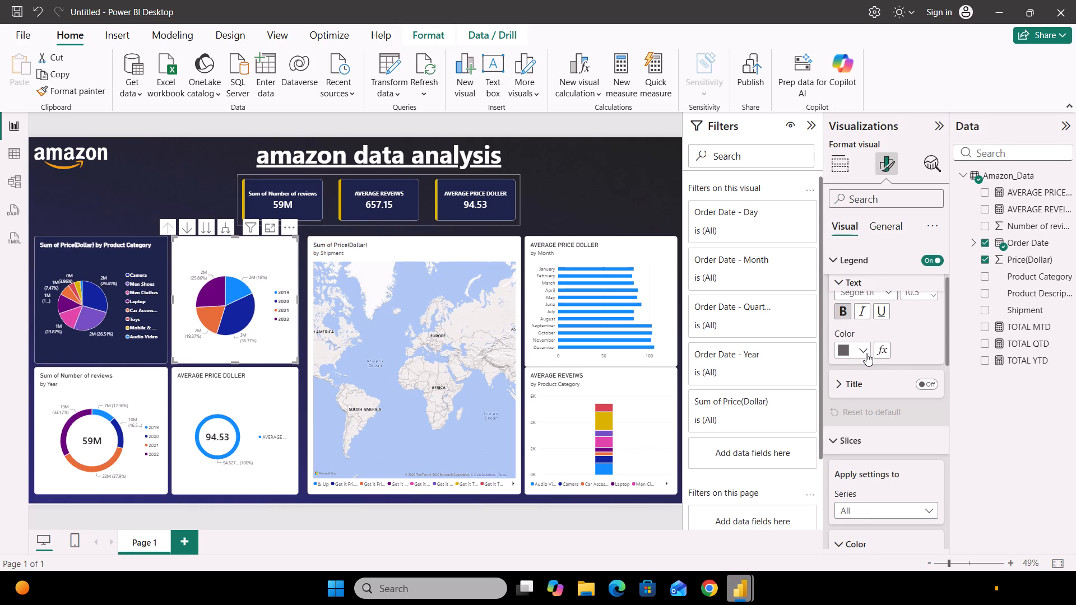
{"action": "left_click", "coordinate": [866, 353]}
{"action": "left_click", "coordinate": [857, 268]}
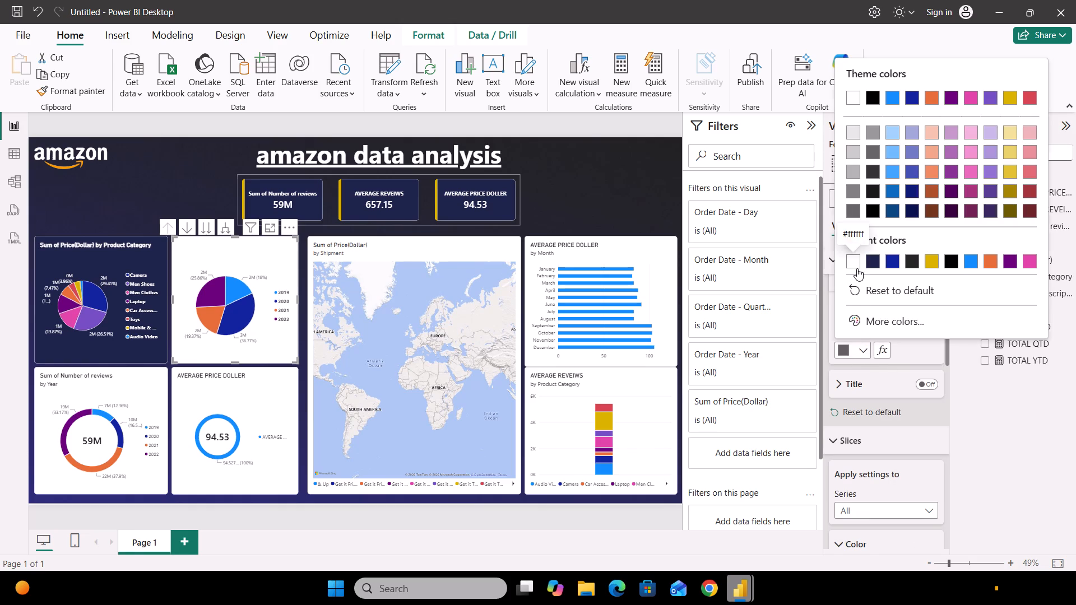
Make the detail label values of the Year pie chart bold and white.
{"action": "scroll", "coordinate": [876, 332], "scroll_direction": "up", "scroll_amount": 2}
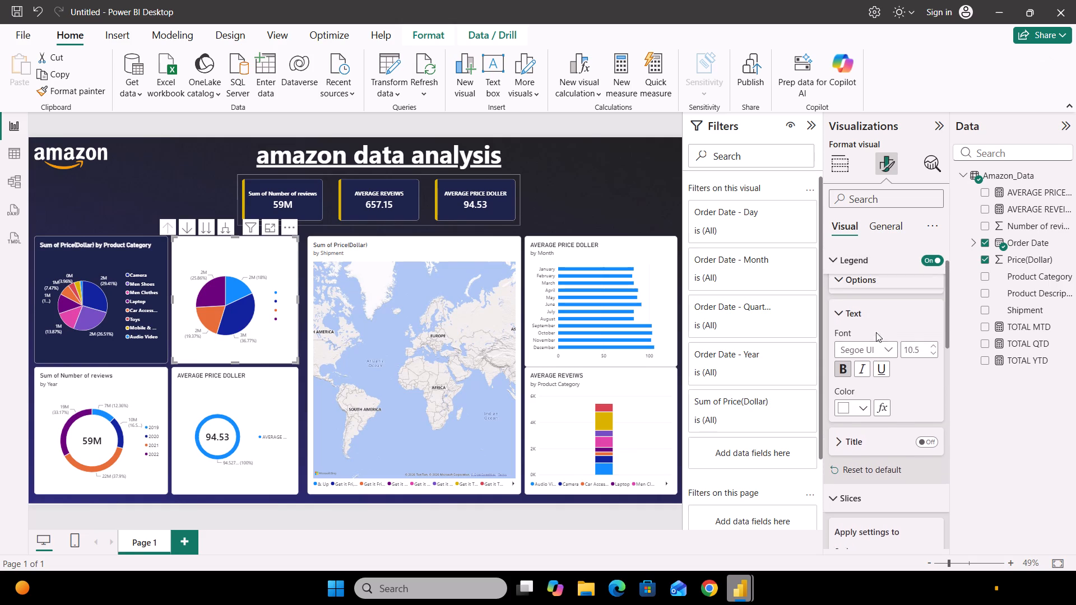
{"action": "scroll", "coordinate": [876, 332], "scroll_direction": "up", "scroll_amount": 3}
{"action": "scroll", "coordinate": [876, 332], "scroll_direction": "down", "scroll_amount": 2}
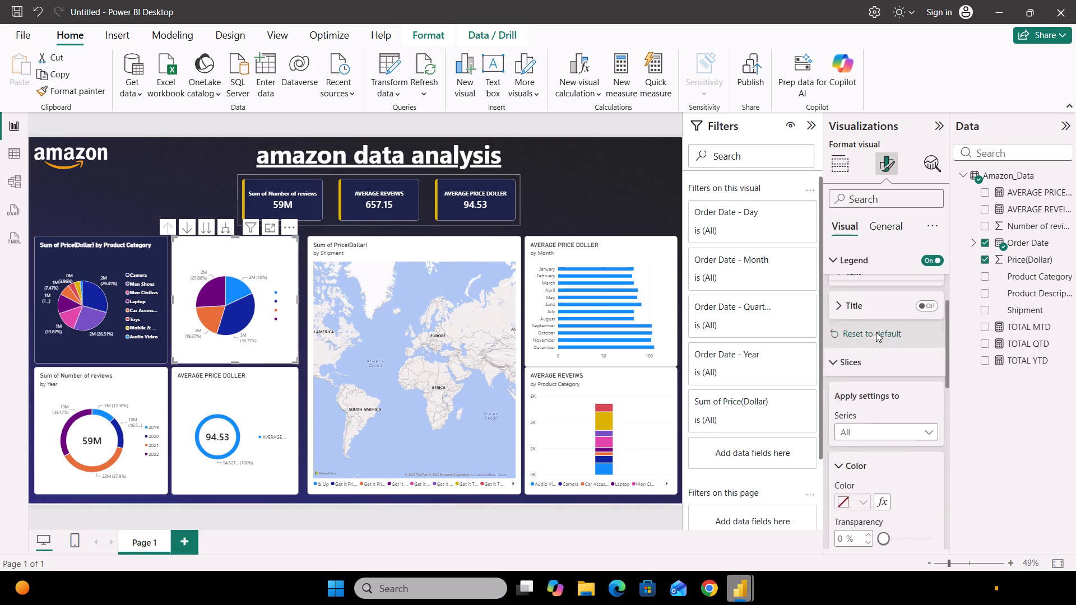
{"action": "scroll", "coordinate": [876, 332], "scroll_direction": "down", "scroll_amount": 7}
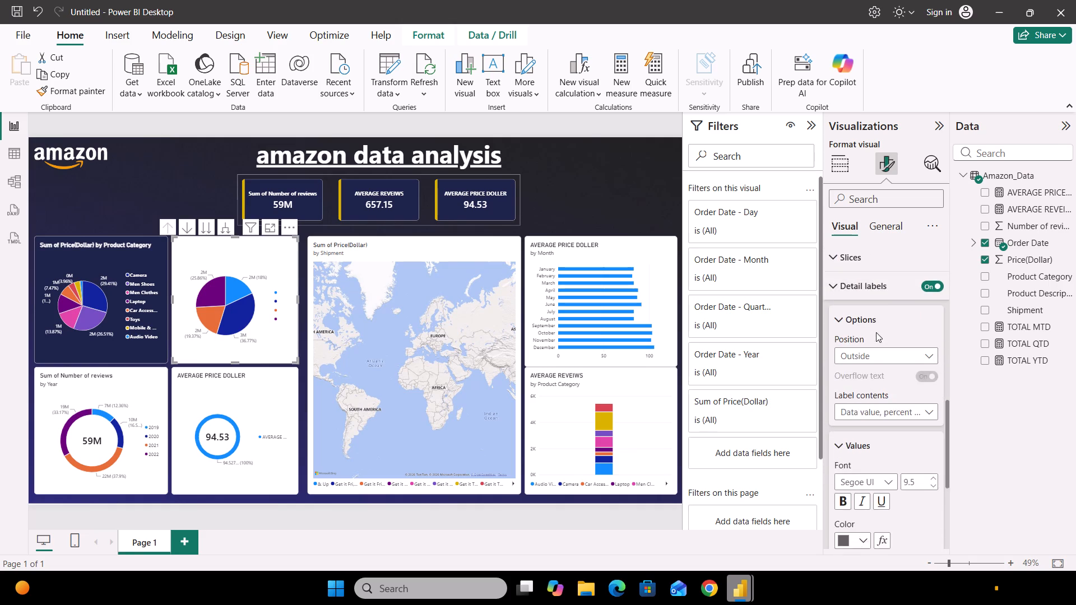
{"action": "scroll", "coordinate": [876, 332], "scroll_direction": "down", "scroll_amount": 2}
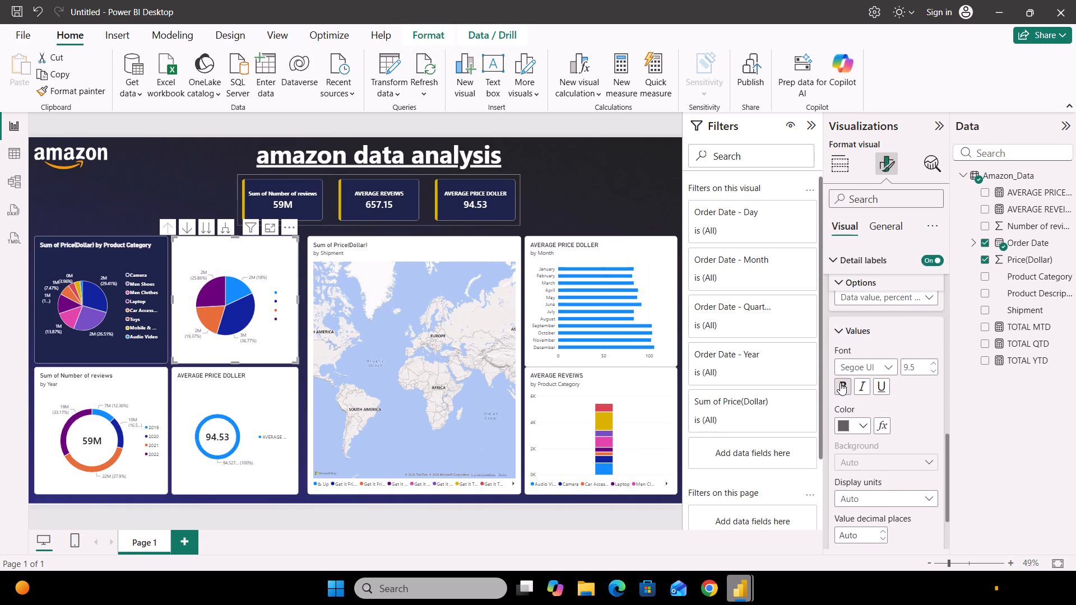
{"action": "left_click", "coordinate": [840, 387]}
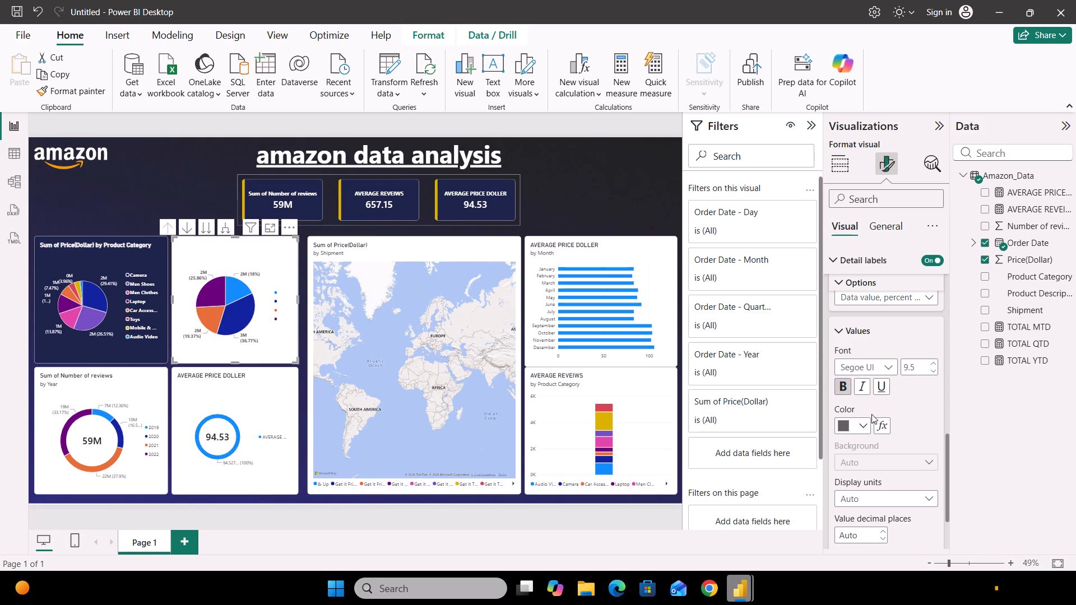
{"action": "left_click", "coordinate": [864, 421]}
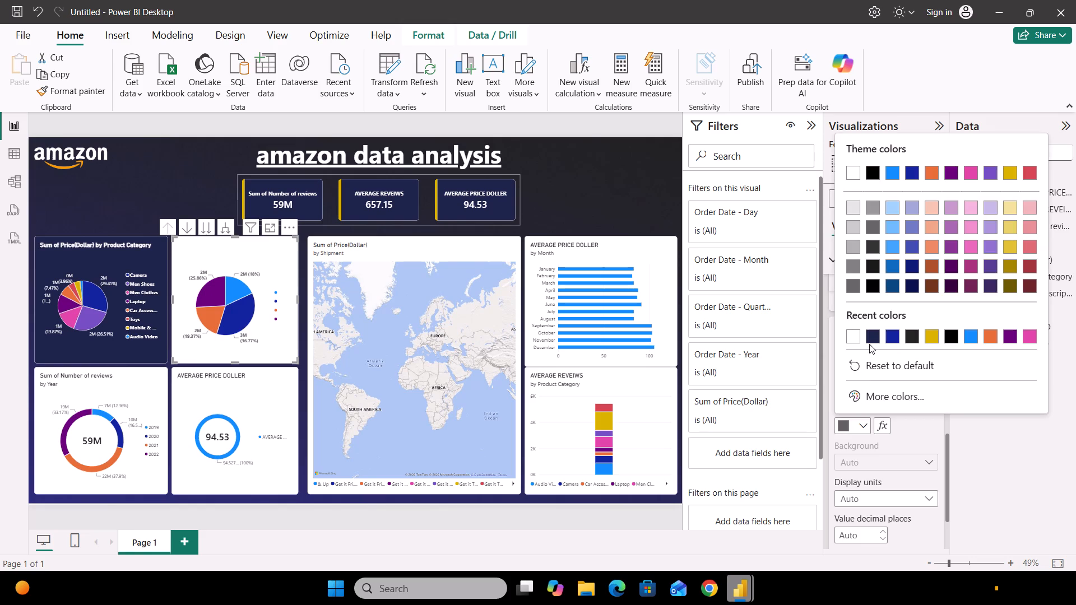
{"action": "left_click", "coordinate": [854, 339]}
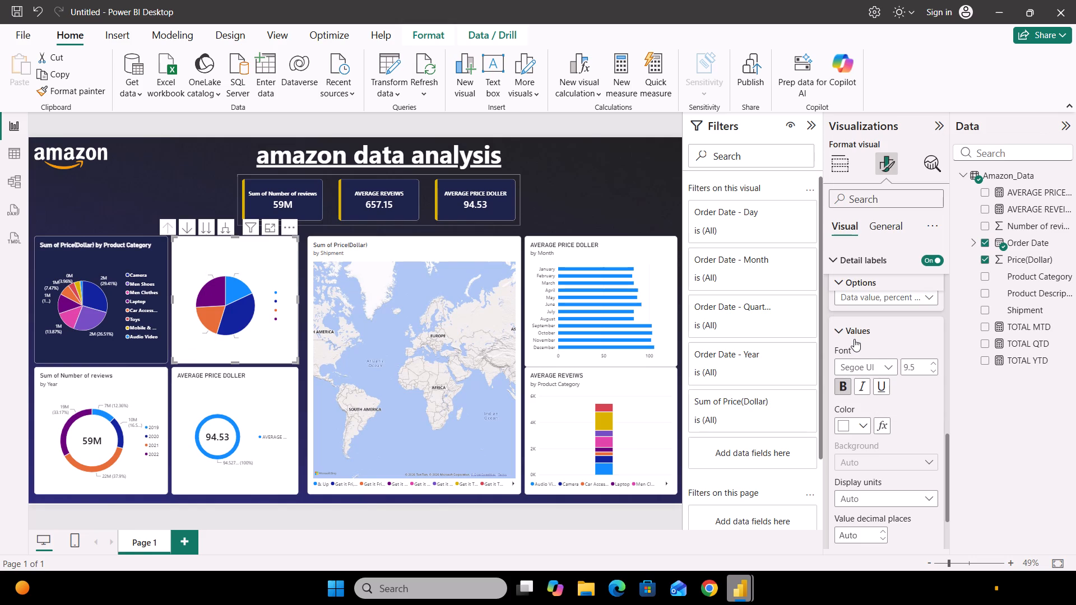
Set the background of the Year pie chart to the recently used navy.
{"action": "left_click", "coordinate": [871, 228]}
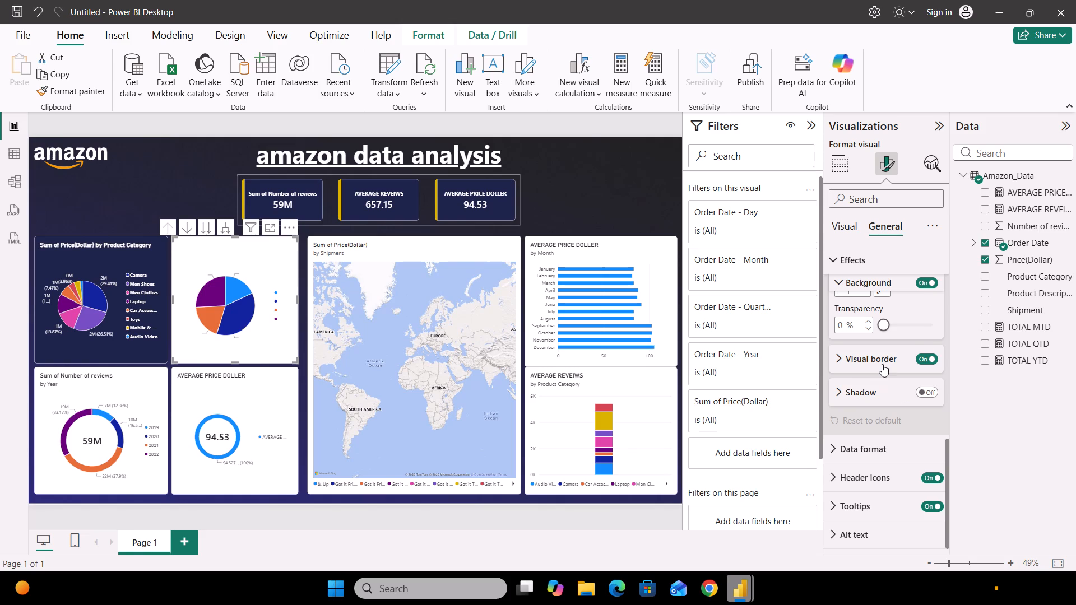
{"action": "scroll", "coordinate": [882, 364], "scroll_direction": "up", "scroll_amount": 2}
{"action": "scroll", "coordinate": [882, 364], "scroll_direction": "down", "scroll_amount": 1}
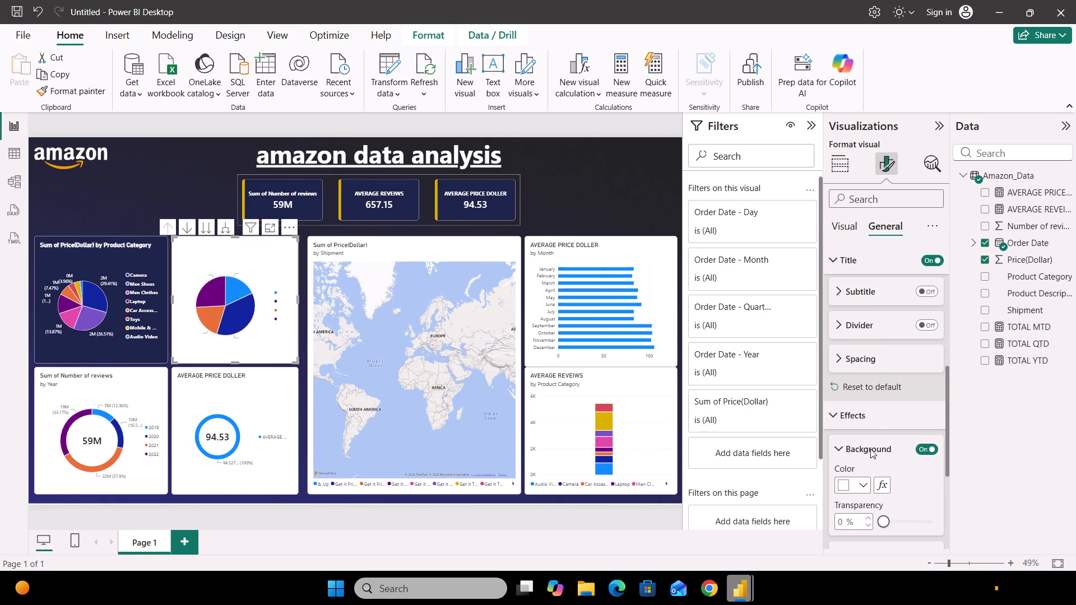
{"action": "left_click", "coordinate": [857, 490]}
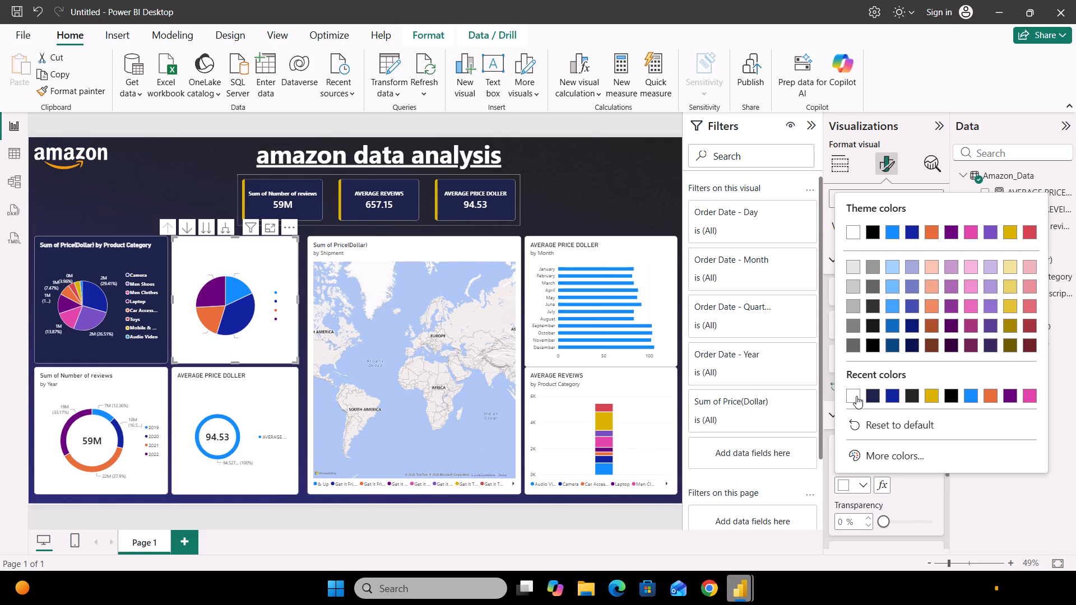
{"action": "left_click", "coordinate": [874, 397]}
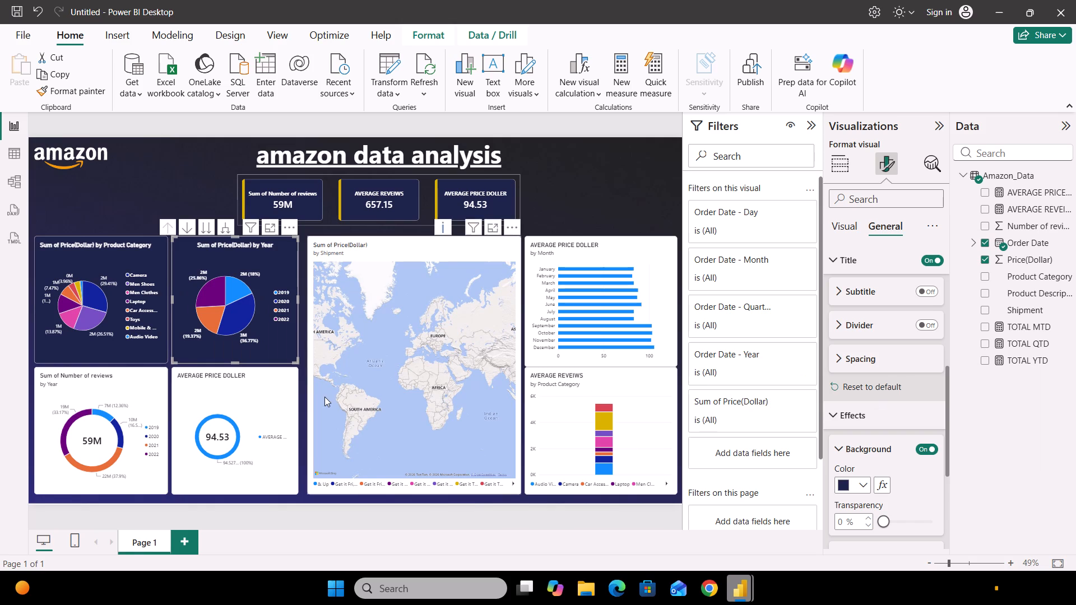
Make the legend text of the Sum of Number of reviews by Year donut chart bold and white.
{"action": "left_click", "coordinate": [143, 391]}
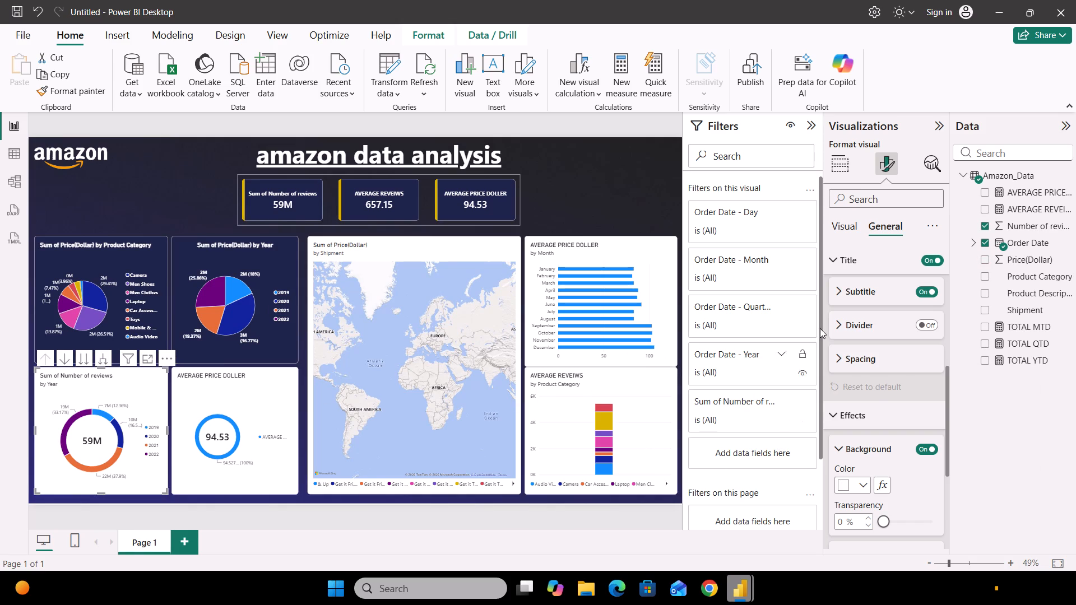
{"action": "left_click", "coordinate": [838, 218]}
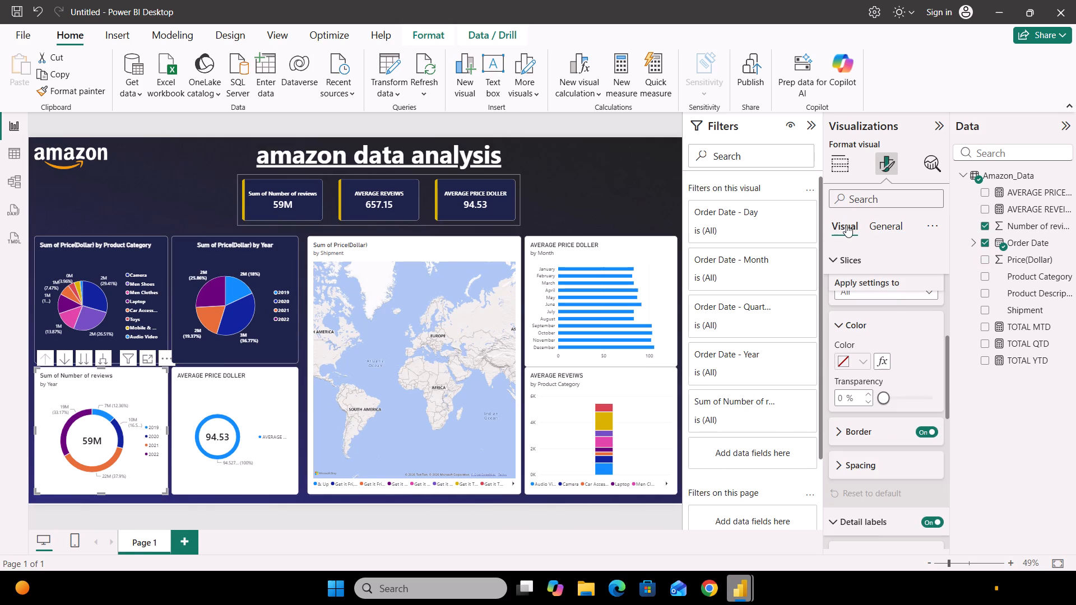
{"action": "scroll", "coordinate": [896, 315], "scroll_direction": "up", "scroll_amount": 3}
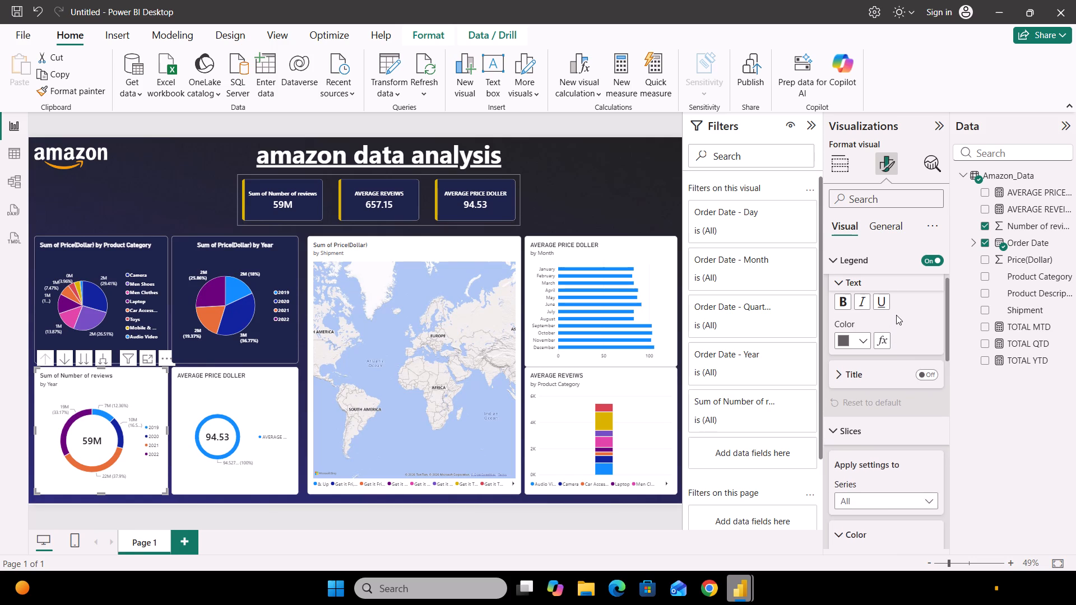
{"action": "scroll", "coordinate": [896, 315], "scroll_direction": "up", "scroll_amount": 2}
{"action": "left_click", "coordinate": [836, 348]}
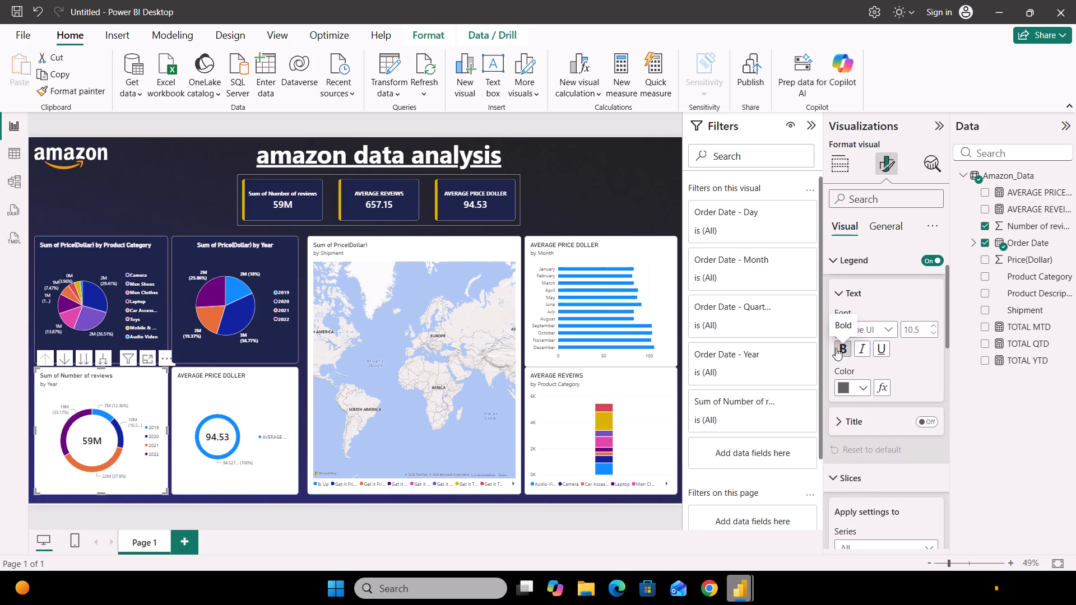
{"action": "left_click", "coordinate": [861, 383]}
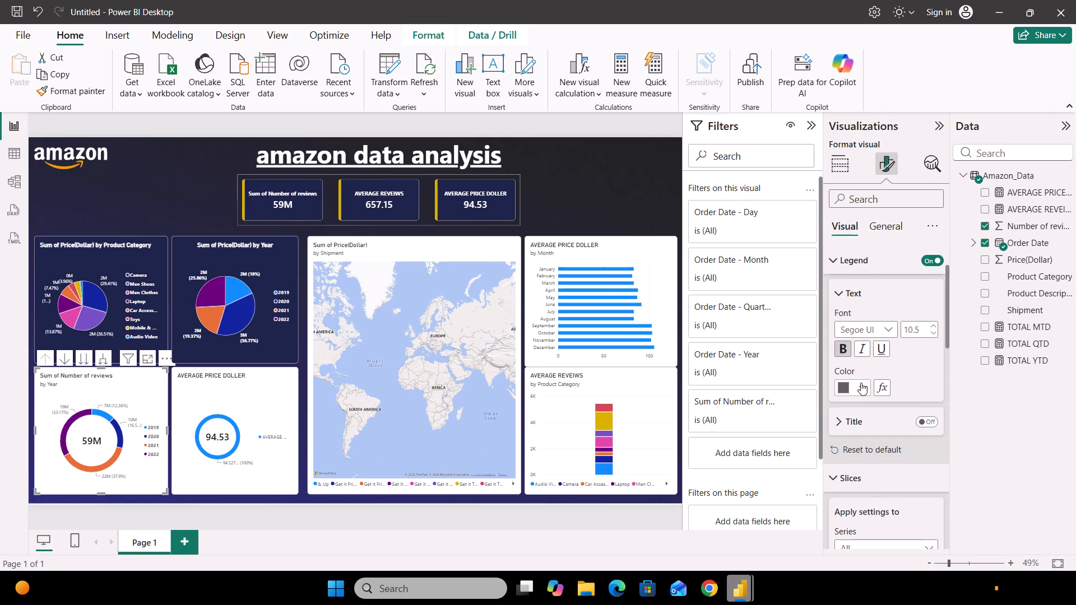
{"action": "left_click", "coordinate": [870, 297]}
Make the detail label values of the Number of reviews donut chart bold and white.
{"action": "scroll", "coordinate": [890, 331], "scroll_direction": "down", "scroll_amount": 3}
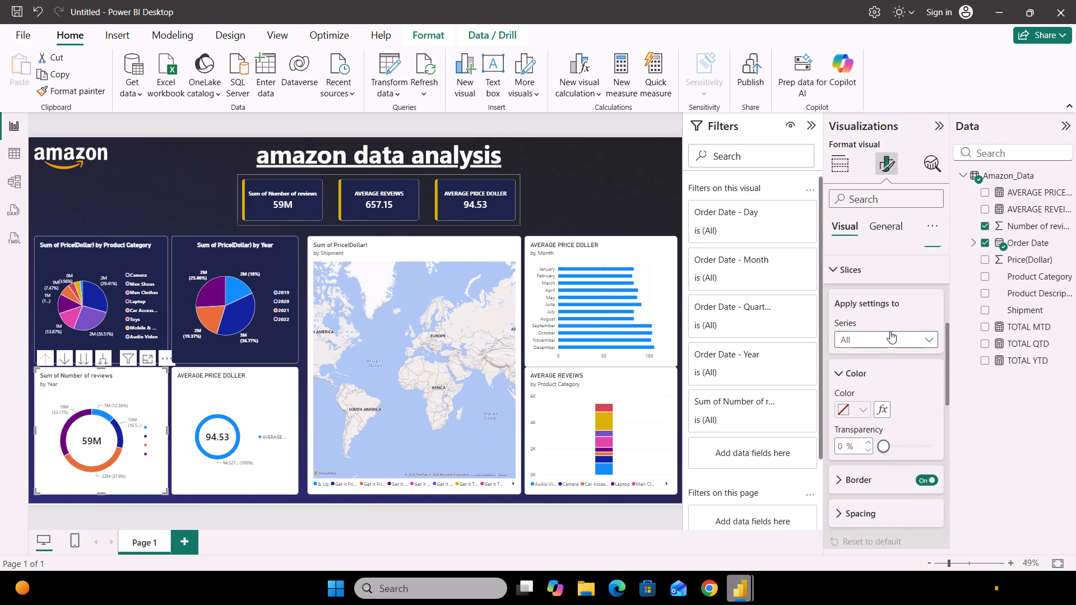
{"action": "scroll", "coordinate": [890, 331], "scroll_direction": "down", "scroll_amount": 5}
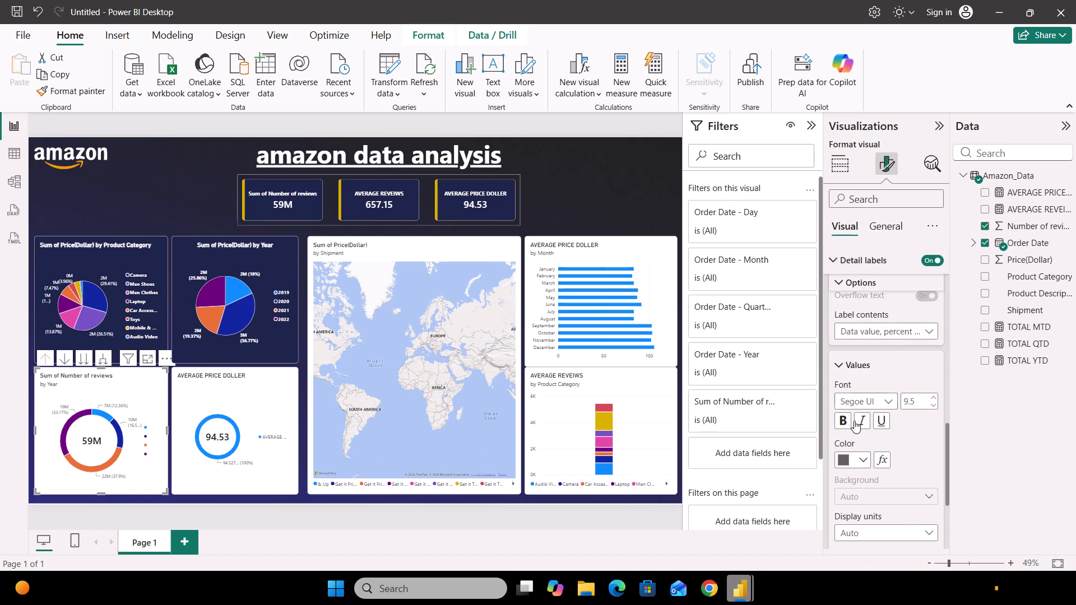
{"action": "left_click", "coordinate": [843, 423]}
{"action": "left_click", "coordinate": [864, 459]}
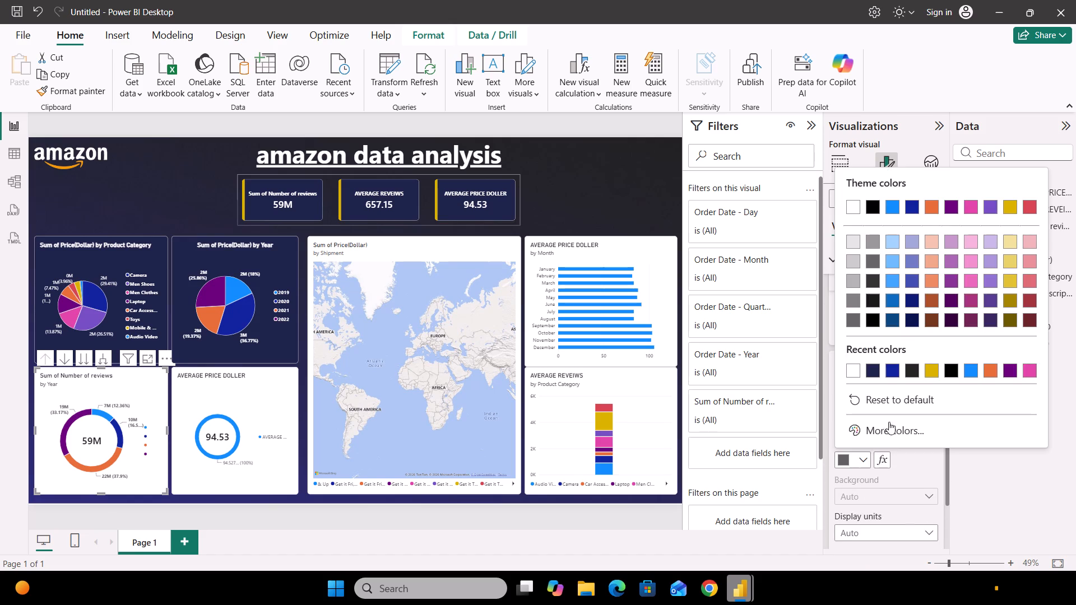
{"action": "left_click", "coordinate": [852, 369]}
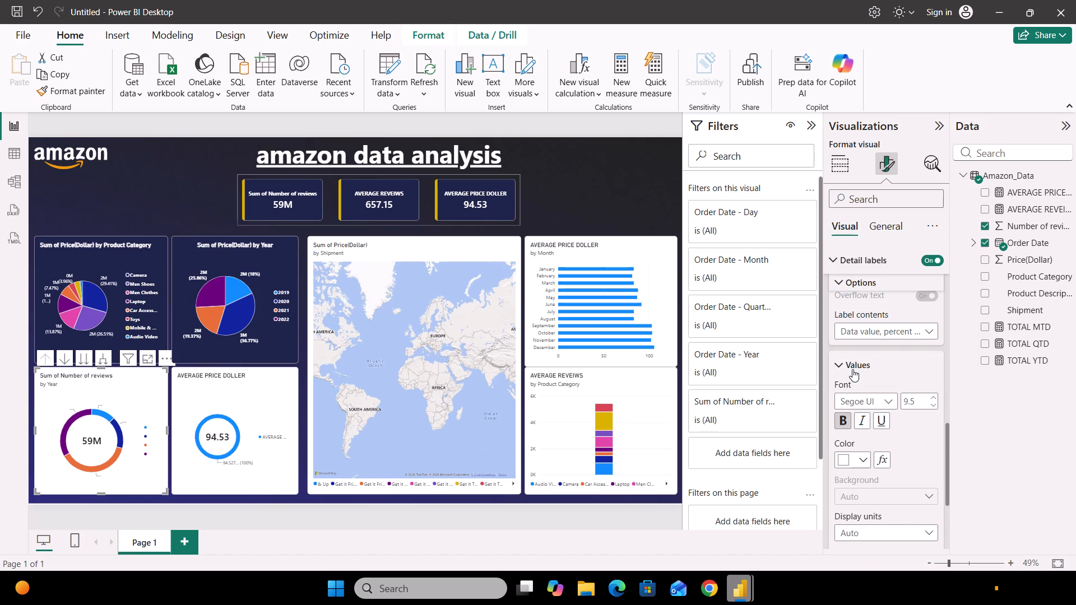
Set the background of the Number of reviews by Year donut chart to the recently used navy #1E234A.
{"action": "left_click", "coordinate": [883, 229]}
{"action": "scroll", "coordinate": [873, 343], "scroll_direction": "up", "scroll_amount": 1}
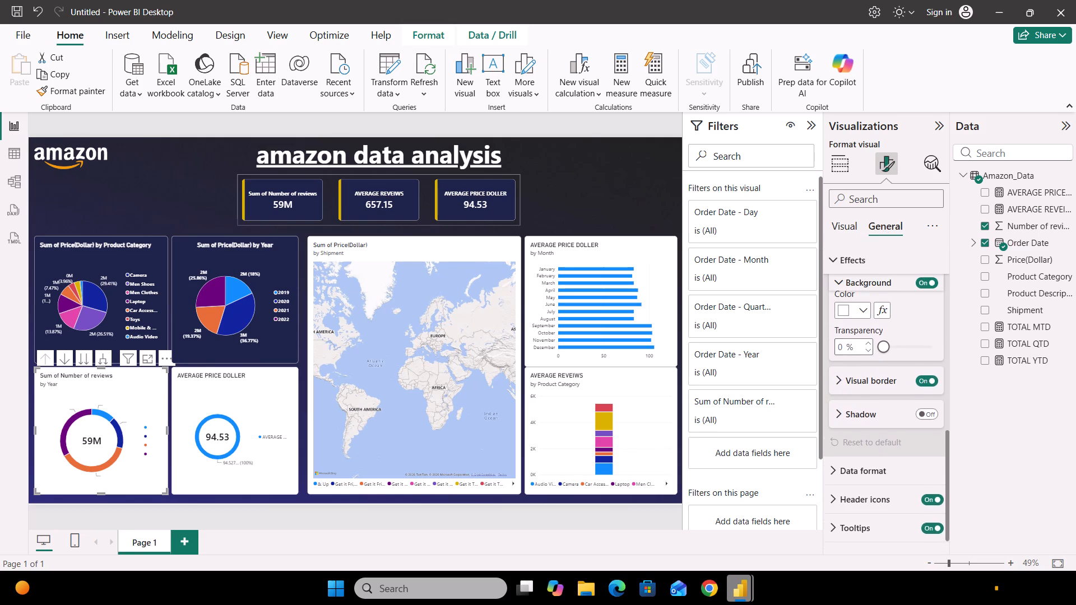
{"action": "scroll", "coordinate": [873, 343], "scroll_direction": "up", "scroll_amount": 1}
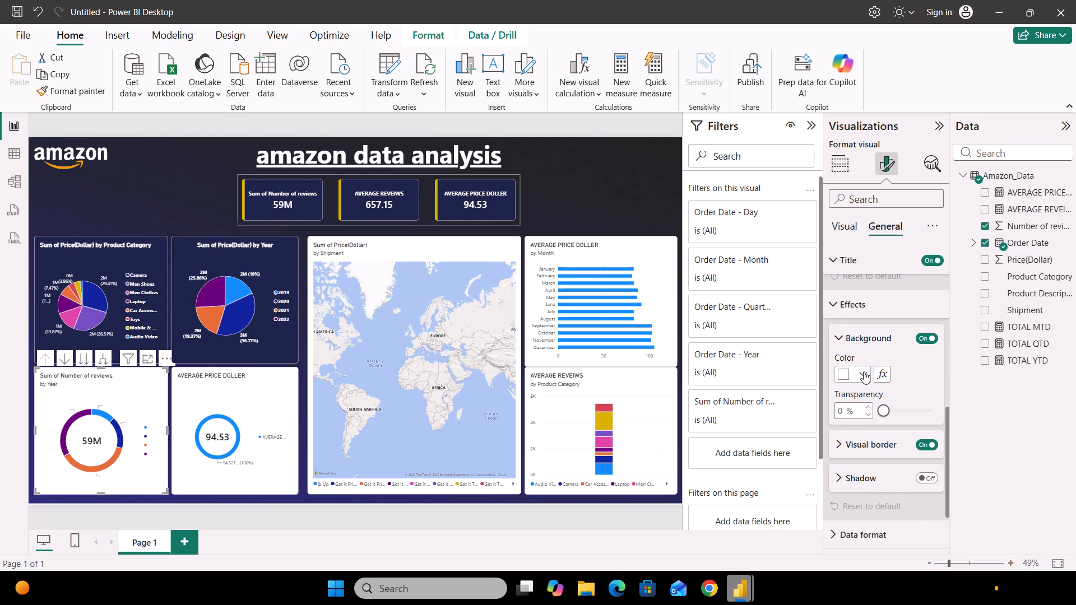
{"action": "left_click", "coordinate": [864, 371]}
{"action": "left_click", "coordinate": [871, 286]}
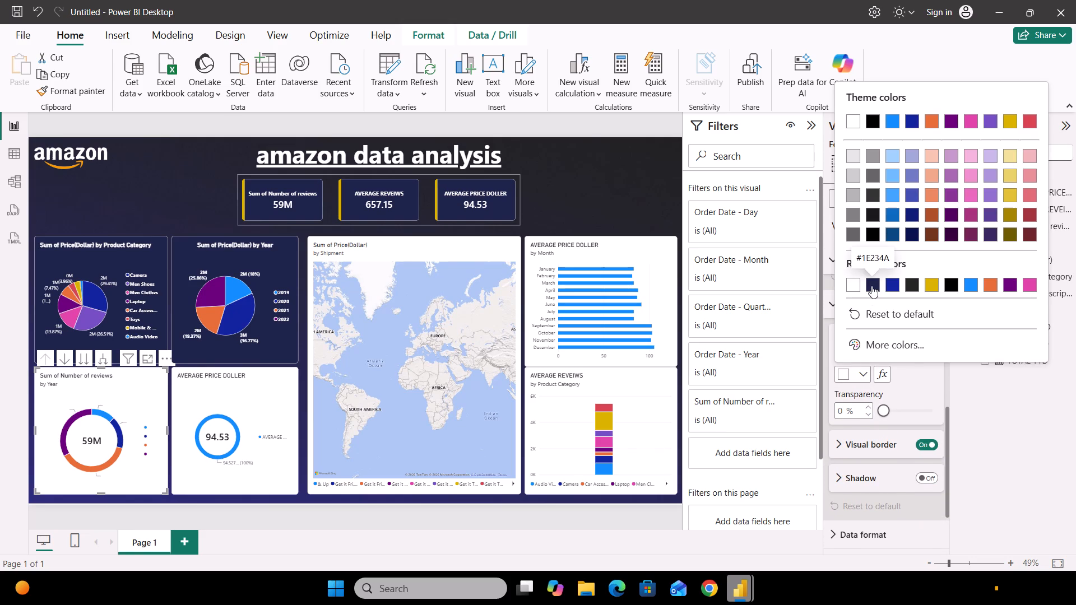
Center the title of the Number of reviews by Year donut chart, make it bold and white, and turn off its subtitle.
{"action": "scroll", "coordinate": [886, 326], "scroll_direction": "up", "scroll_amount": 2}
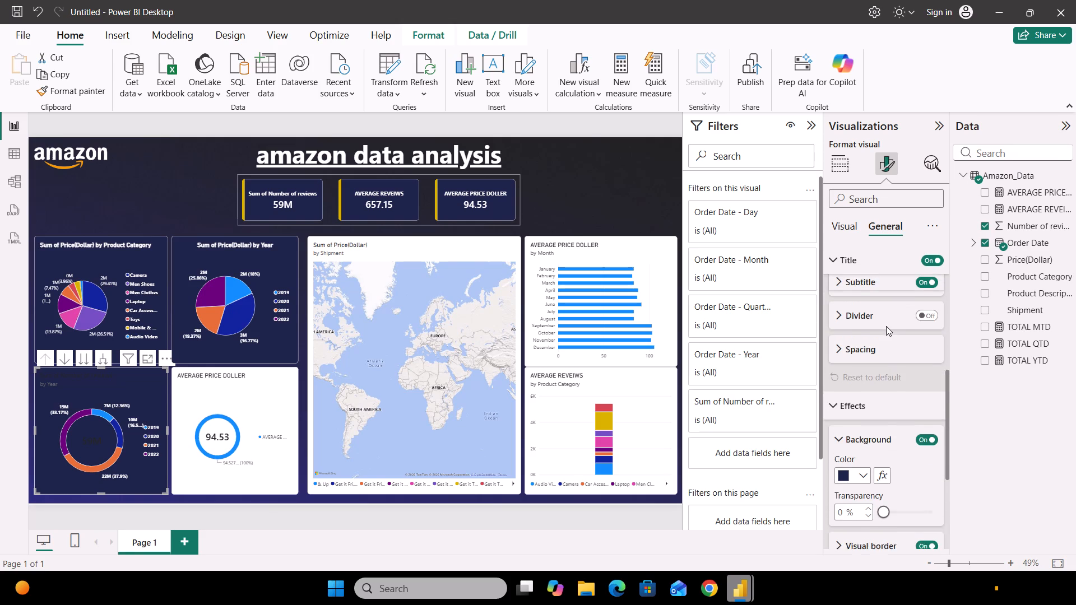
{"action": "scroll", "coordinate": [886, 326], "scroll_direction": "up", "scroll_amount": 3}
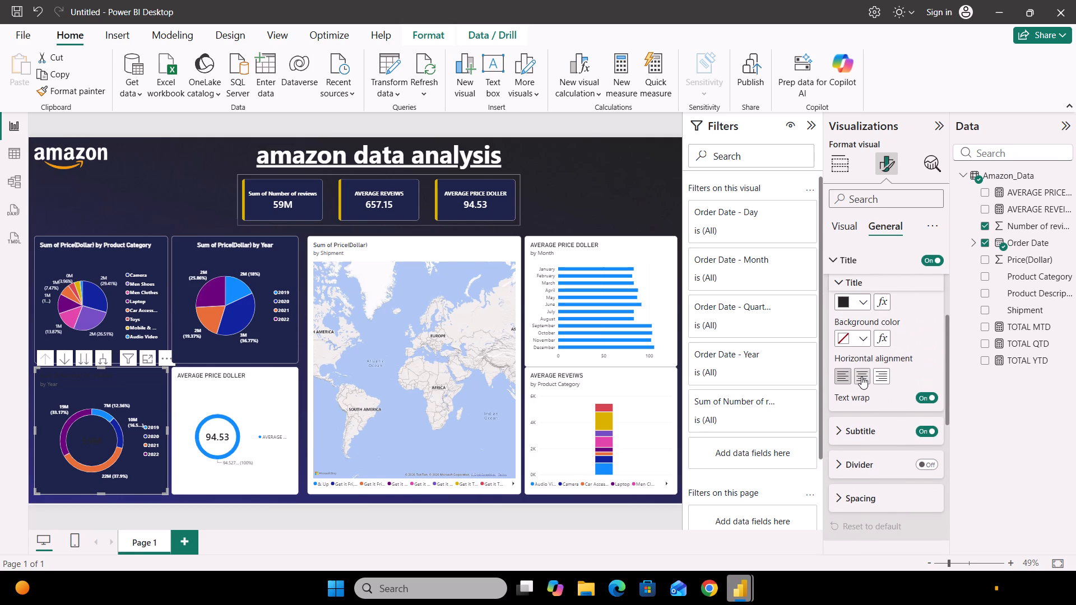
{"action": "left_click", "coordinate": [861, 376]}
{"action": "left_click", "coordinate": [927, 429]}
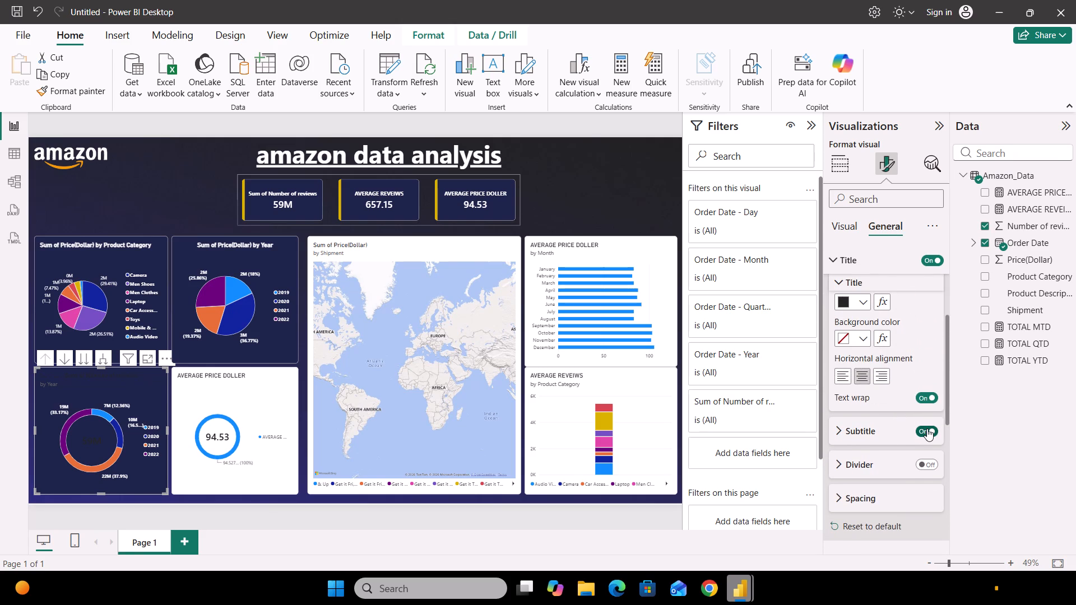
{"action": "scroll", "coordinate": [906, 337], "scroll_direction": "up", "scroll_amount": 2}
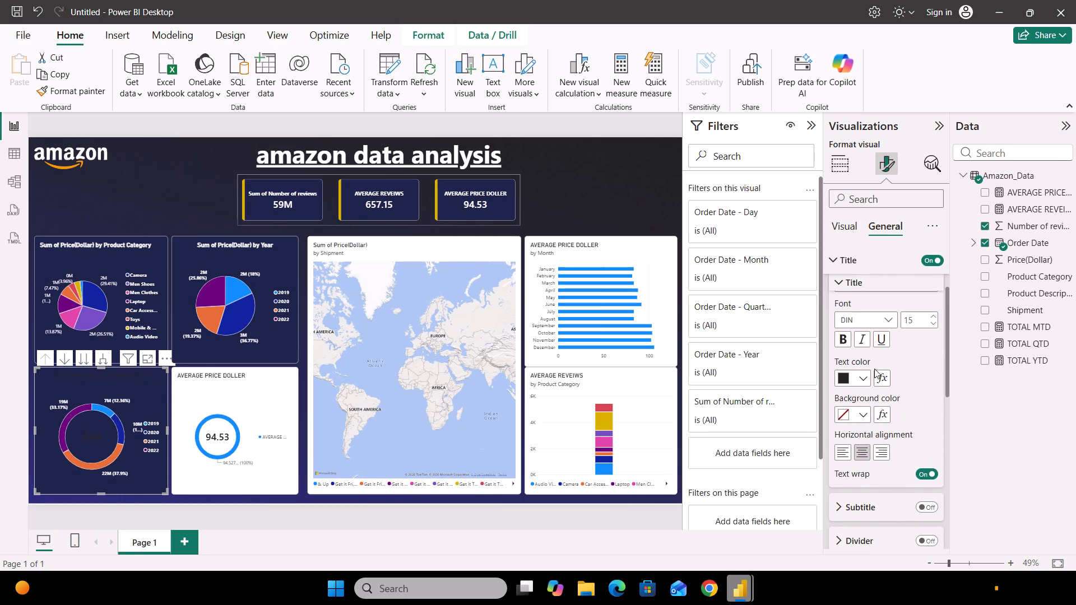
{"action": "left_click", "coordinate": [846, 332]}
{"action": "left_click", "coordinate": [865, 378]}
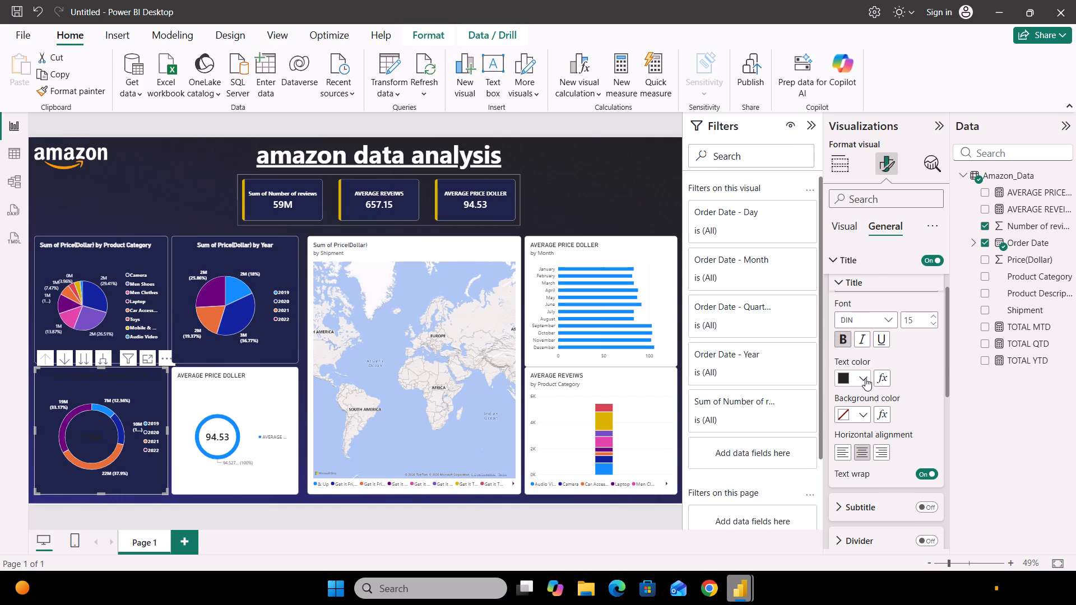
{"action": "left_click", "coordinate": [873, 287]}
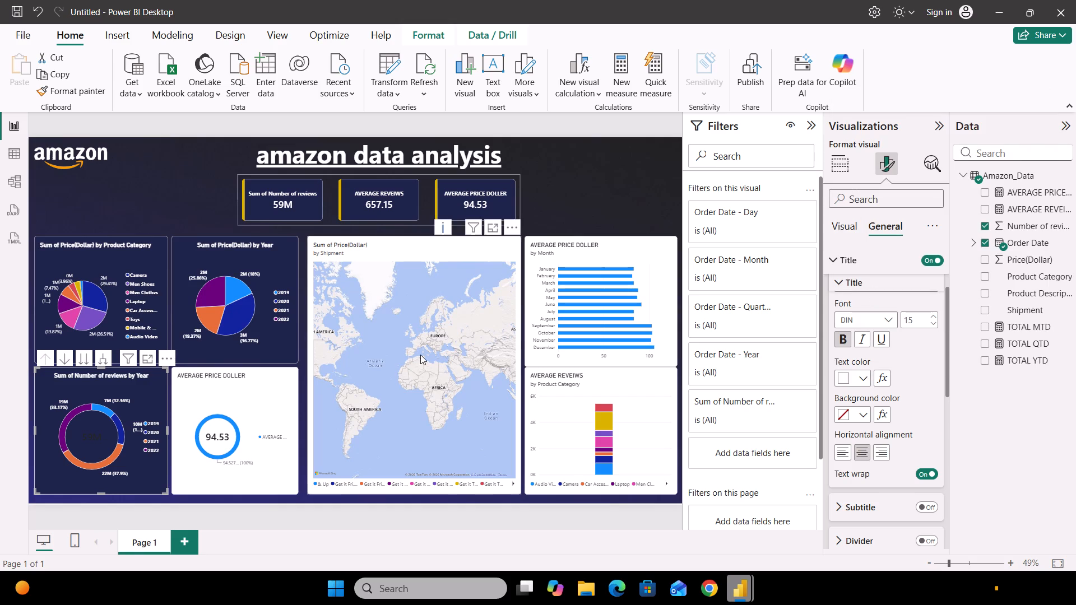
Make the title of the AVERAGE PRICE DOLLER donut chart white, bold and centered, and turn off its subtitle.
{"action": "left_click", "coordinate": [273, 379]}
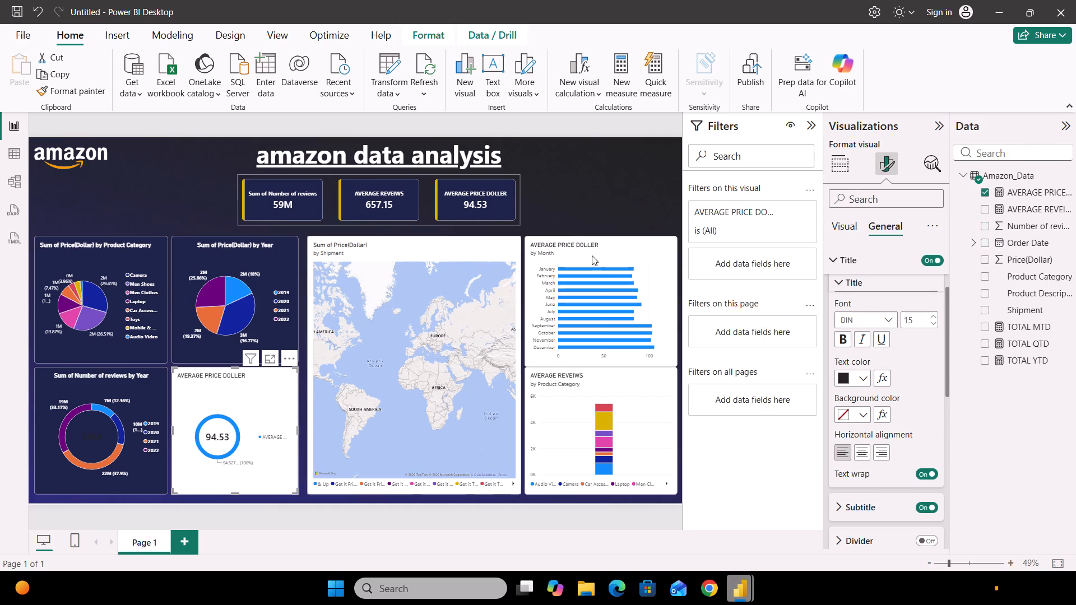
{"action": "left_click", "coordinate": [869, 384]}
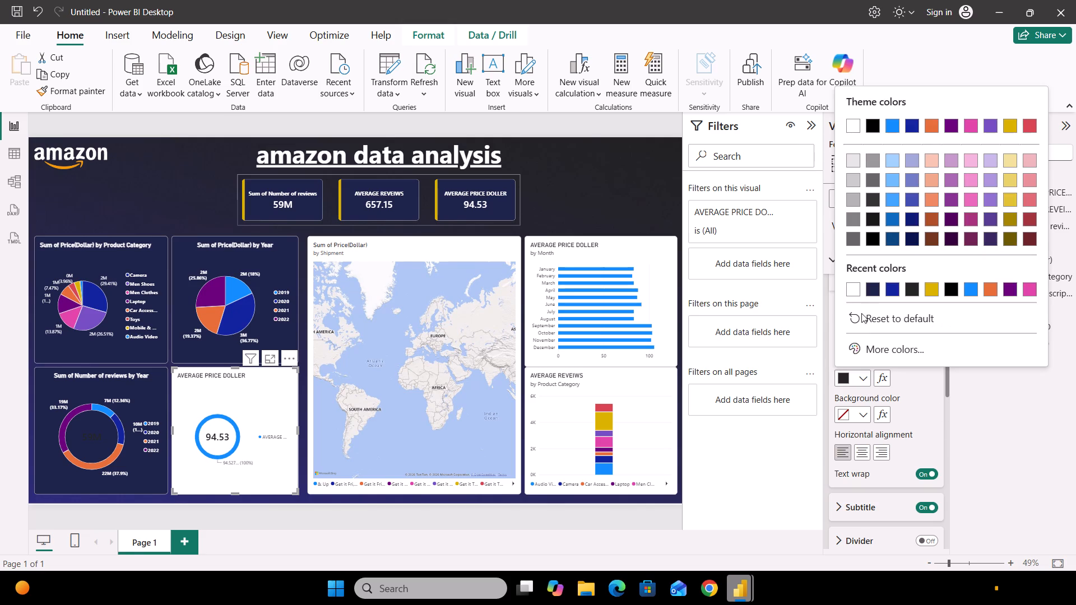
{"action": "left_click", "coordinate": [855, 295]}
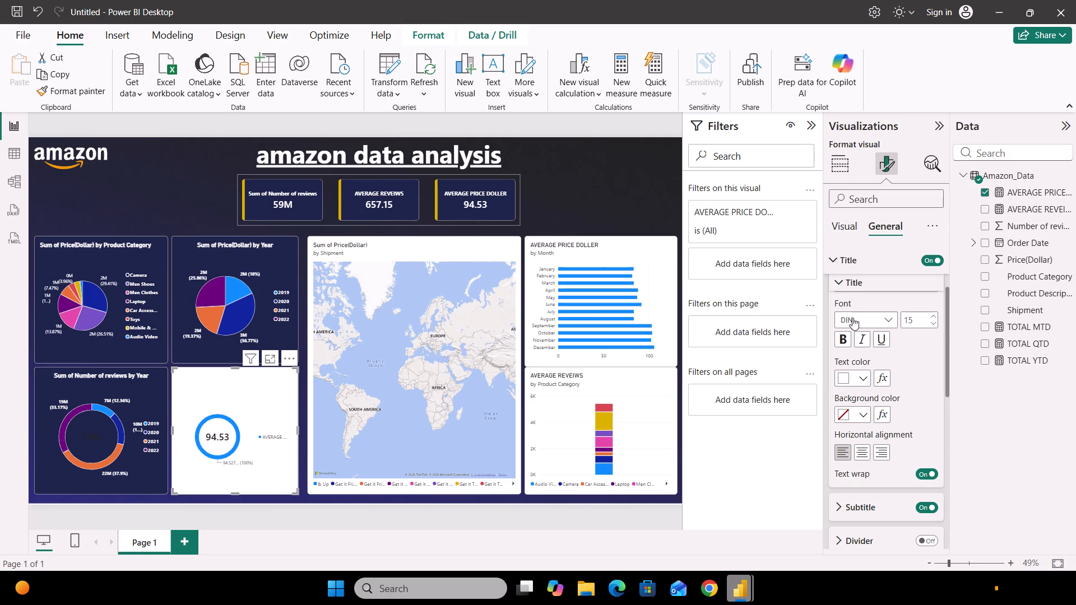
{"action": "left_click", "coordinate": [844, 340]}
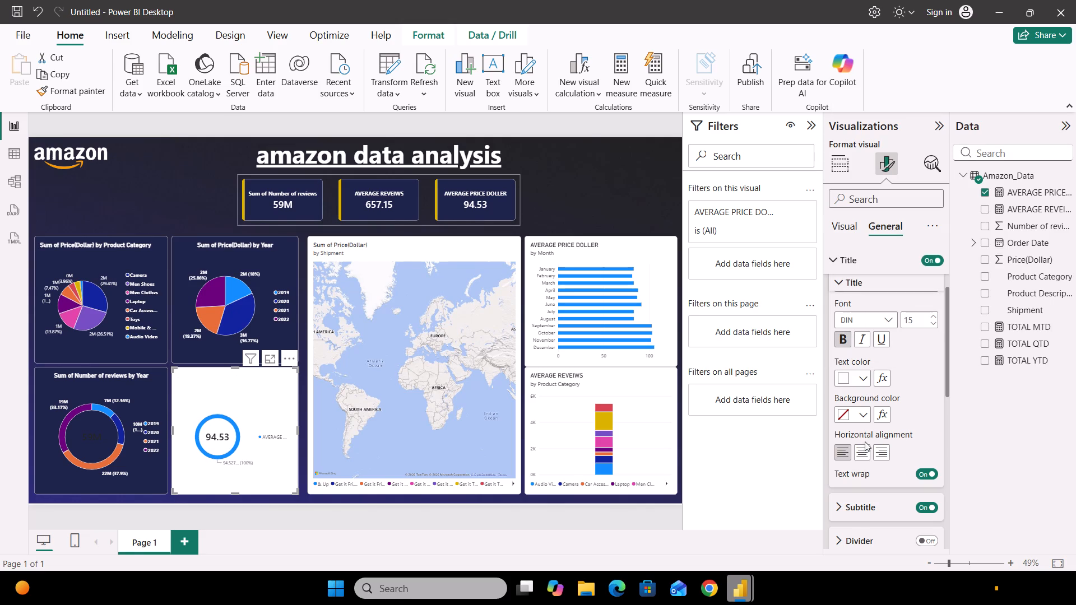
{"action": "left_click", "coordinate": [865, 450]}
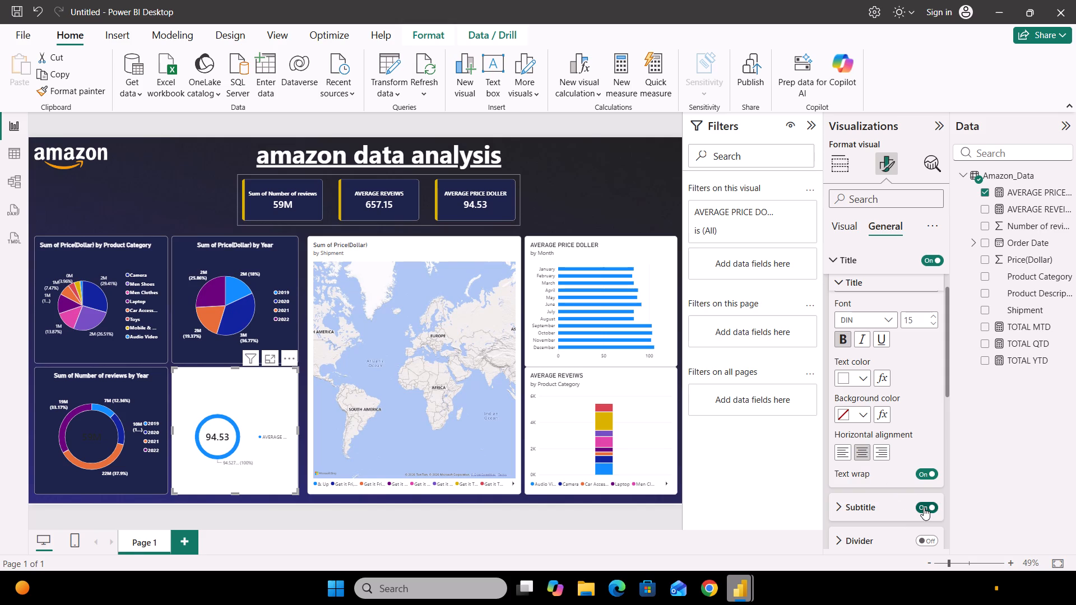
{"action": "left_click", "coordinate": [924, 508]}
Make the legend text of the AVERAGE PRICE DOLLER donut chart white and bold.
{"action": "scroll", "coordinate": [897, 430], "scroll_direction": "up", "scroll_amount": 4}
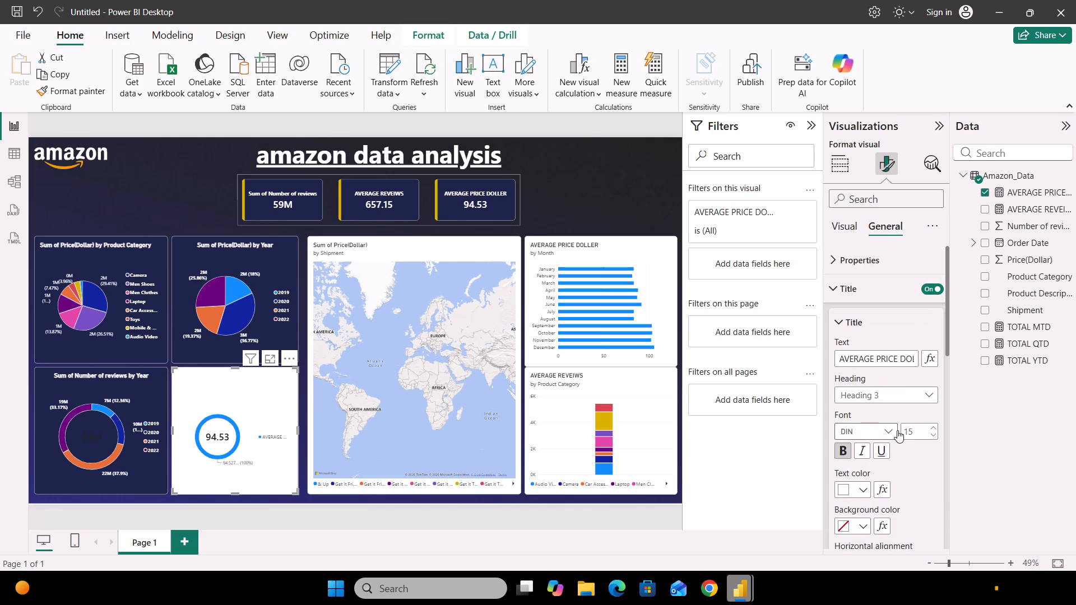
{"action": "scroll", "coordinate": [897, 430], "scroll_direction": "up", "scroll_amount": 1}
{"action": "left_click", "coordinate": [840, 225]}
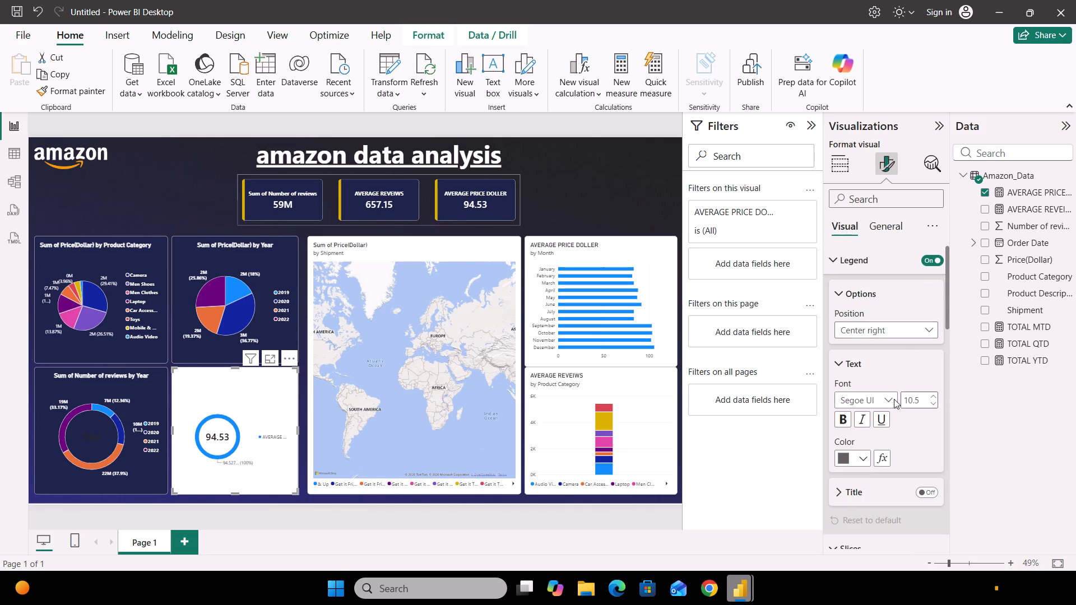
{"action": "left_click", "coordinate": [860, 463]}
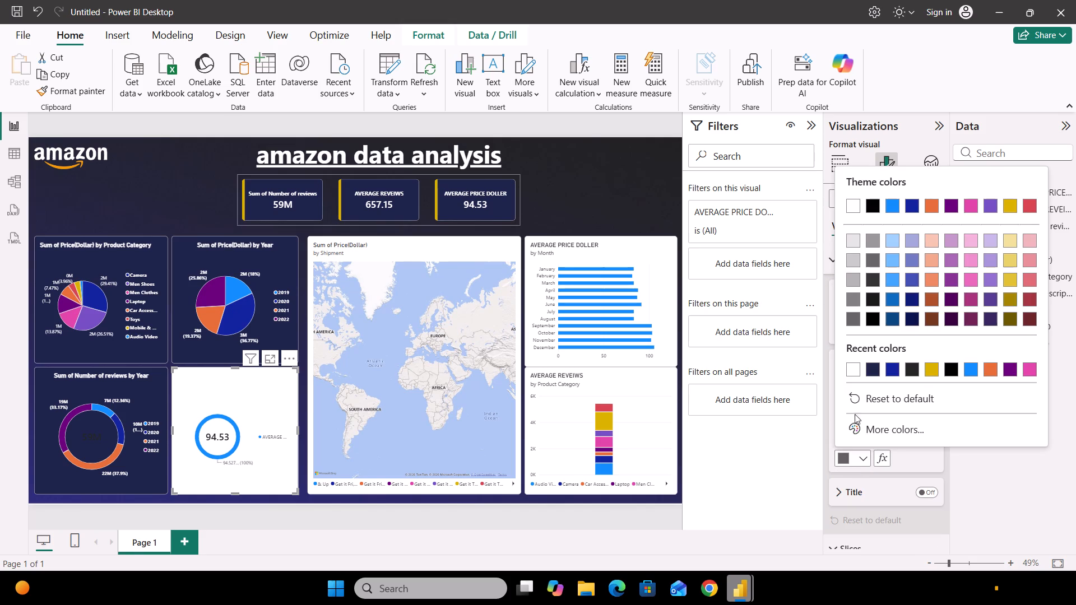
{"action": "left_click", "coordinate": [855, 369]}
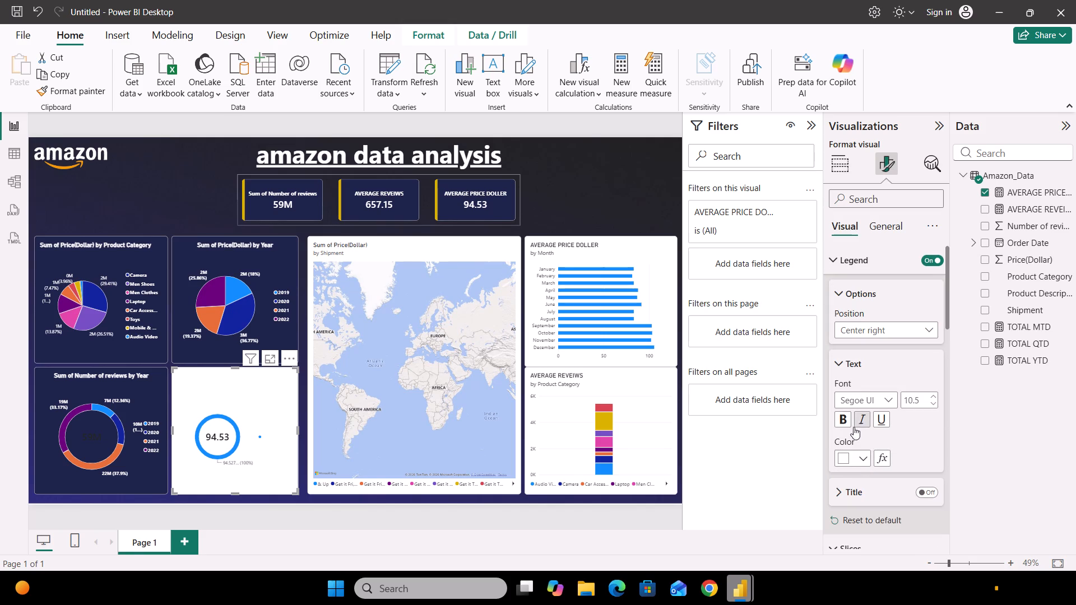
{"action": "left_click", "coordinate": [843, 419]}
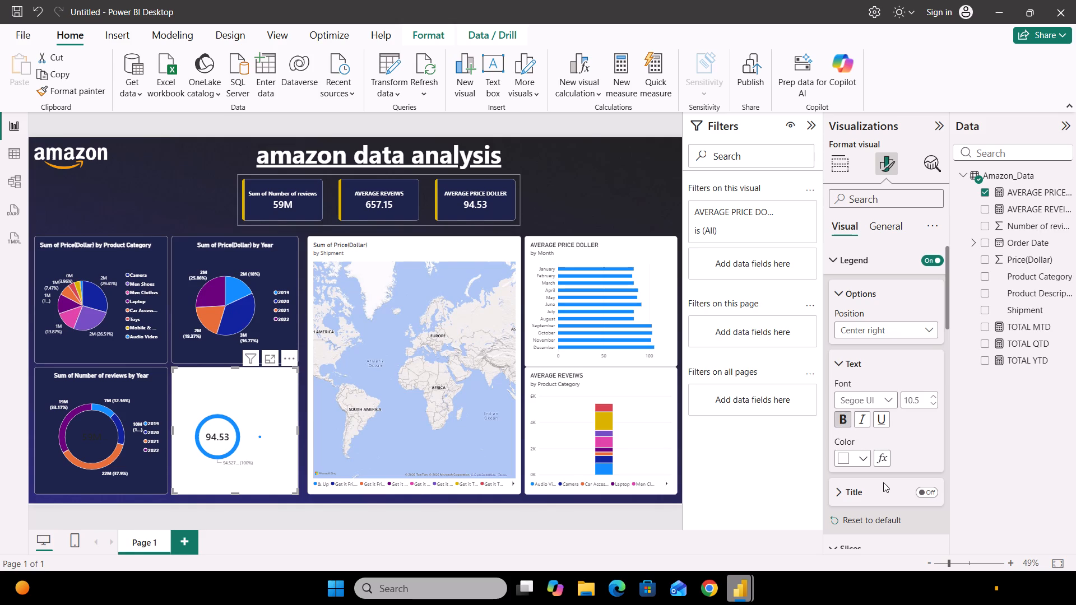
Make the detail label values of the AVERAGE PRICE DOLLER donut chart white and bold.
{"action": "scroll", "coordinate": [883, 482], "scroll_direction": "down", "scroll_amount": 6}
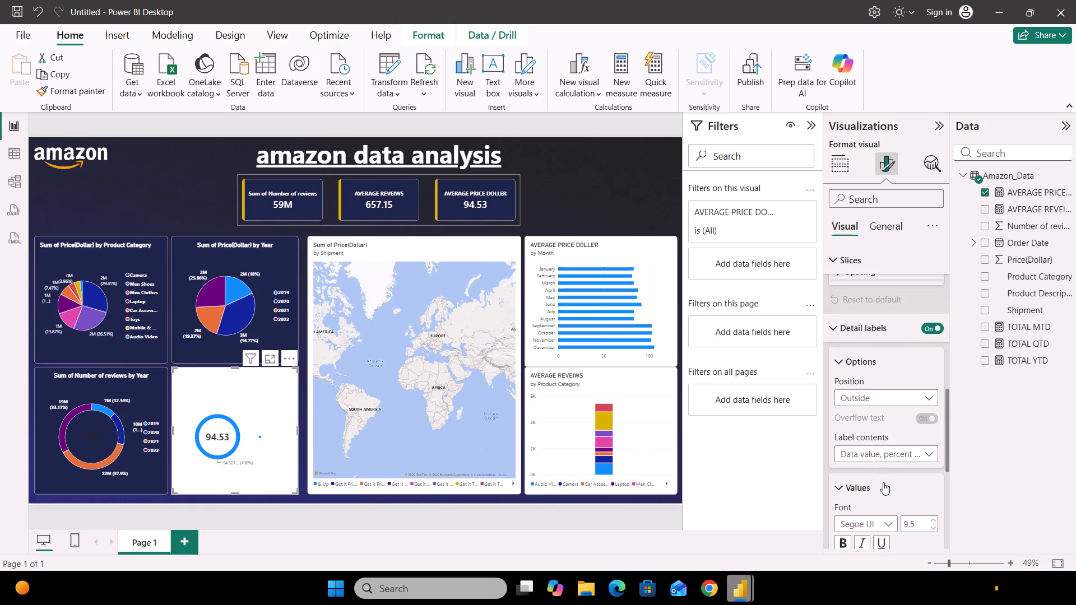
{"action": "scroll", "coordinate": [883, 482], "scroll_direction": "down", "scroll_amount": 2}
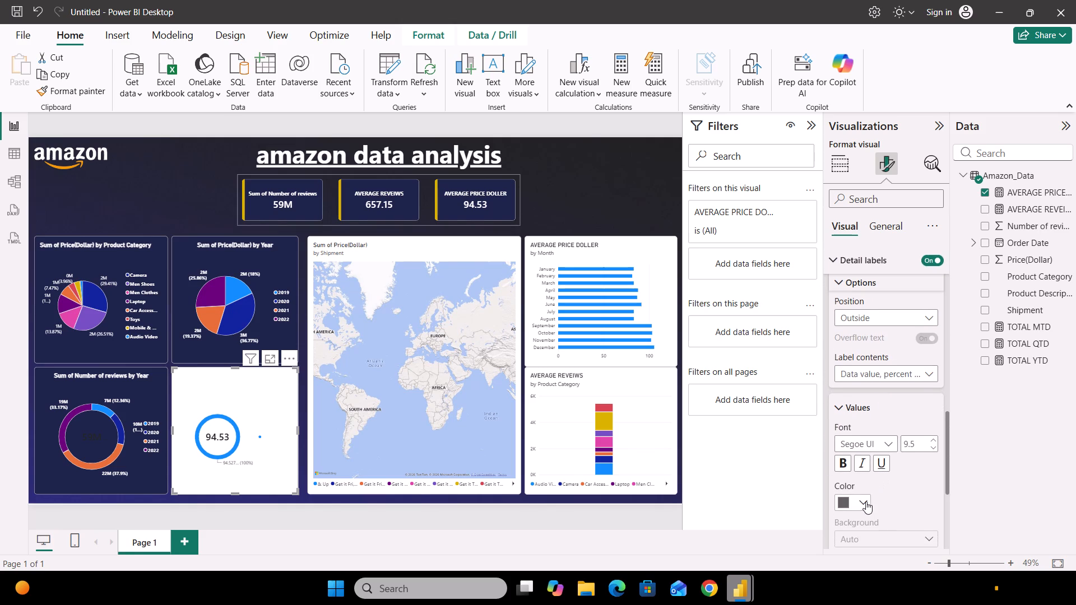
{"action": "left_click", "coordinate": [862, 505]}
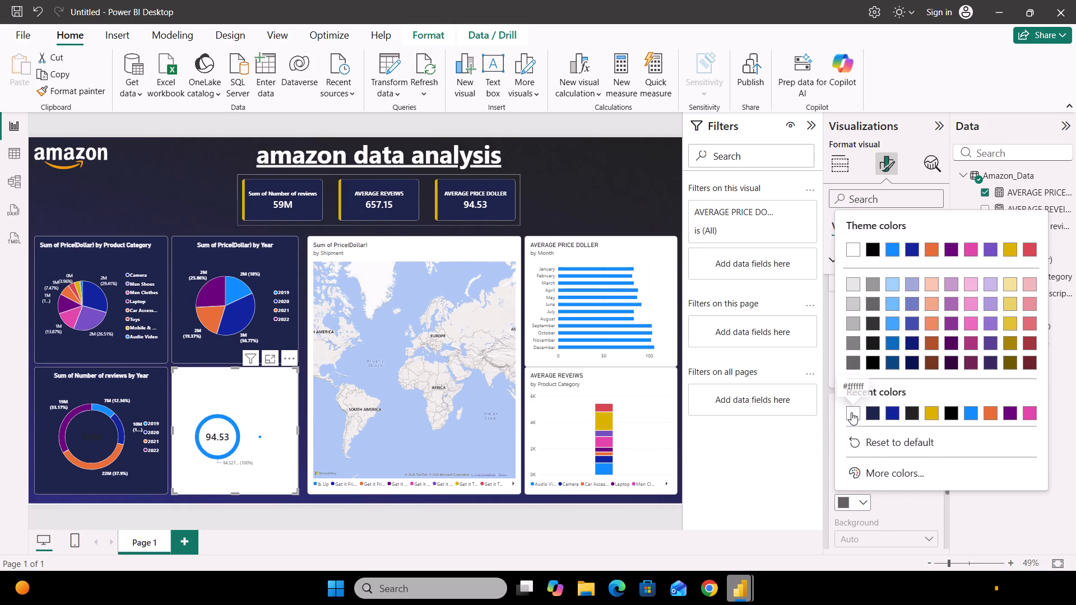
{"action": "left_click", "coordinate": [851, 412]}
{"action": "left_click", "coordinate": [845, 466]}
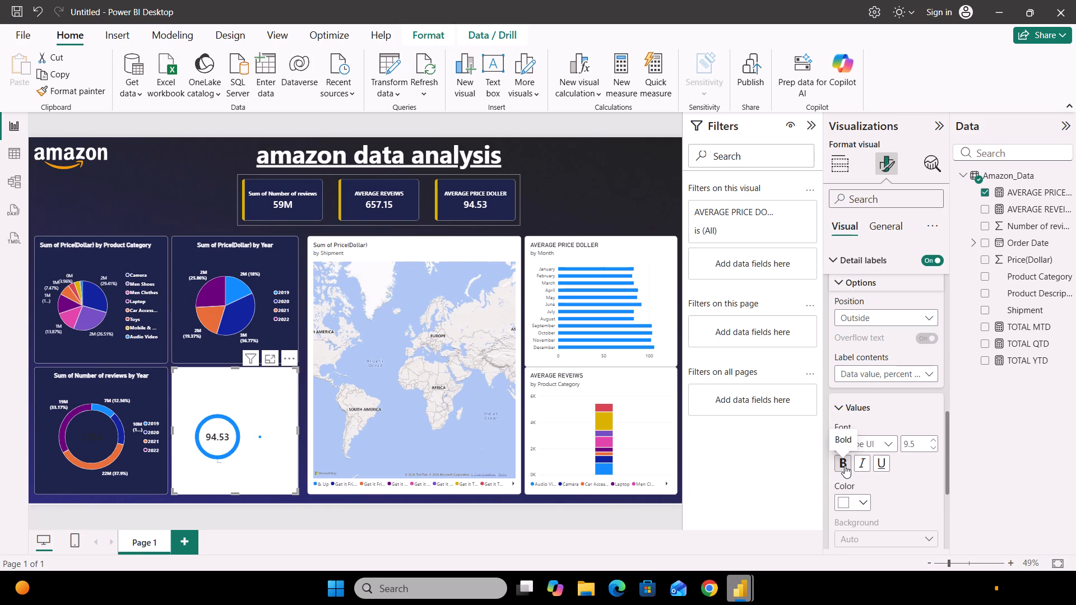
Set the background of the AVERAGE PRICE DOLLER donut chart to the recently used navy #1E234A.
{"action": "left_click", "coordinate": [884, 224]}
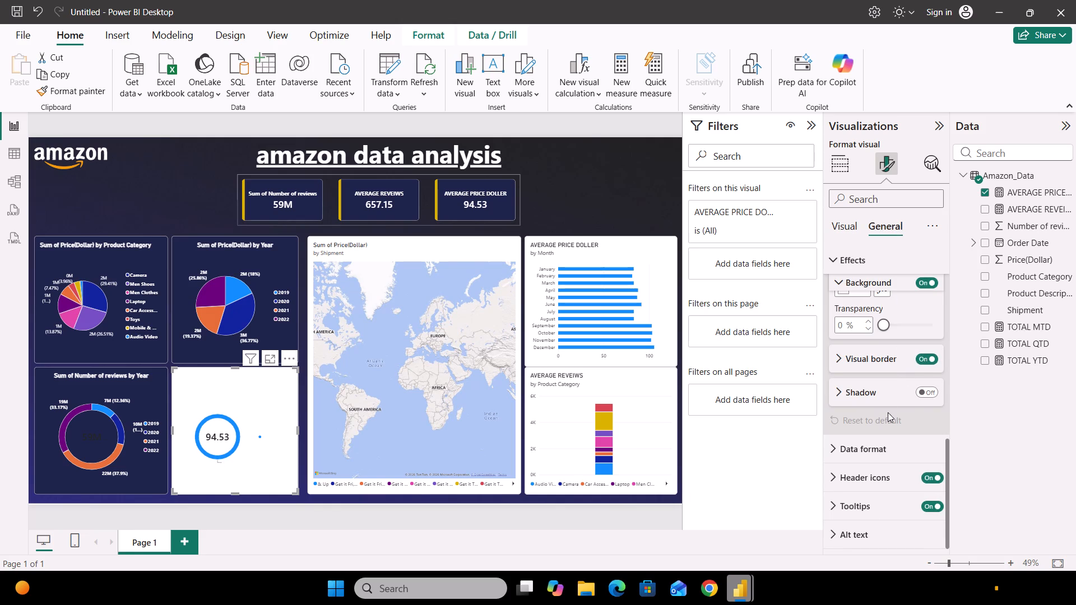
{"action": "scroll", "coordinate": [888, 412], "scroll_direction": "up", "scroll_amount": 6}
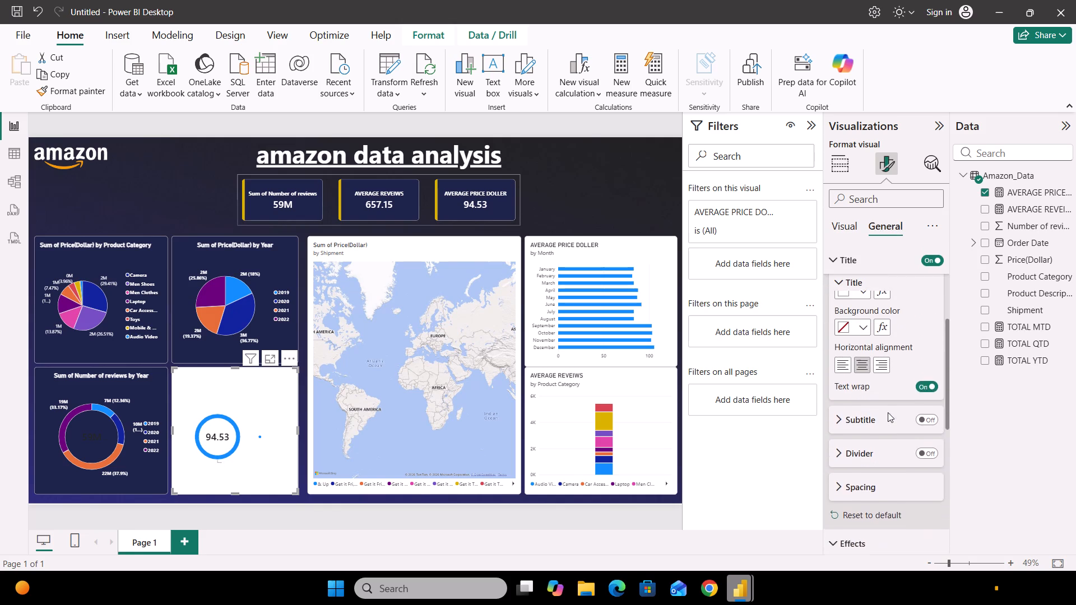
{"action": "scroll", "coordinate": [888, 412], "scroll_direction": "up", "scroll_amount": 4}
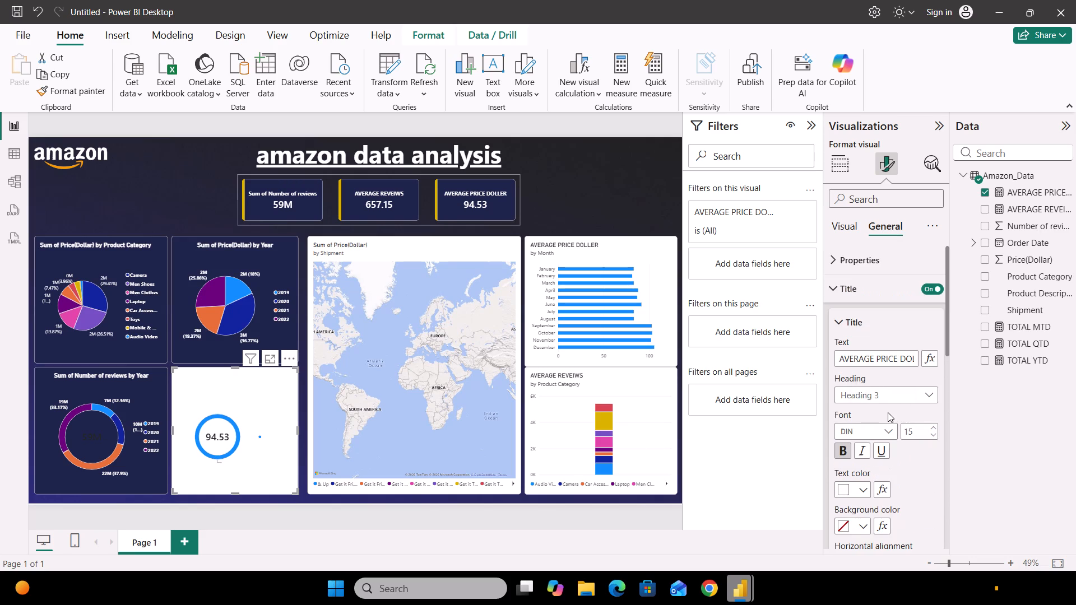
{"action": "scroll", "coordinate": [888, 412], "scroll_direction": "down", "scroll_amount": 3}
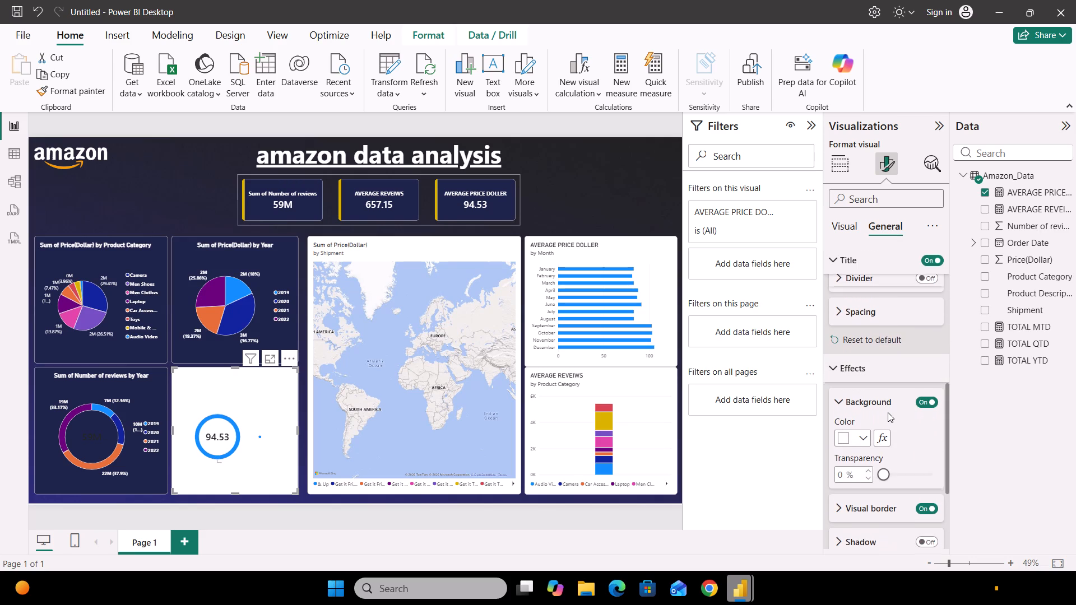
{"action": "scroll", "coordinate": [888, 412], "scroll_direction": "down", "scroll_amount": 1}
{"action": "left_click", "coordinate": [862, 438]}
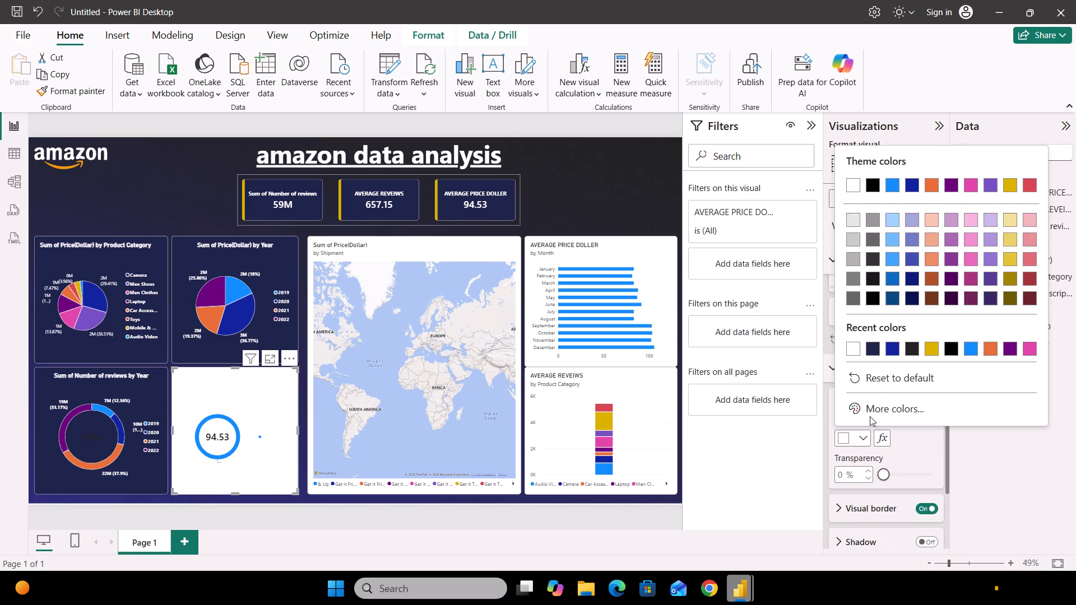
{"action": "left_click", "coordinate": [870, 353]}
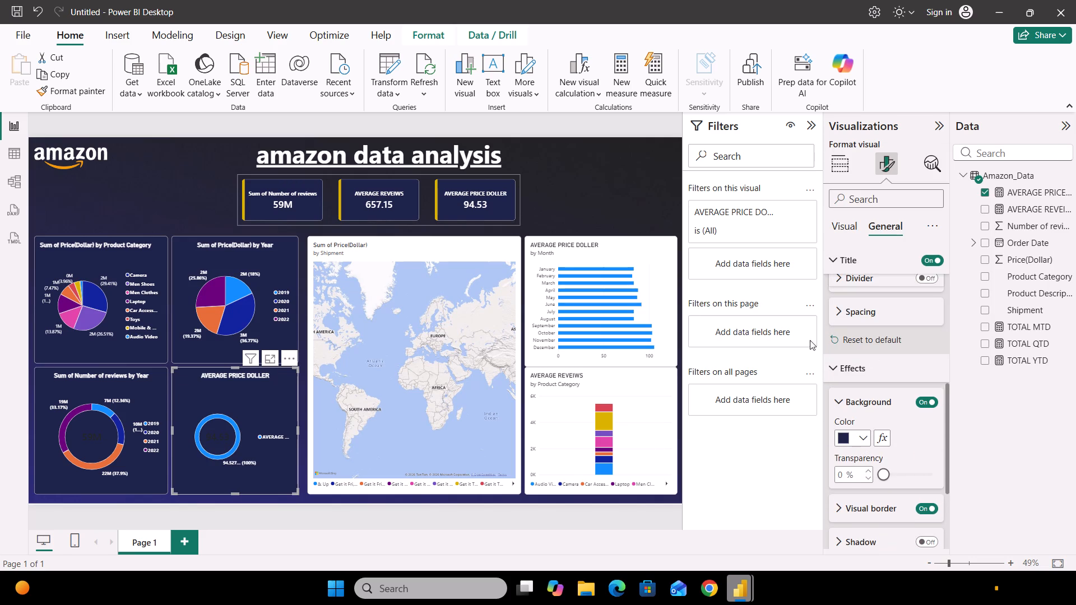
Set the background of the Sum of Price(Dollar) by Shipment map to the recently used navy #1E234A.
{"action": "left_click", "coordinate": [484, 247]}
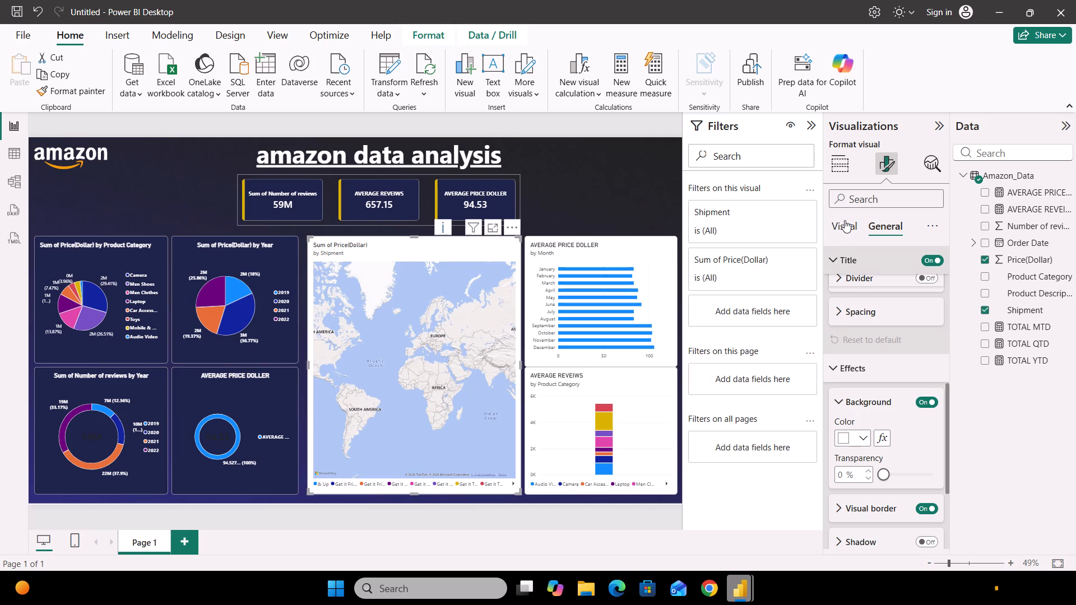
{"action": "left_click", "coordinate": [863, 438]}
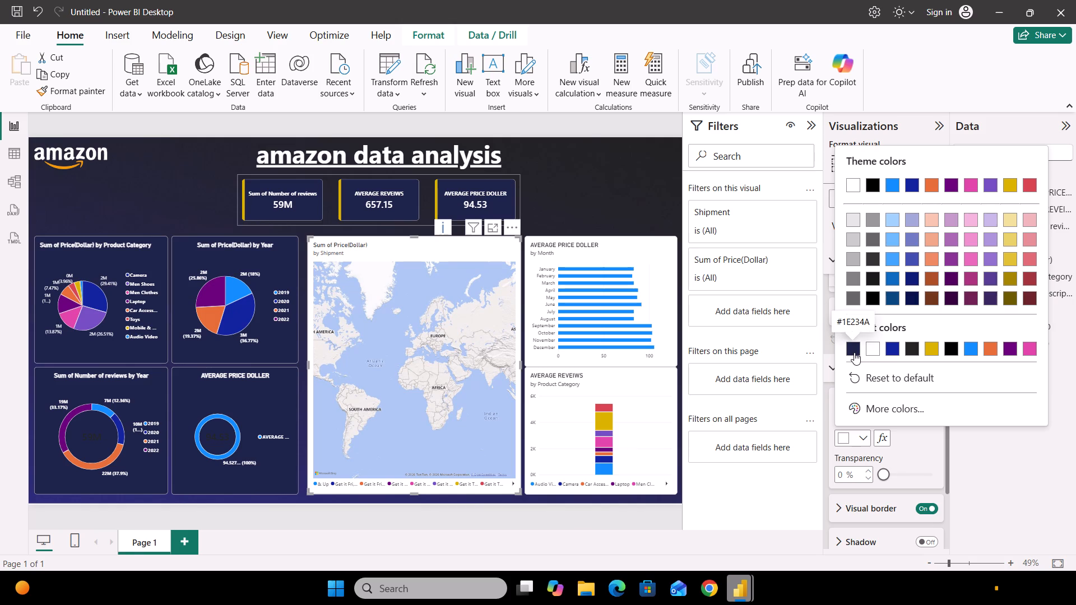
{"action": "left_click", "coordinate": [854, 352]}
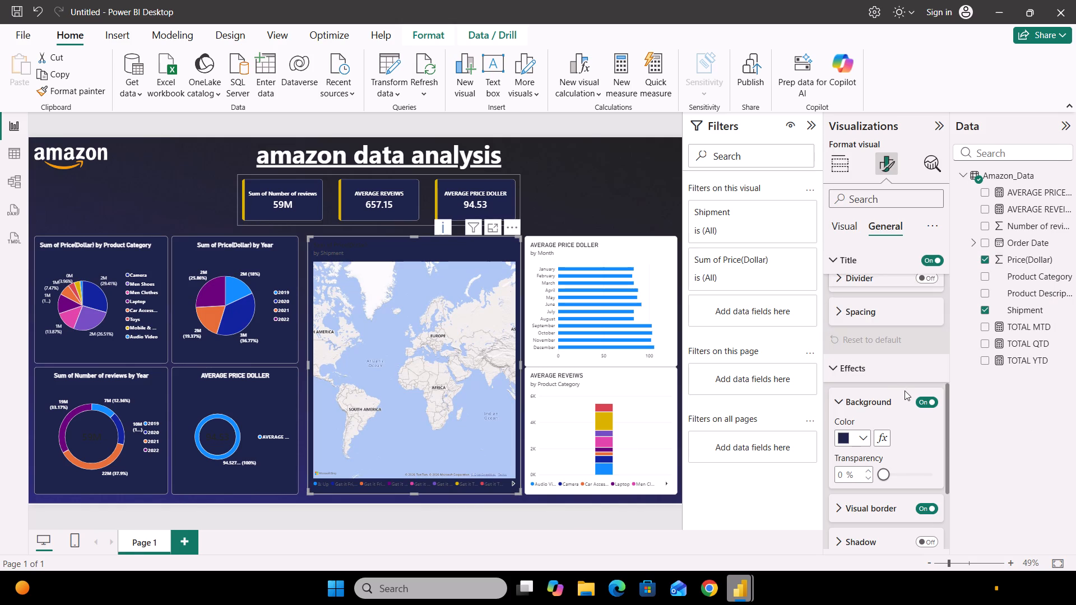
Turn off the subtitle of the Sum of Price(Dollar) by Shipment map.
{"action": "scroll", "coordinate": [905, 390], "scroll_direction": "up", "scroll_amount": 3}
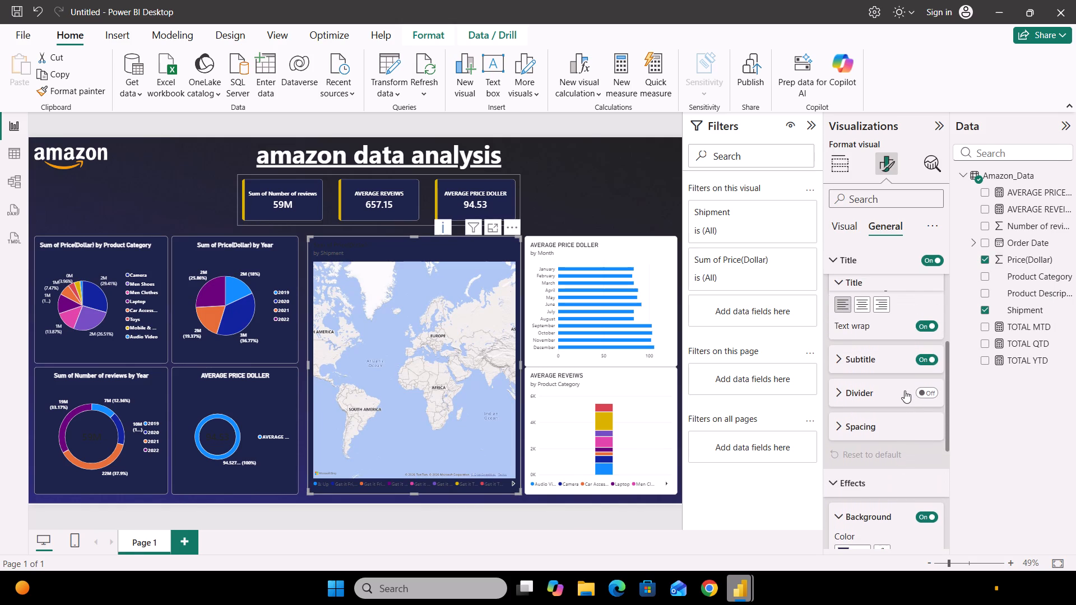
{"action": "left_click", "coordinate": [921, 358]}
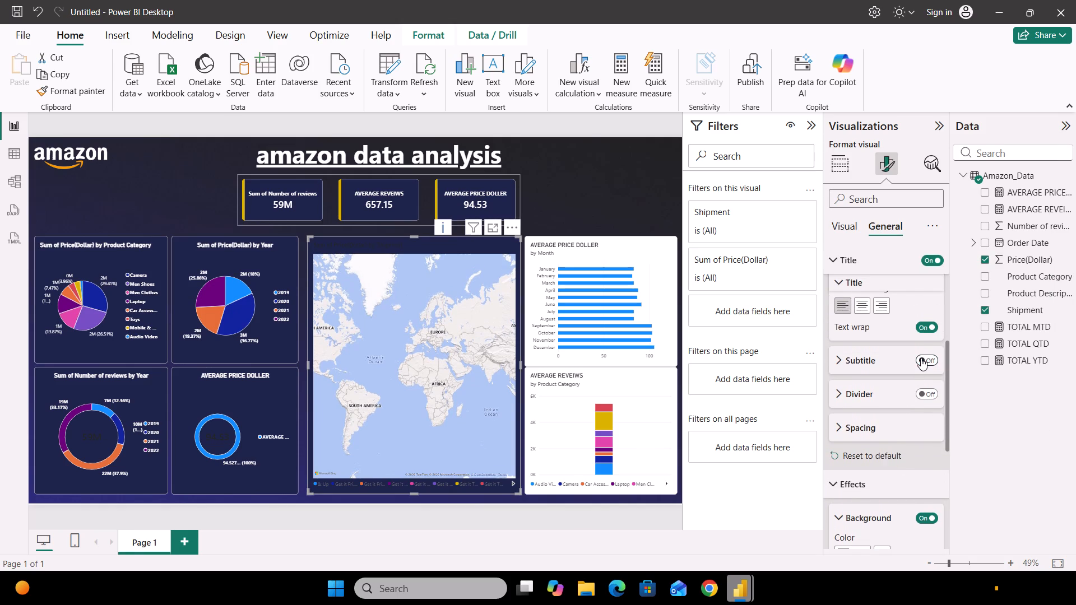
Center the title of the Sum of Price(Dollar) by Shipment map and make its text white.
{"action": "scroll", "coordinate": [921, 358], "scroll_direction": "up", "scroll_amount": 3}
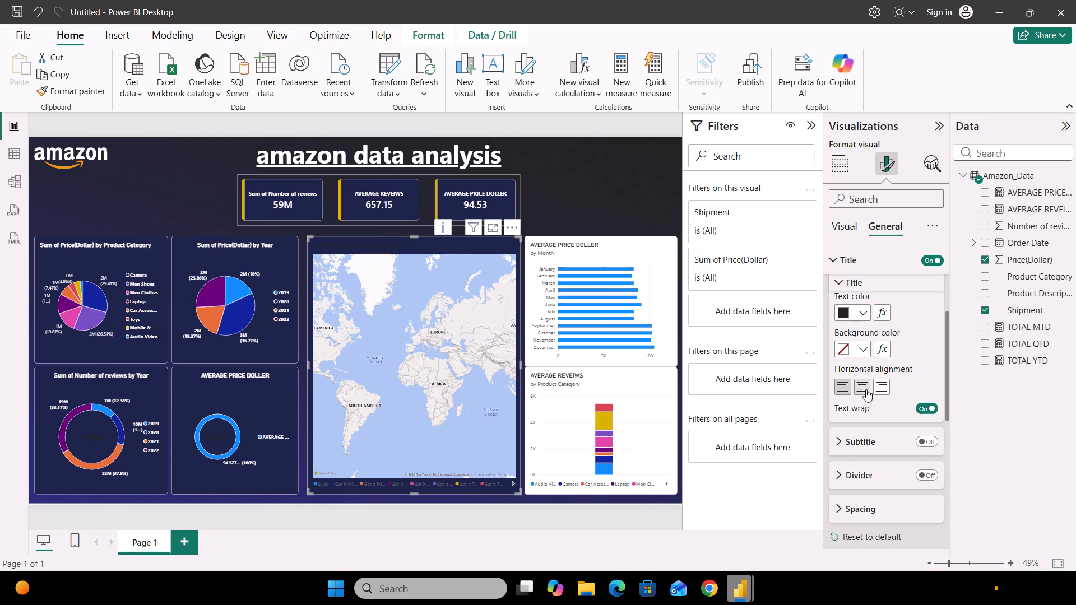
{"action": "left_click", "coordinate": [861, 389]}
{"action": "left_click", "coordinate": [860, 310]}
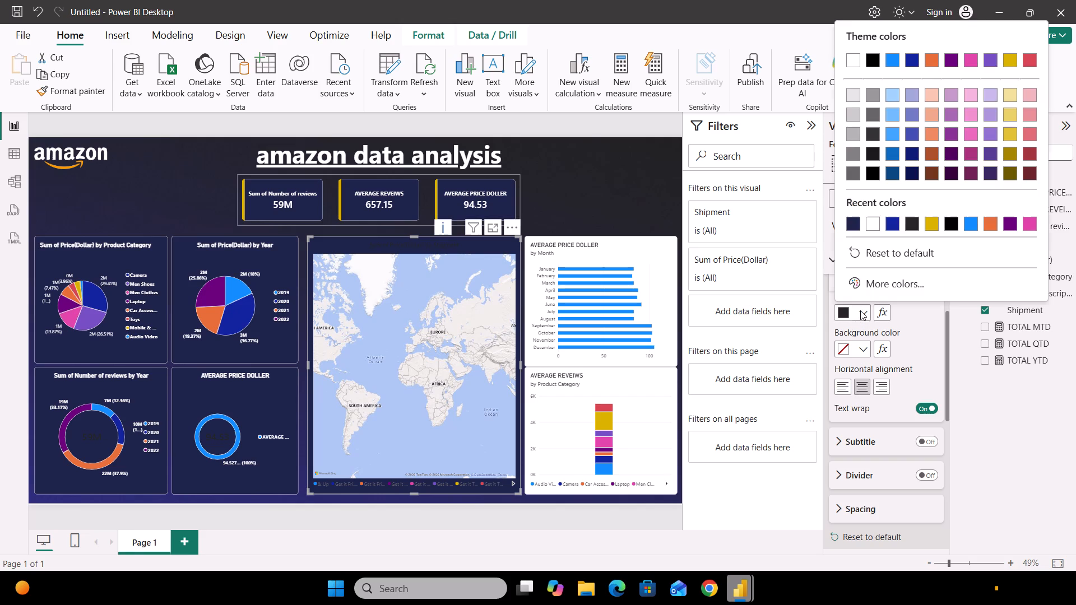
{"action": "left_click", "coordinate": [872, 227]}
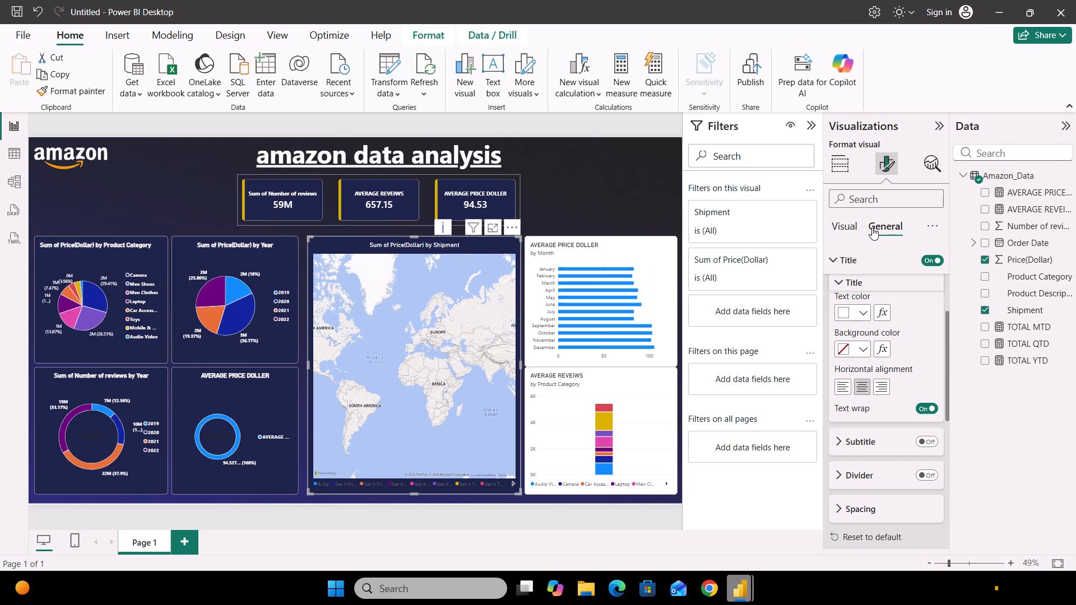
Make the legend text of the Sum of Price(Dollar) by Shipment map white and bold.
{"action": "left_click", "coordinate": [841, 222]}
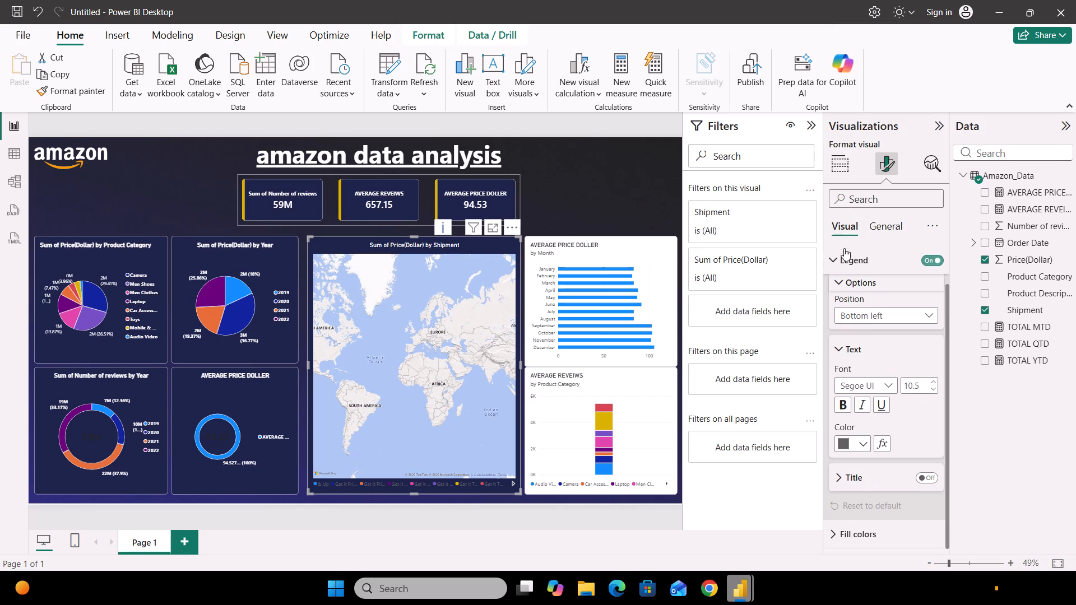
{"action": "left_click", "coordinate": [863, 440]}
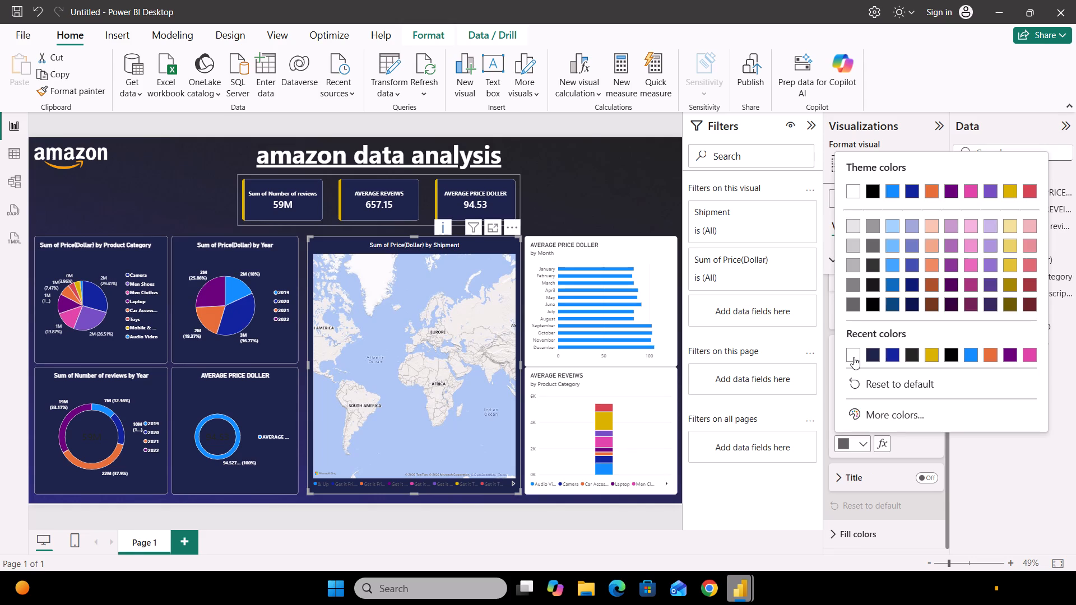
{"action": "left_click", "coordinate": [854, 356]}
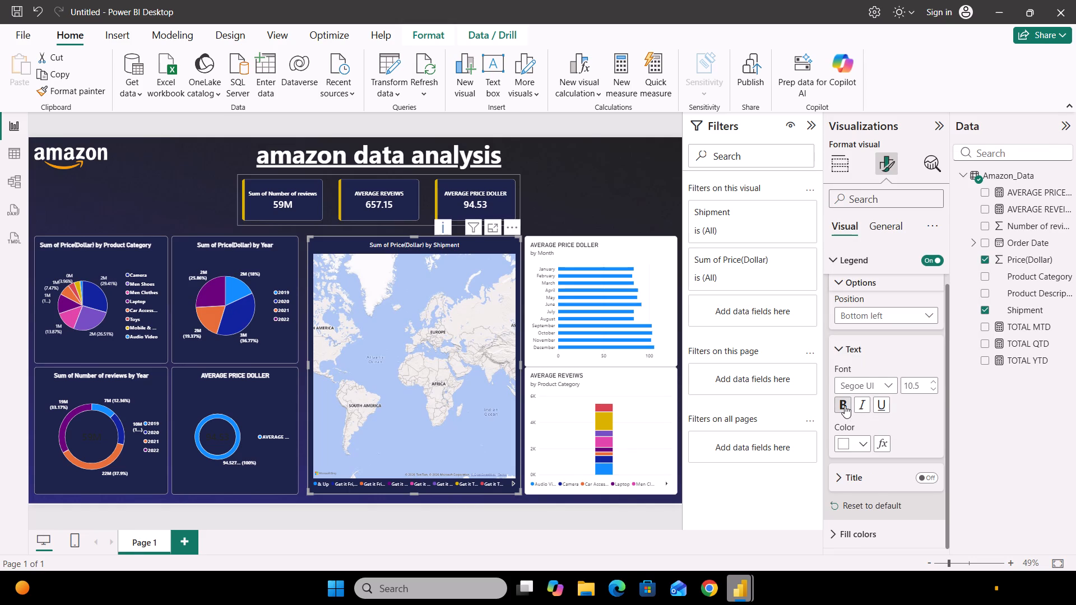
{"action": "left_click", "coordinate": [843, 402]}
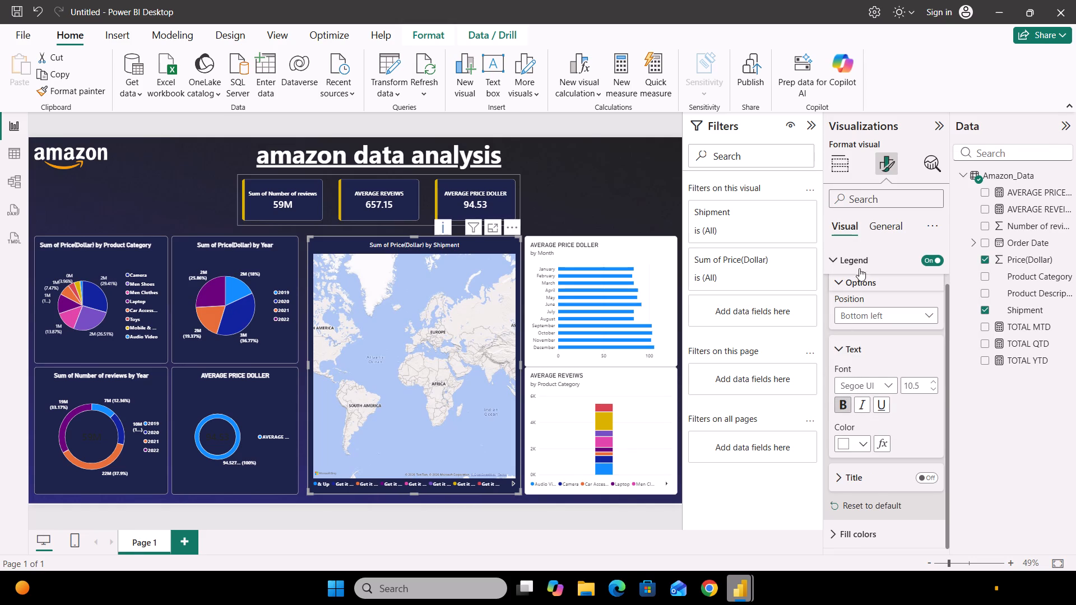
{"action": "left_click", "coordinate": [887, 227]}
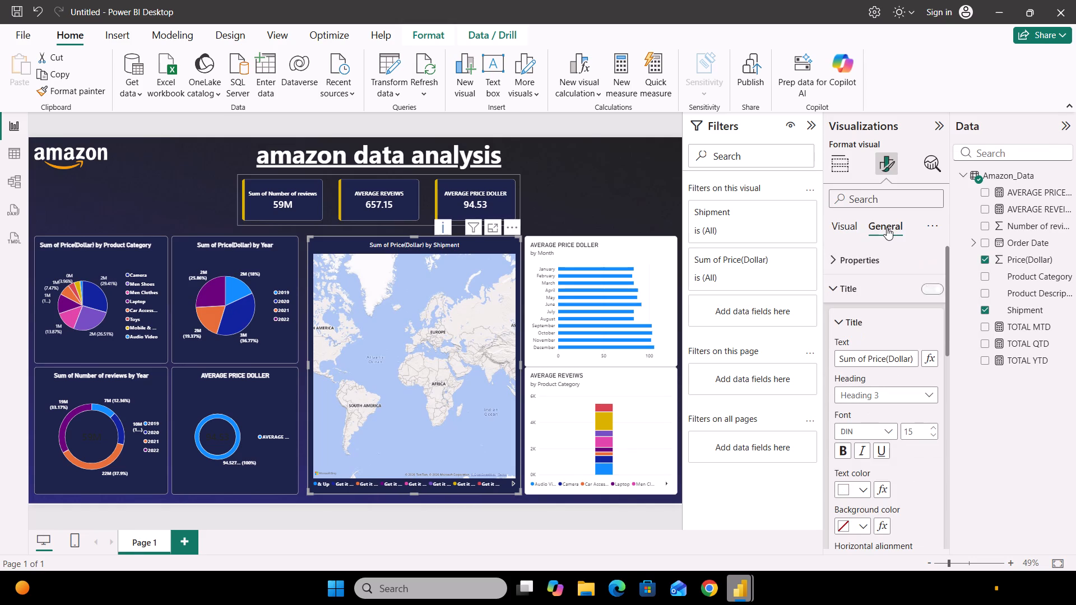
Make the Y-axis values of the AVERAGE PRICE DOLLER by Month bar chart bold and white.
{"action": "left_click", "coordinate": [664, 262]}
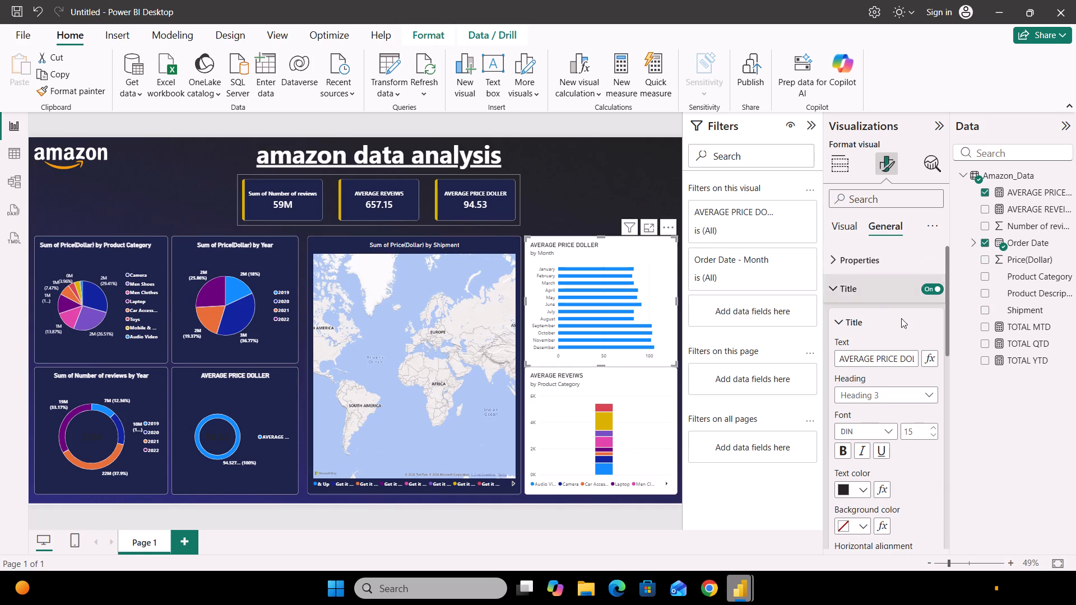
{"action": "left_click", "coordinate": [846, 220]}
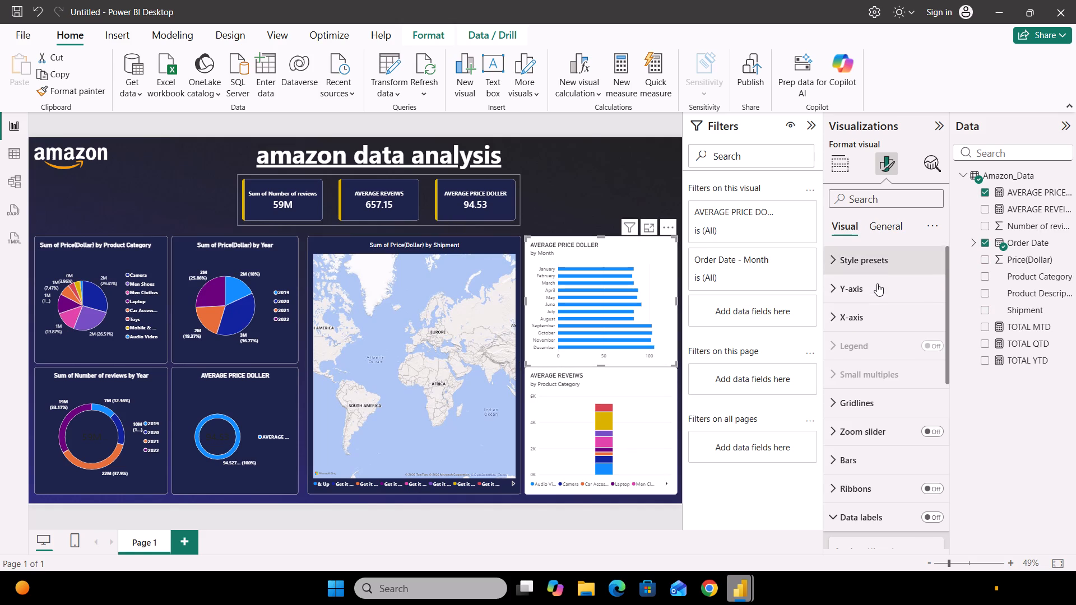
{"action": "left_click", "coordinate": [875, 297]}
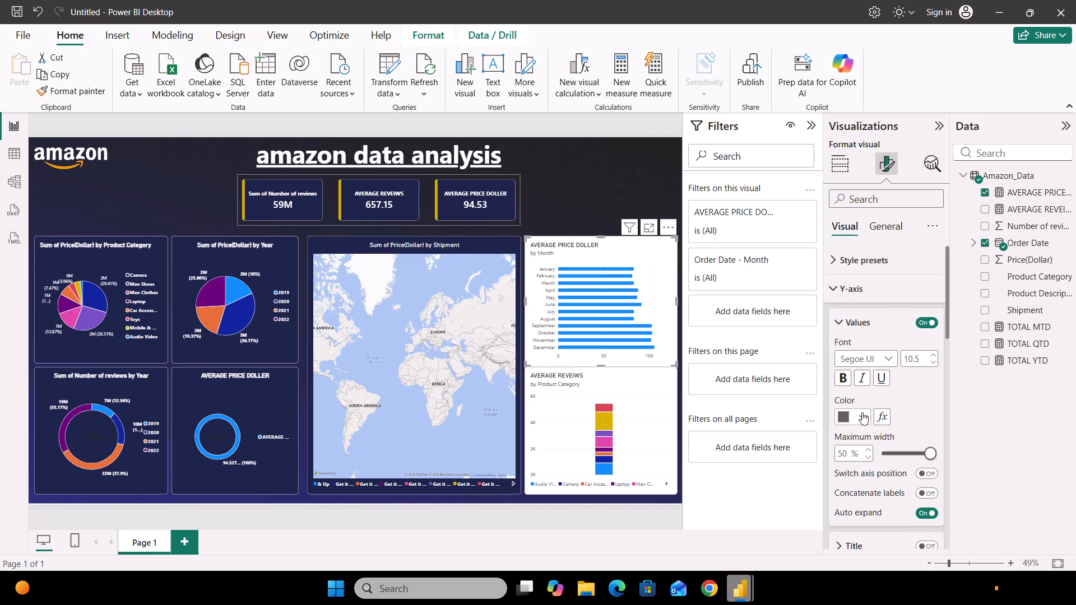
{"action": "left_click", "coordinate": [841, 376]}
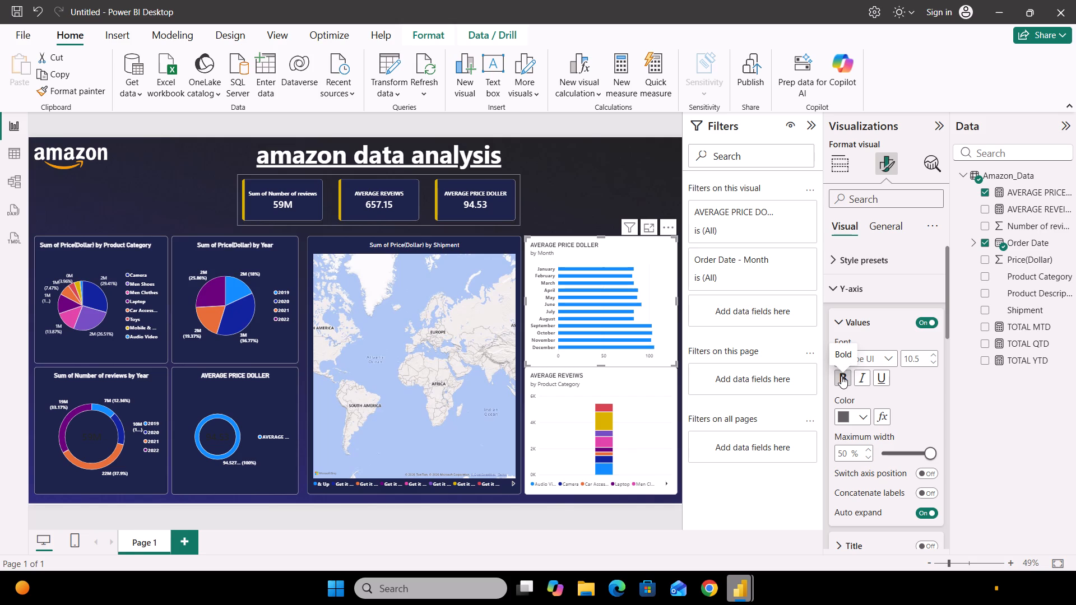
{"action": "left_click", "coordinate": [861, 410]}
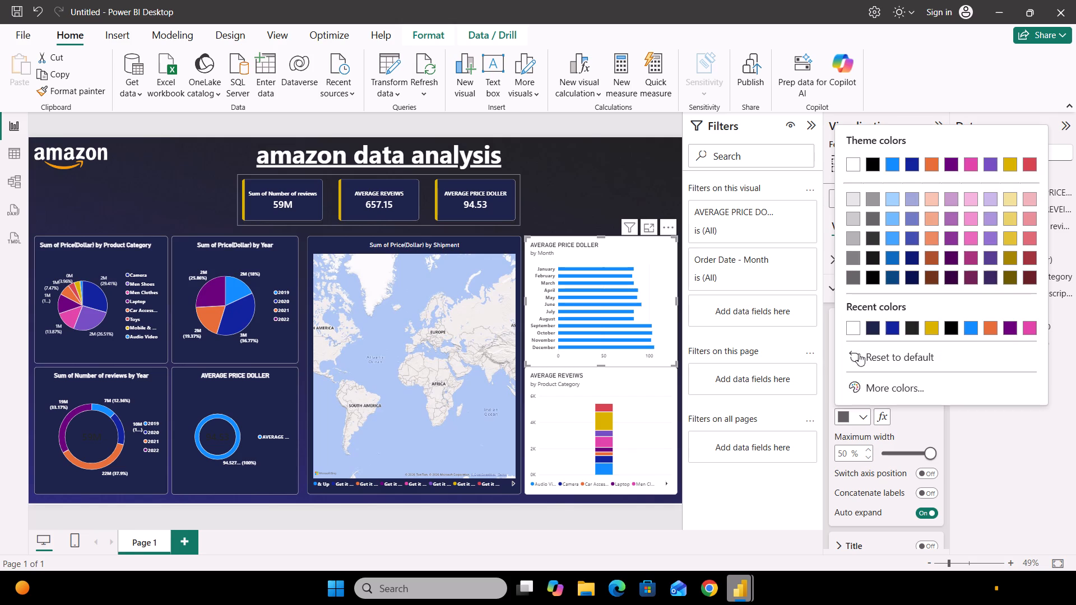
{"action": "left_click", "coordinate": [854, 333]}
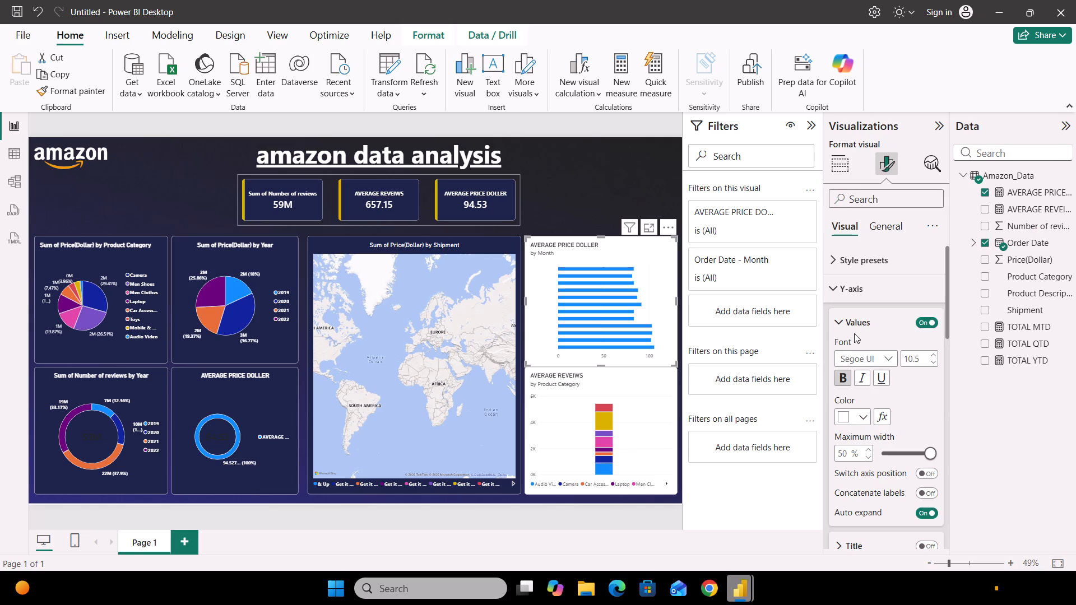
Make the X-axis values of the AVERAGE PRICE DOLLER by Month bar chart bold and white.
{"action": "scroll", "coordinate": [871, 425], "scroll_direction": "down", "scroll_amount": 2}
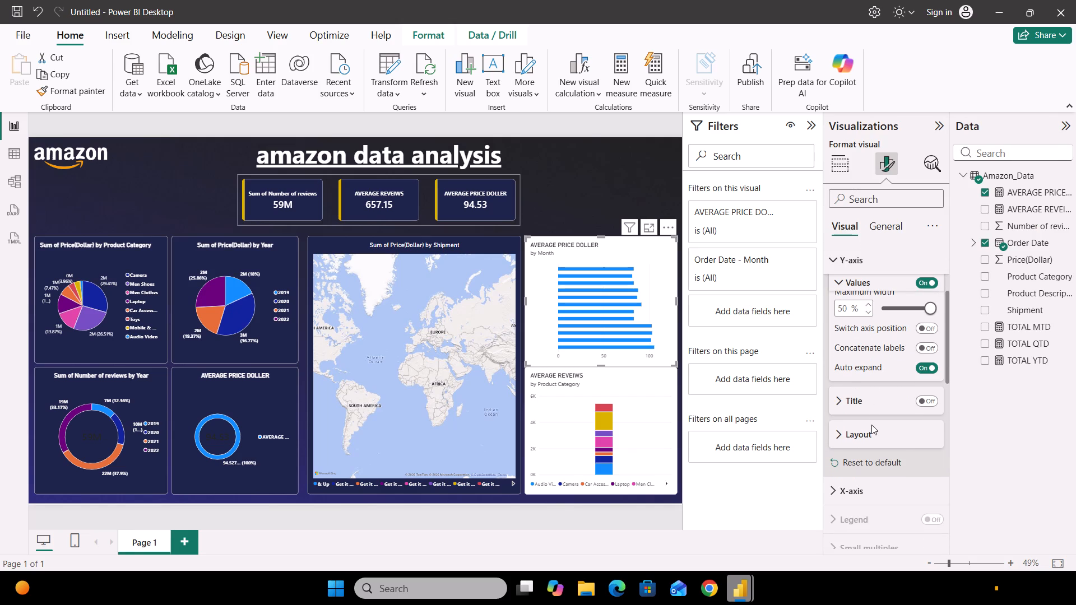
{"action": "left_click", "coordinate": [871, 425]}
{"action": "scroll", "coordinate": [871, 425], "scroll_direction": "down", "scroll_amount": 1}
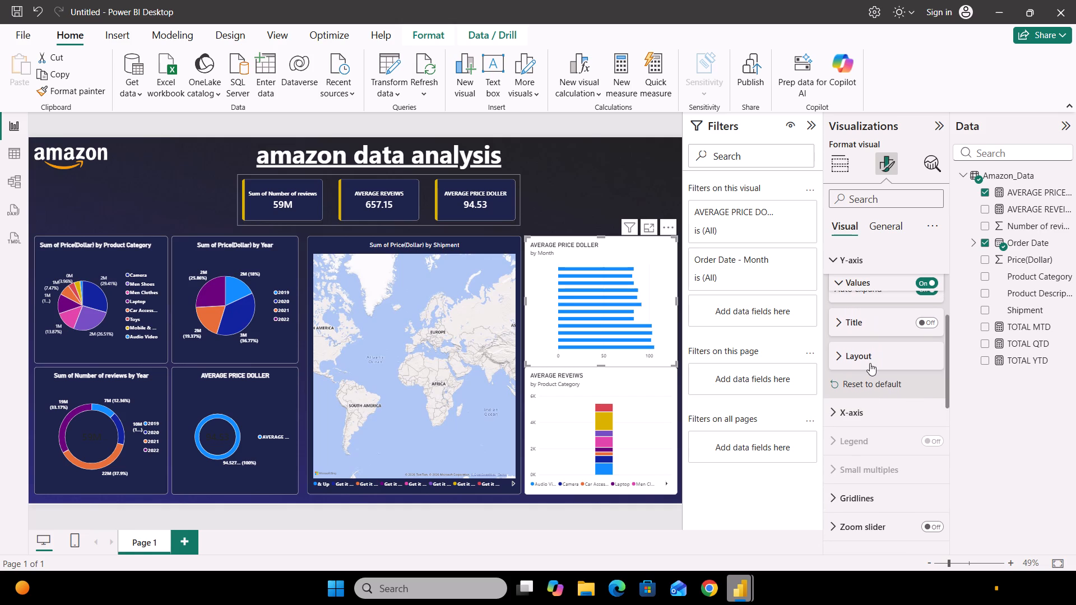
{"action": "left_click", "coordinate": [870, 363]}
{"action": "scroll", "coordinate": [870, 363], "scroll_direction": "down", "scroll_amount": 3}
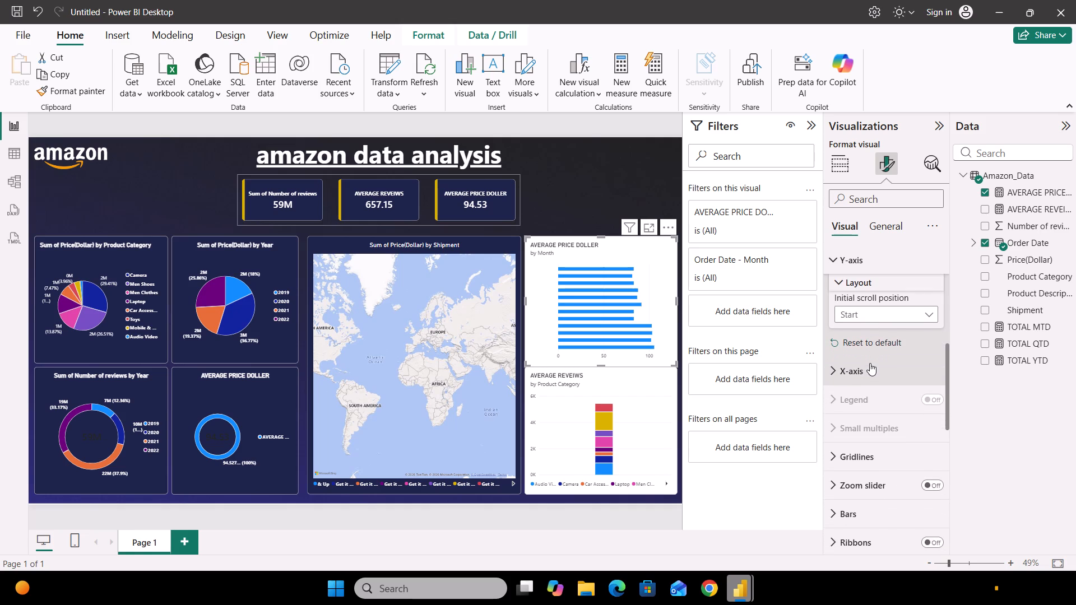
{"action": "left_click", "coordinate": [870, 363]}
{"action": "scroll", "coordinate": [870, 363], "scroll_direction": "down", "scroll_amount": 3}
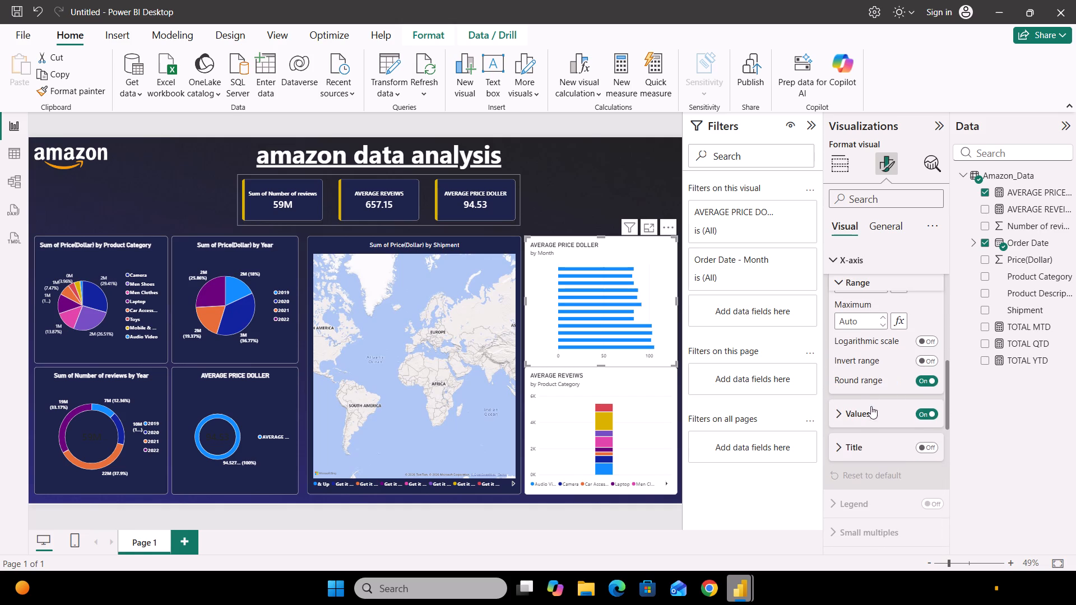
{"action": "left_click", "coordinate": [871, 417]}
{"action": "scroll", "coordinate": [871, 417], "scroll_direction": "down", "scroll_amount": 1}
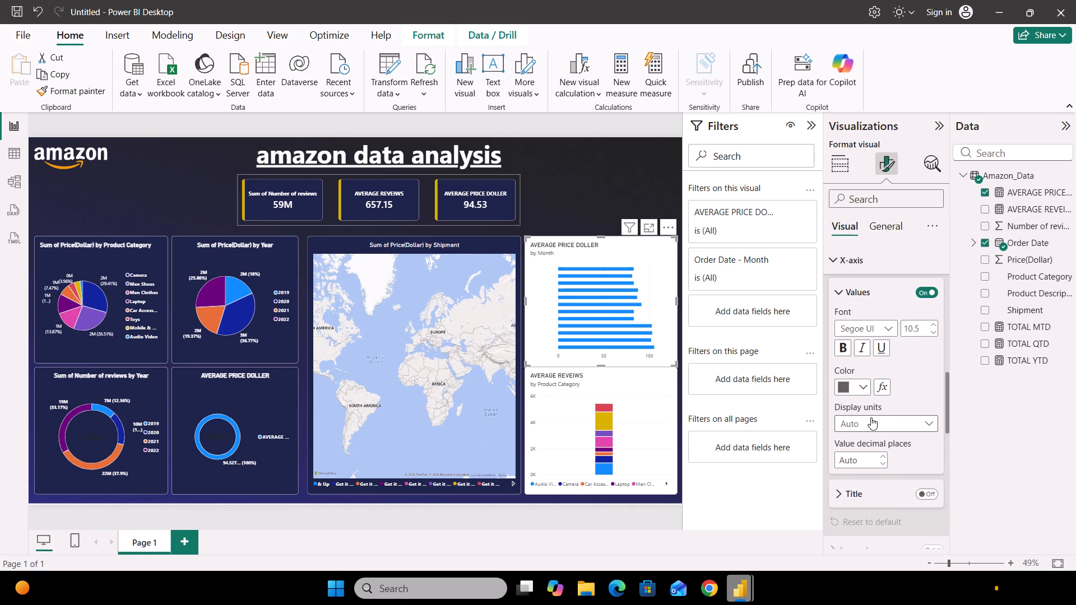
{"action": "scroll", "coordinate": [871, 417], "scroll_direction": "down", "scroll_amount": 1}
{"action": "left_click", "coordinate": [847, 346]}
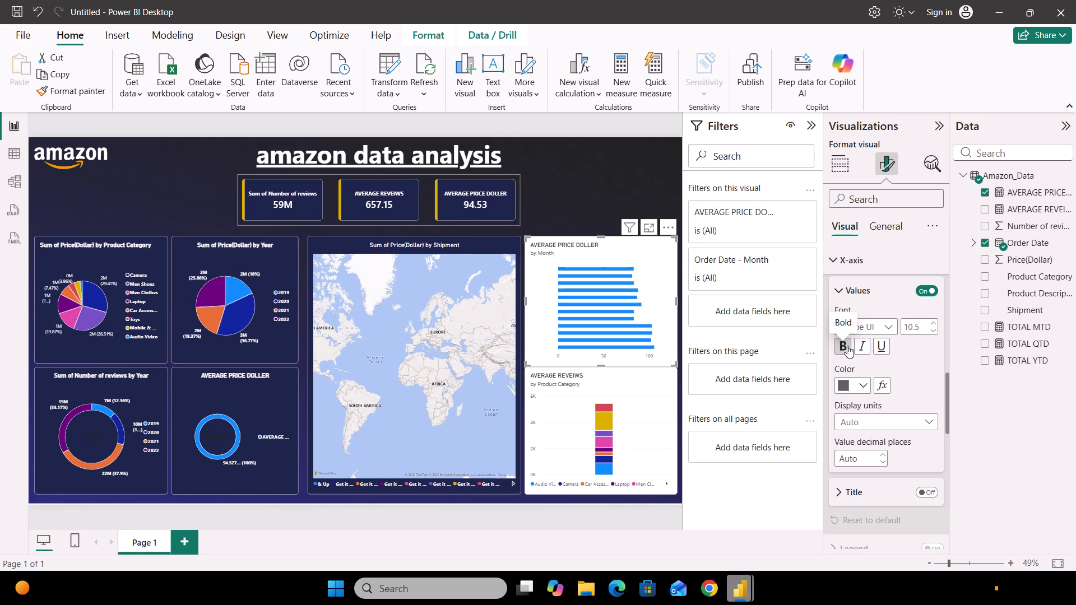
{"action": "left_click", "coordinate": [864, 385]}
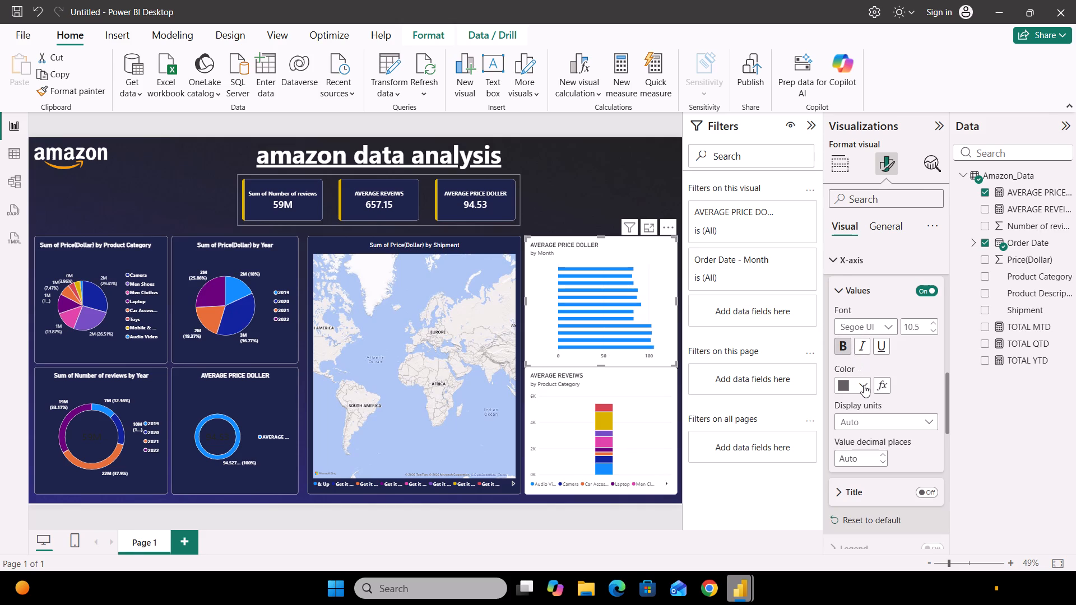
{"action": "left_click", "coordinate": [857, 301]}
Center the title of the AVERAGE PRICE DOLLER by Month bar chart and turn off its subtitle.
{"action": "left_click", "coordinate": [884, 219]}
{"action": "scroll", "coordinate": [899, 361], "scroll_direction": "up", "scroll_amount": 3}
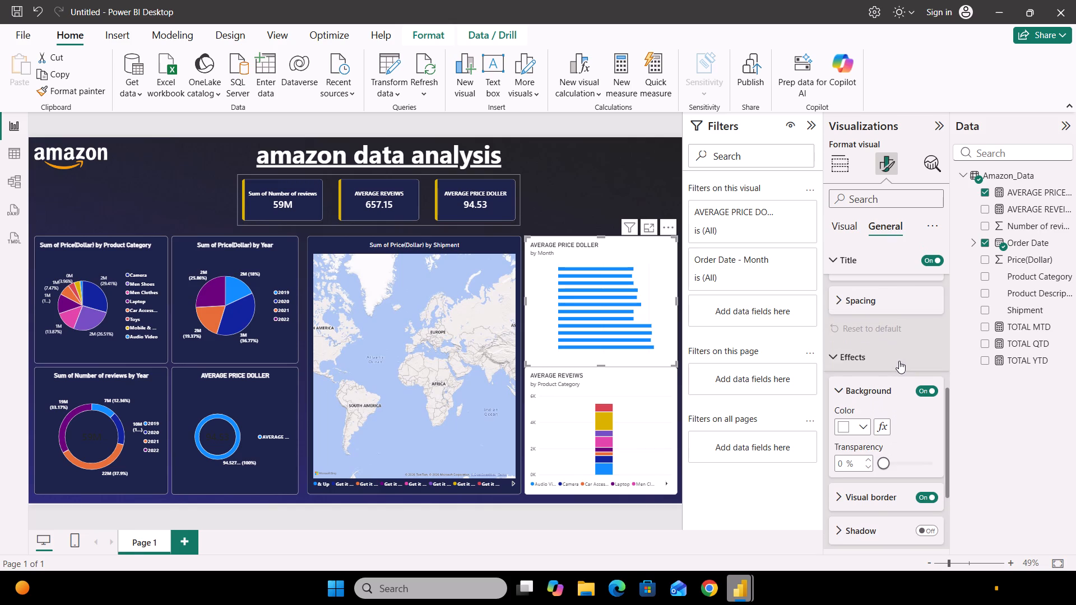
{"action": "scroll", "coordinate": [899, 361], "scroll_direction": "up", "scroll_amount": 5}
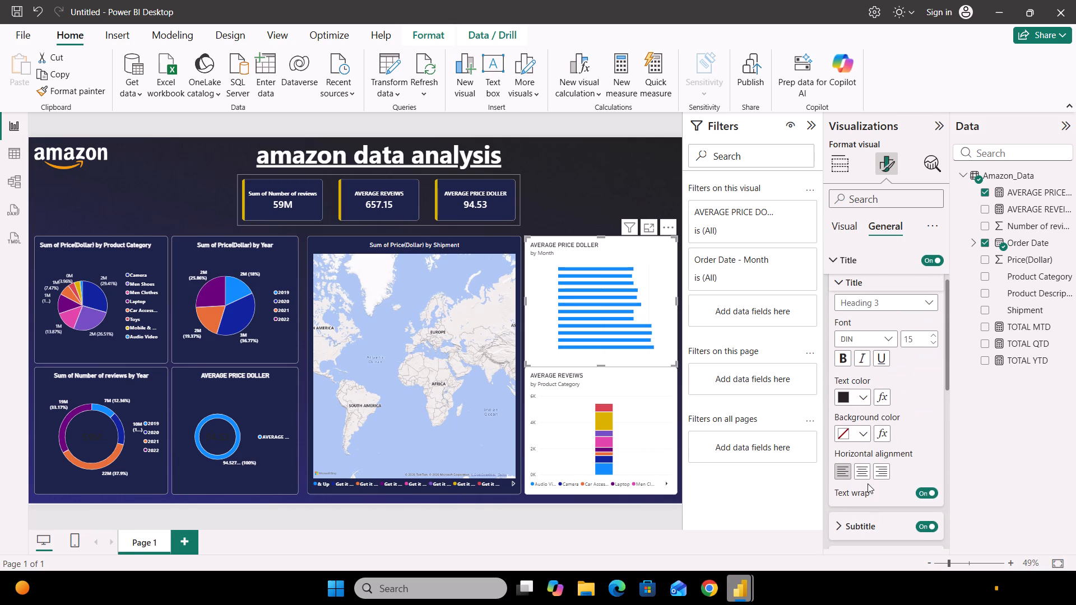
{"action": "left_click", "coordinate": [864, 475]}
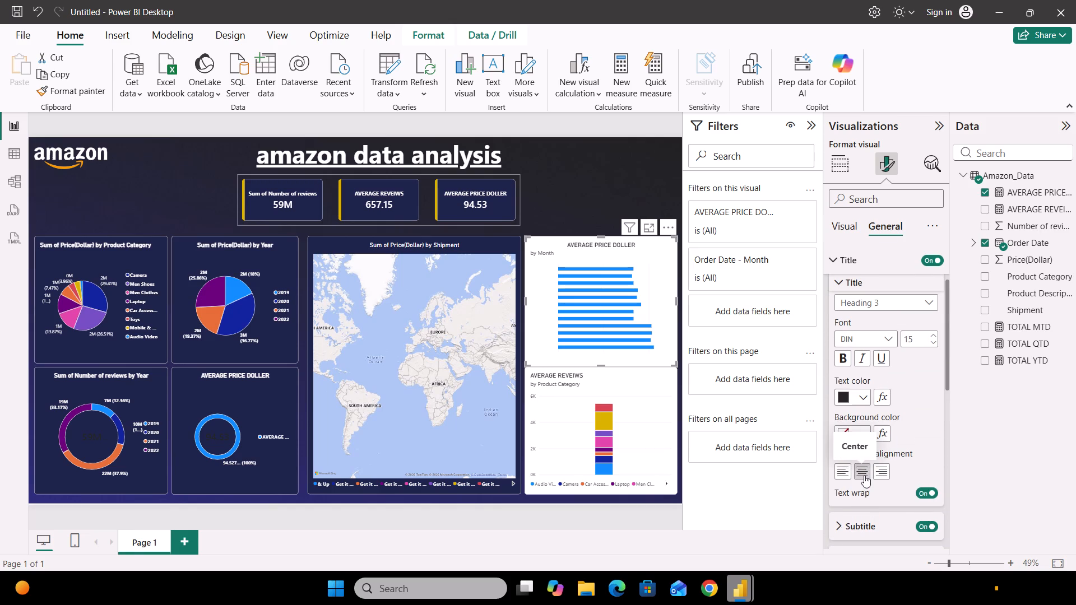
{"action": "left_click", "coordinate": [924, 525]}
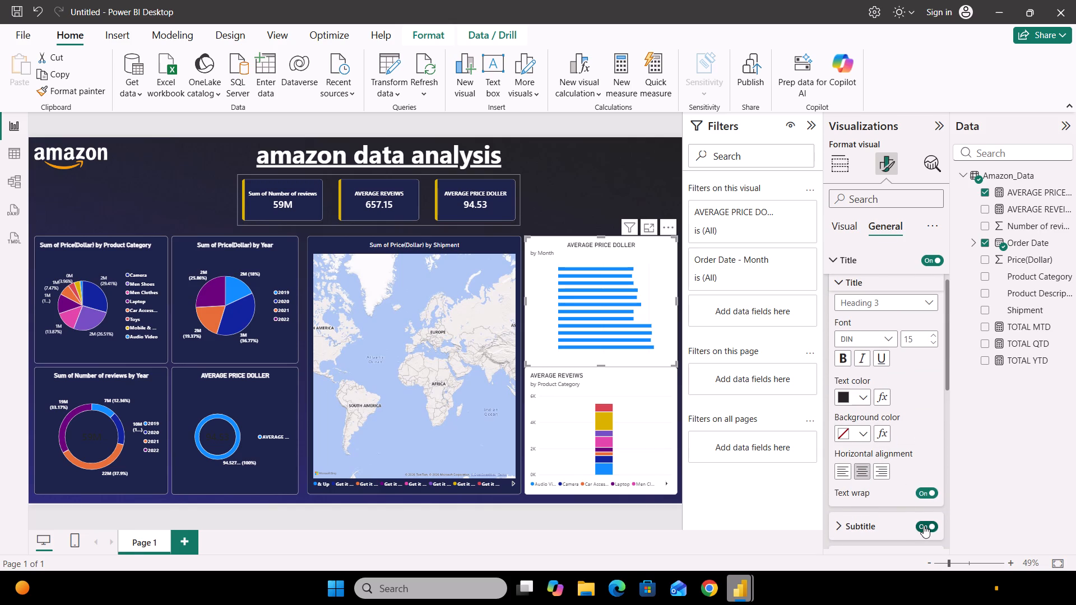
Make the title of the AVERAGE PRICE DOLLER by Month bar chart white and bold.
{"action": "left_click", "coordinate": [862, 402]}
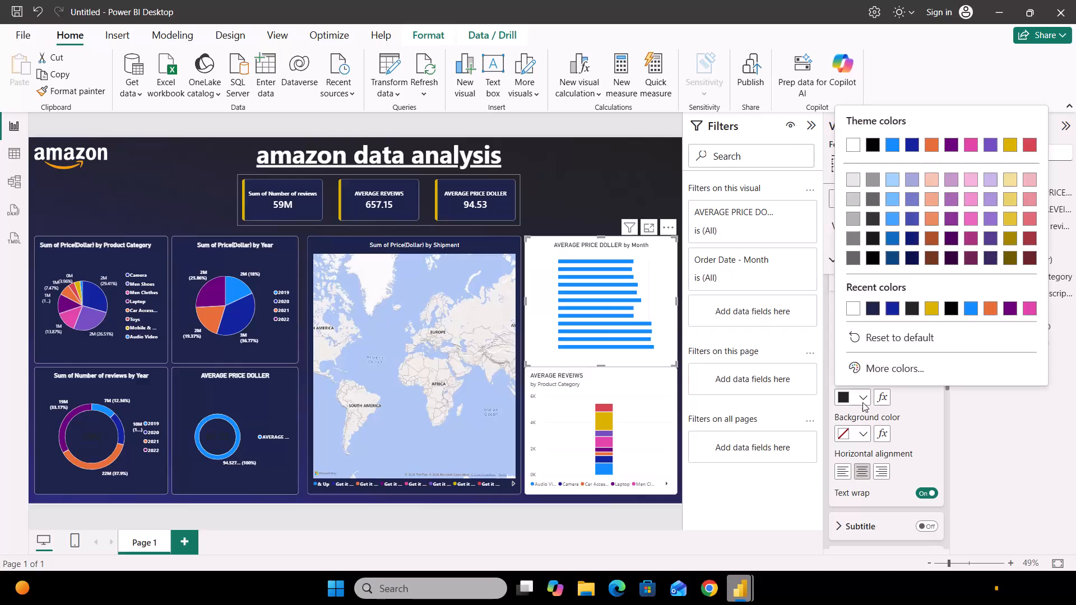
{"action": "left_click", "coordinate": [856, 309]}
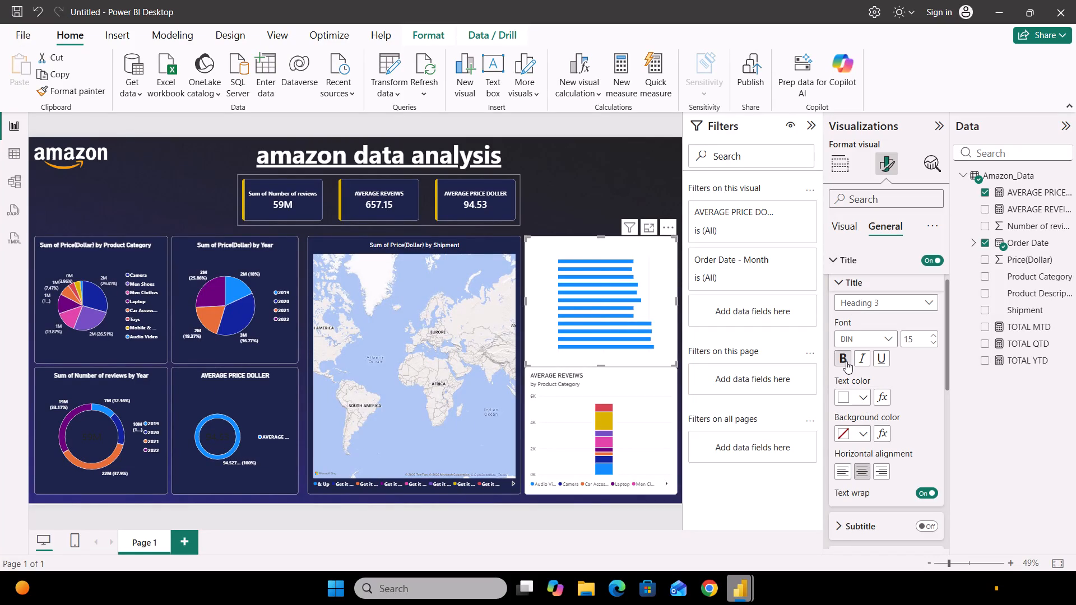
{"action": "left_click", "coordinate": [846, 361]}
Set the background of the AVERAGE PRICE DOLLER by Month bar chart to the recently used navy #1E234A.
{"action": "scroll", "coordinate": [897, 420], "scroll_direction": "down", "scroll_amount": 3}
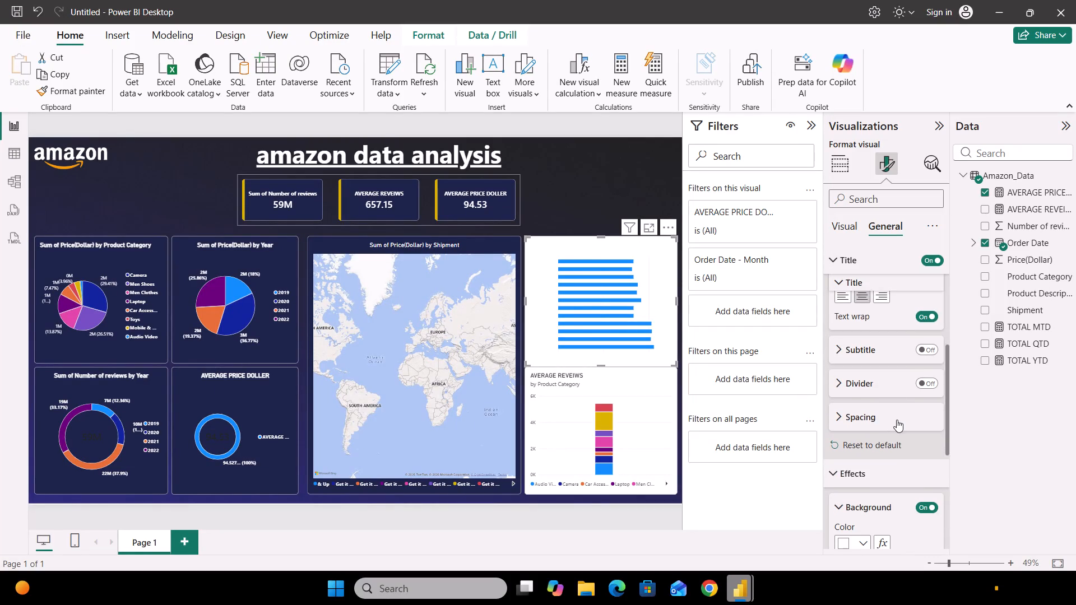
{"action": "scroll", "coordinate": [897, 420], "scroll_direction": "down", "scroll_amount": 3}
{"action": "left_click", "coordinate": [857, 417]}
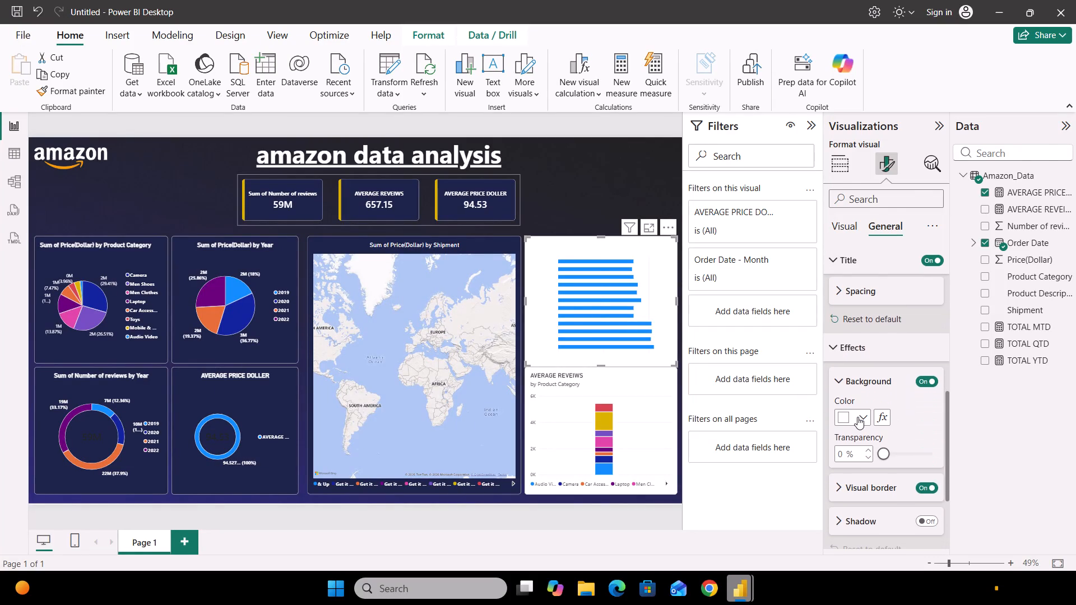
{"action": "left_click", "coordinate": [871, 332]}
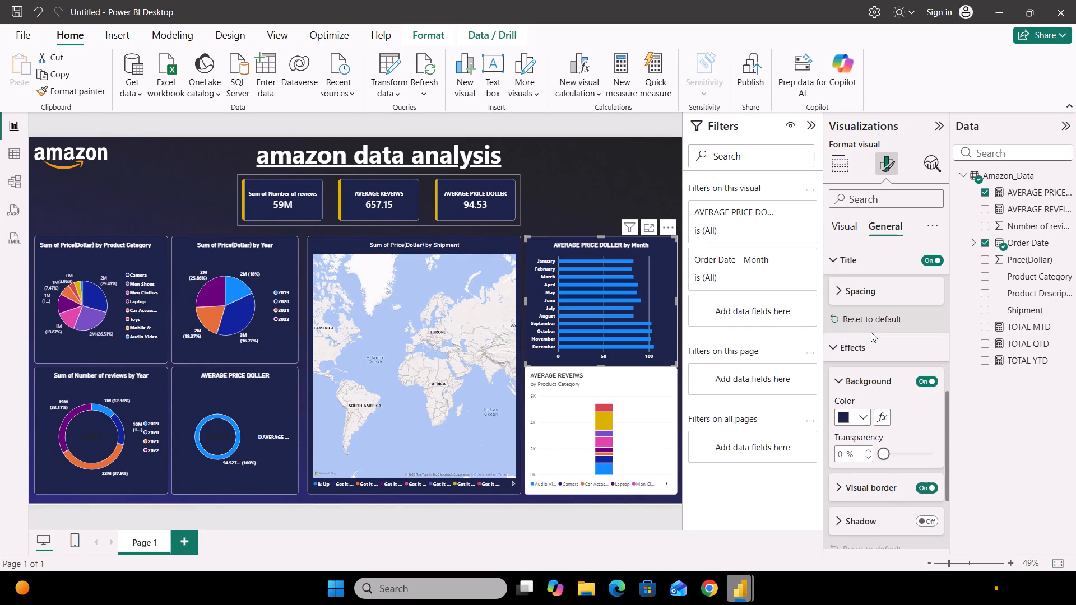
Make the Y-axis values of the AVERAGE REVEIWS by Product Category column chart white and bold.
{"action": "left_click", "coordinate": [651, 382]}
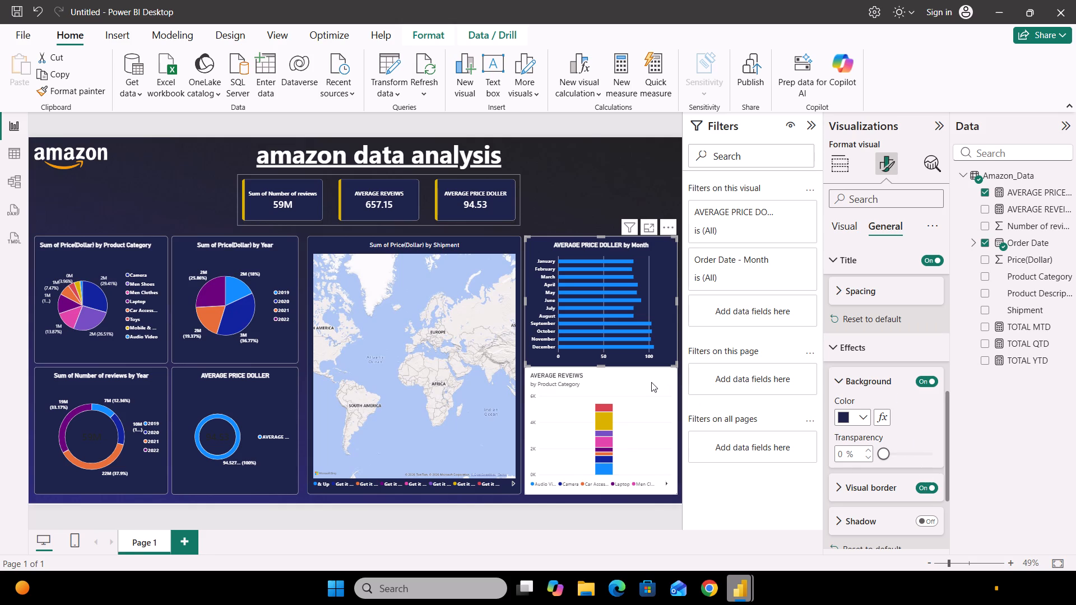
{"action": "left_click", "coordinate": [846, 229]}
{"action": "scroll", "coordinate": [891, 357], "scroll_direction": "down", "scroll_amount": 1}
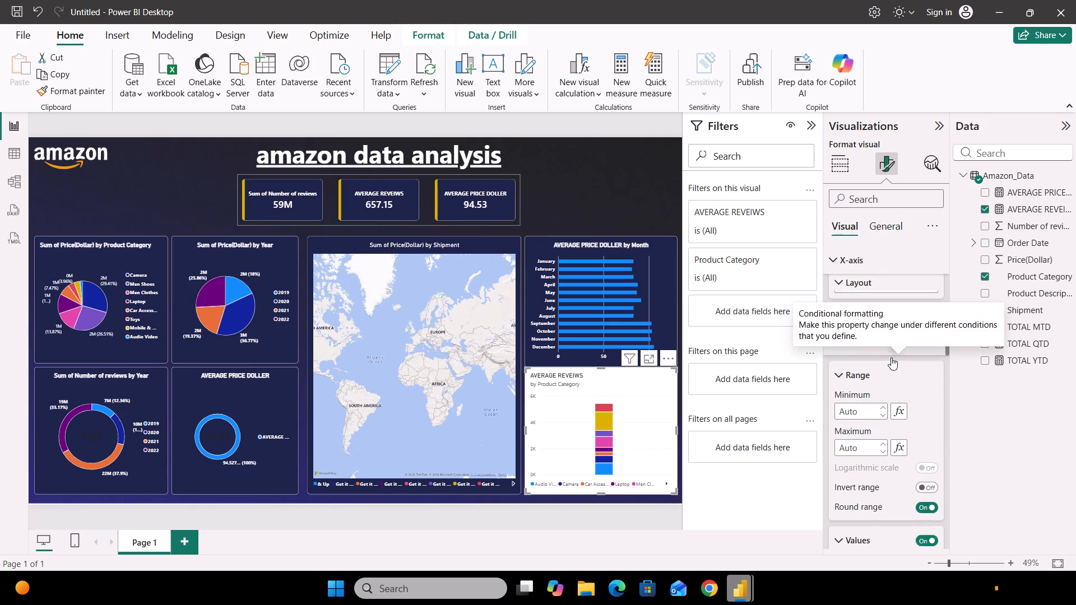
{"action": "scroll", "coordinate": [891, 357], "scroll_direction": "down", "scroll_amount": 2}
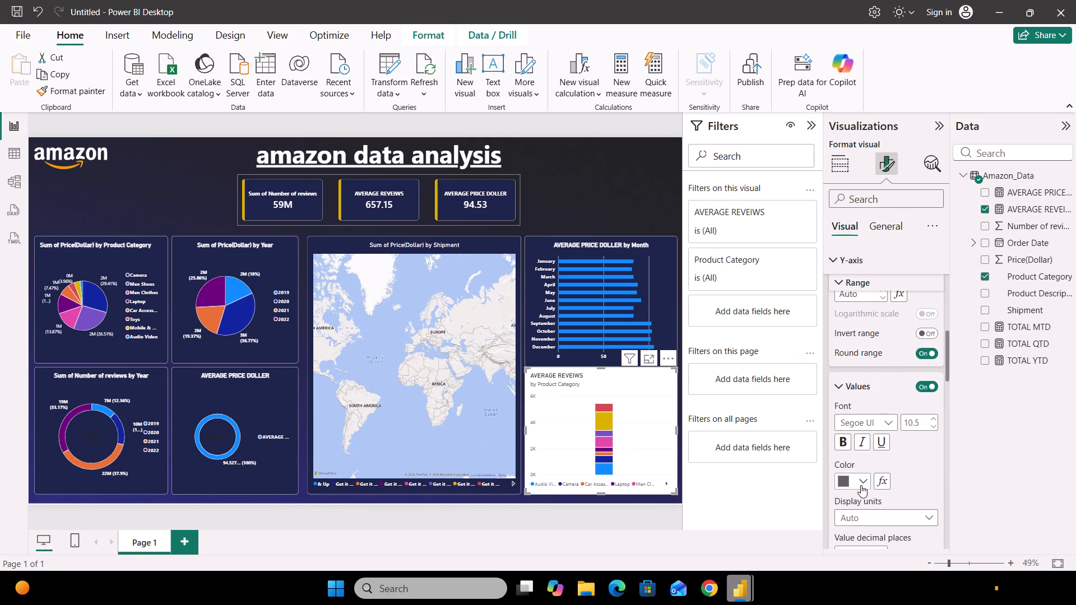
{"action": "left_click", "coordinate": [865, 480]}
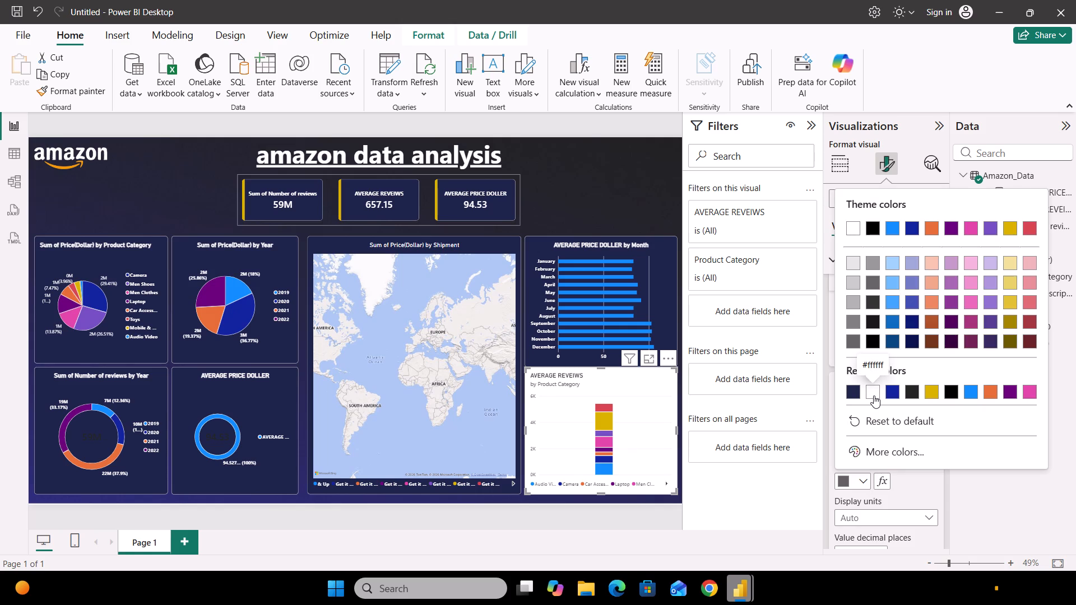
{"action": "left_click", "coordinate": [874, 395]}
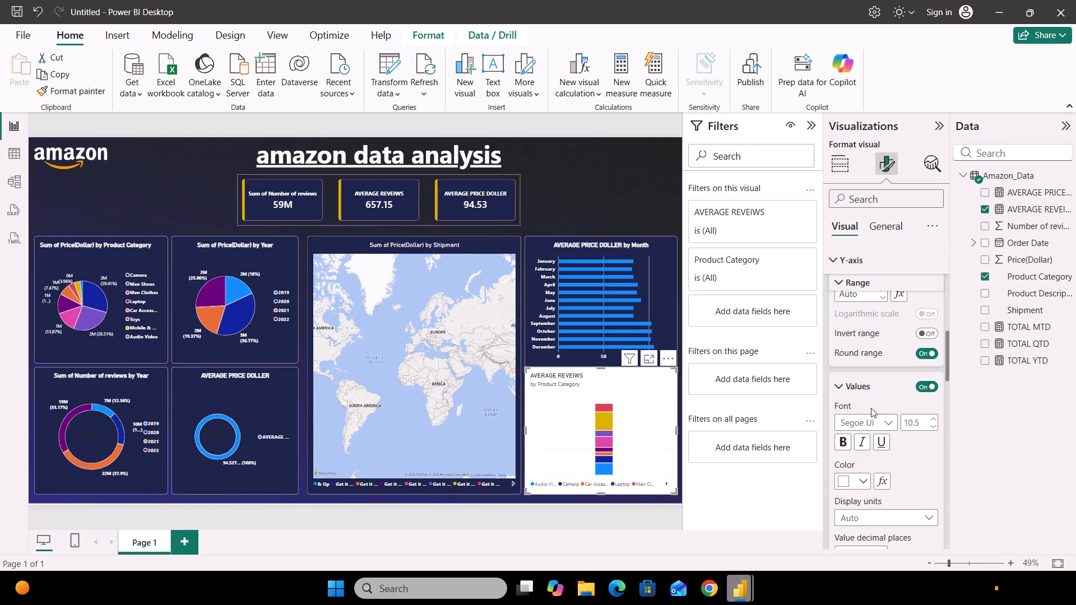
{"action": "left_click", "coordinate": [841, 448]}
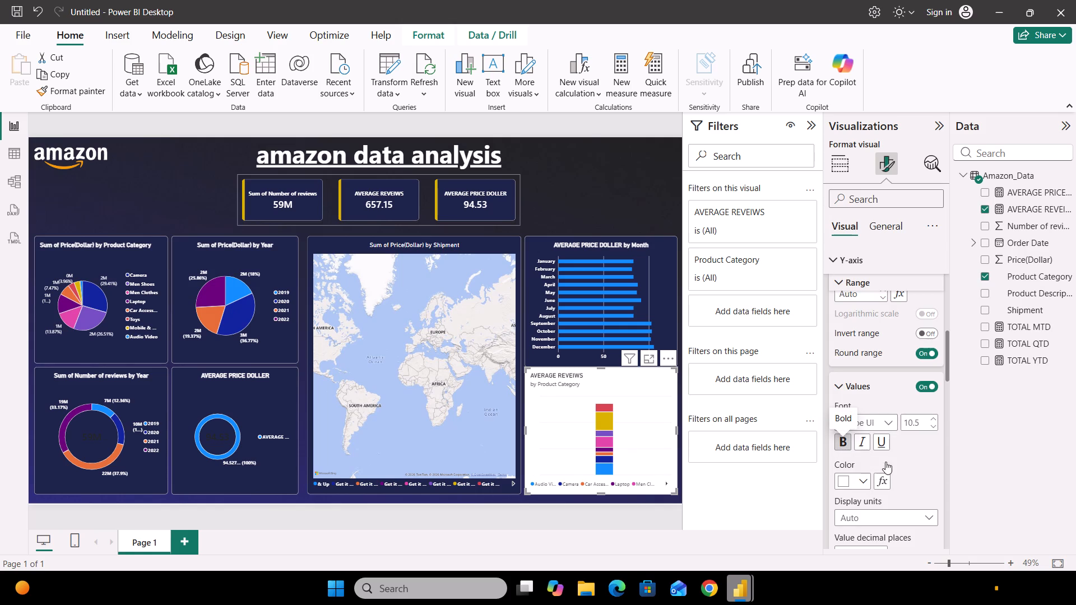
Make the X-axis values of the AVERAGE REVEIWS by Product Category column chart white and bold.
{"action": "scroll", "coordinate": [892, 463], "scroll_direction": "up", "scroll_amount": 5}
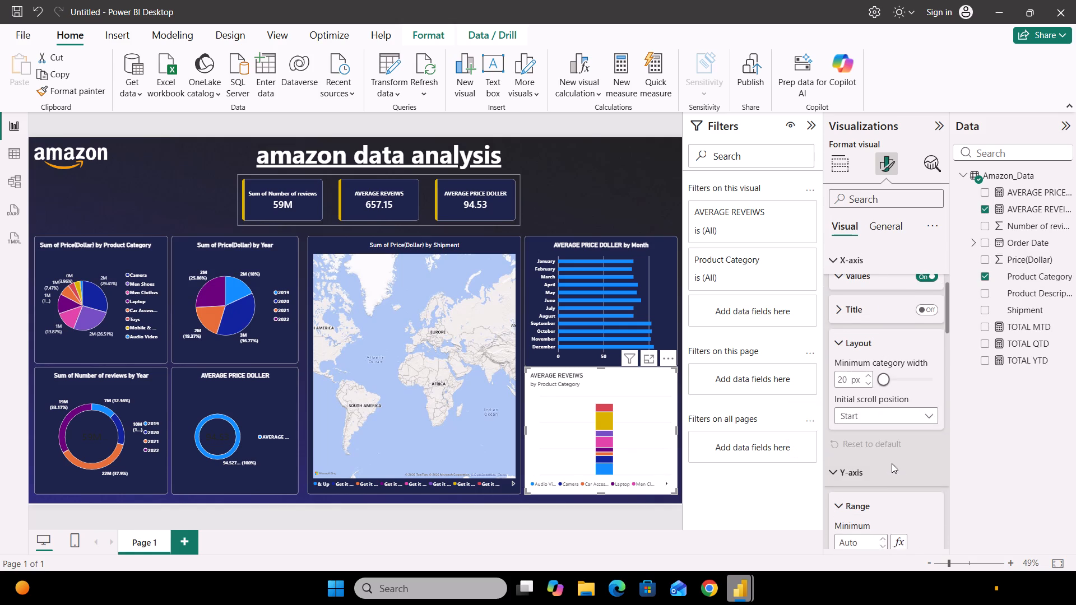
{"action": "scroll", "coordinate": [892, 463], "scroll_direction": "up", "scroll_amount": 5}
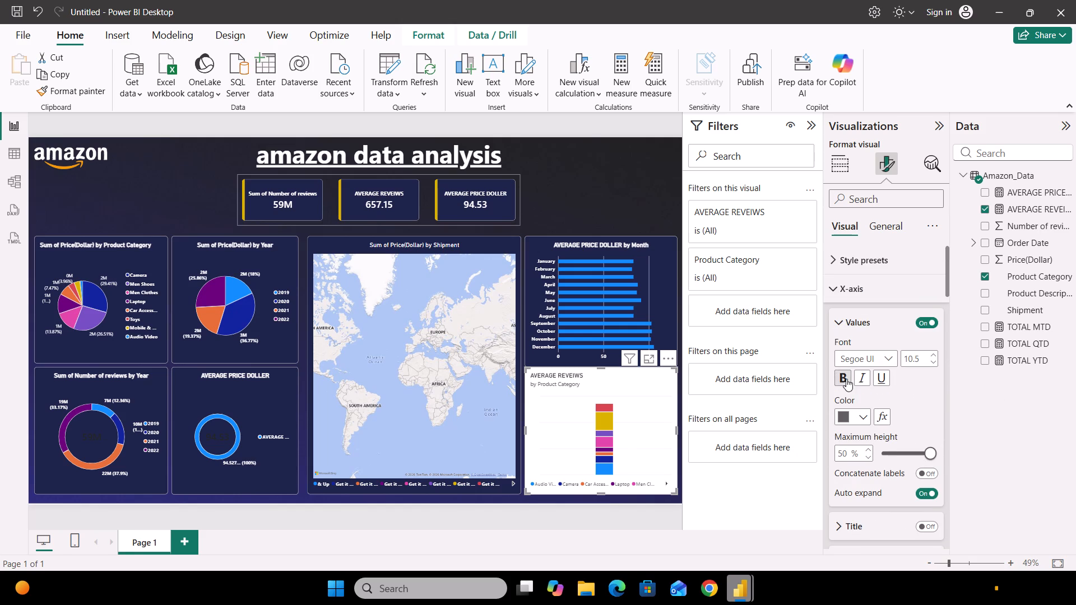
{"action": "left_click", "coordinate": [862, 417]}
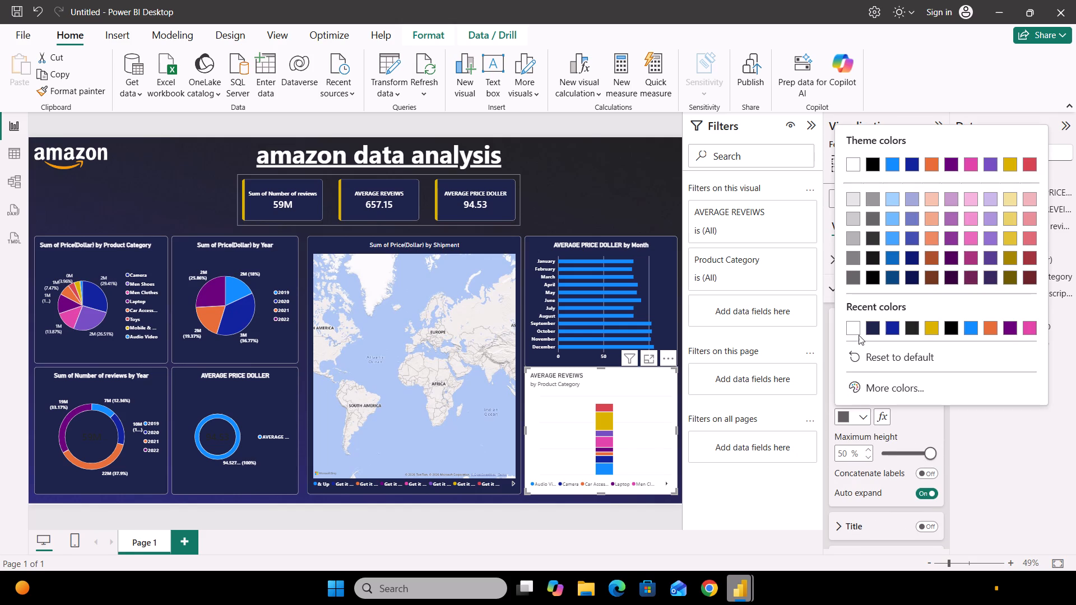
{"action": "left_click", "coordinate": [852, 334]}
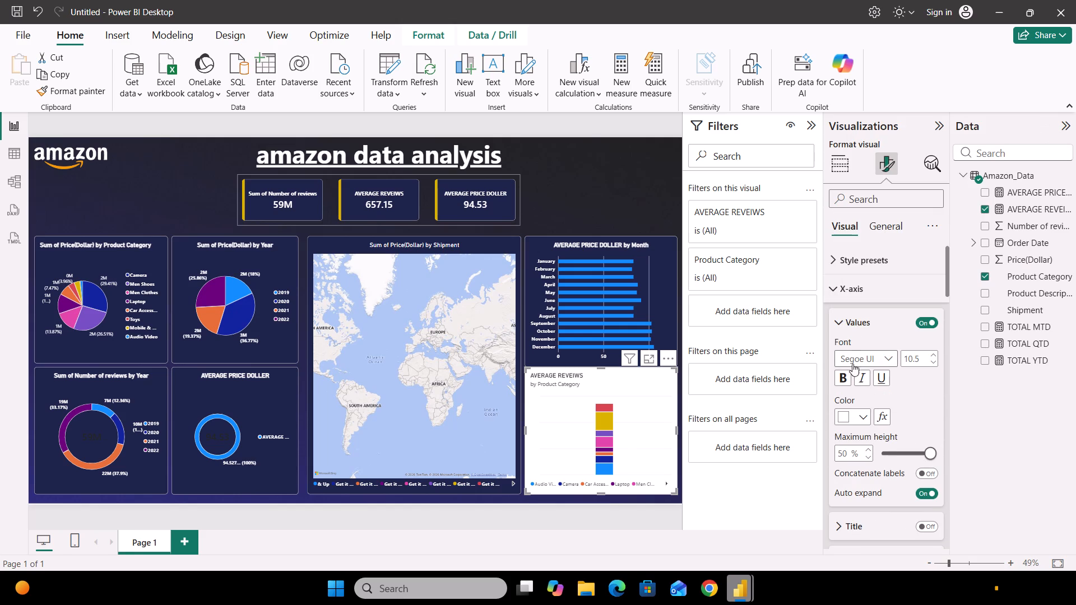
{"action": "left_click", "coordinate": [843, 373]}
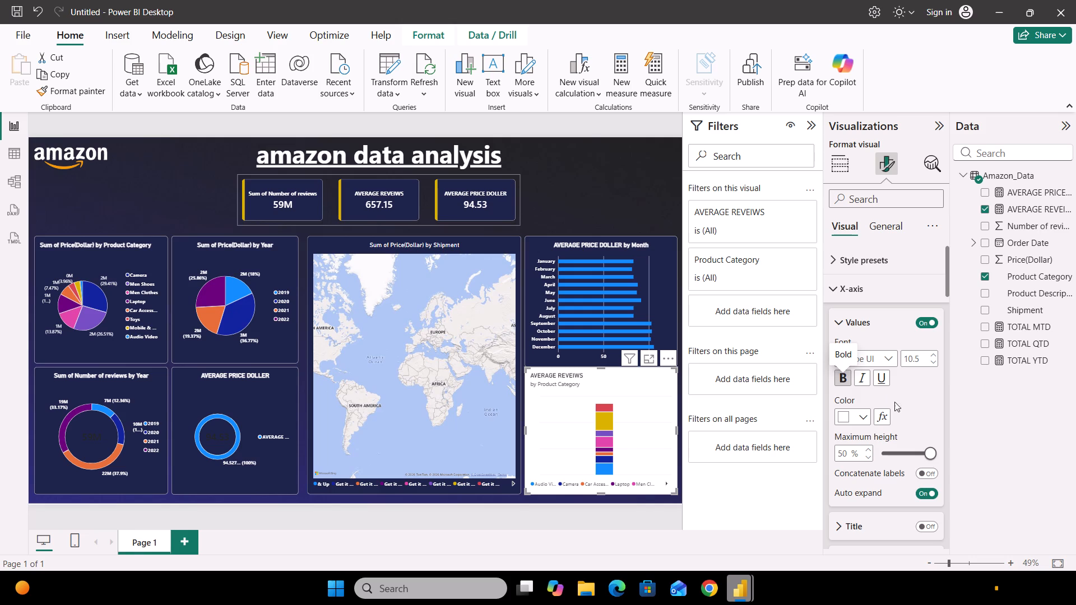
Make the legend text of the AVERAGE REVEIWS by Product Category column chart white and bold.
{"action": "scroll", "coordinate": [901, 408], "scroll_direction": "down", "scroll_amount": 4}
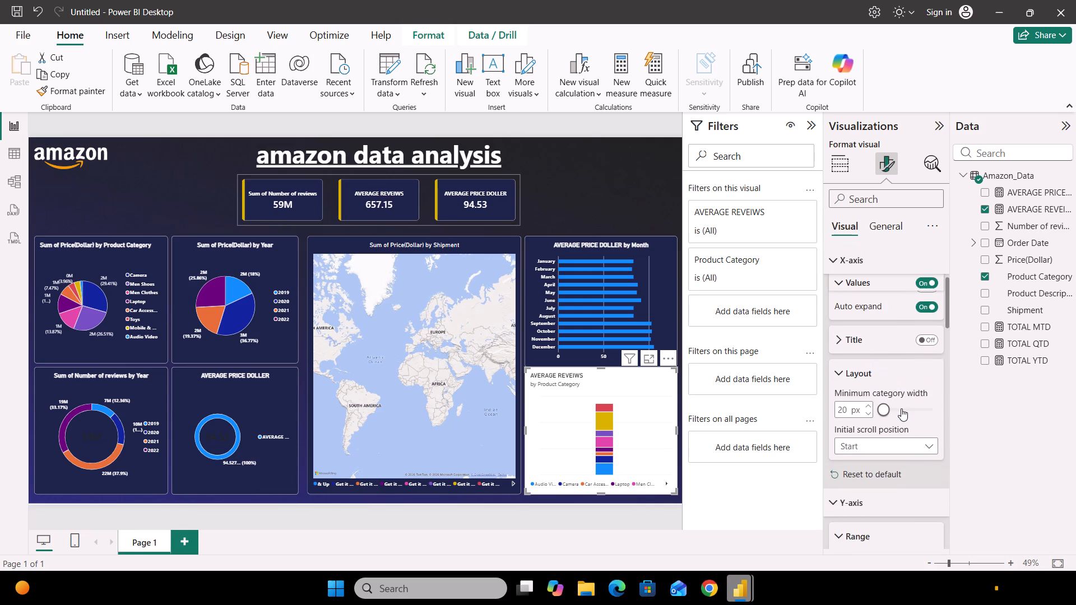
{"action": "scroll", "coordinate": [901, 408], "scroll_direction": "down", "scroll_amount": 6}
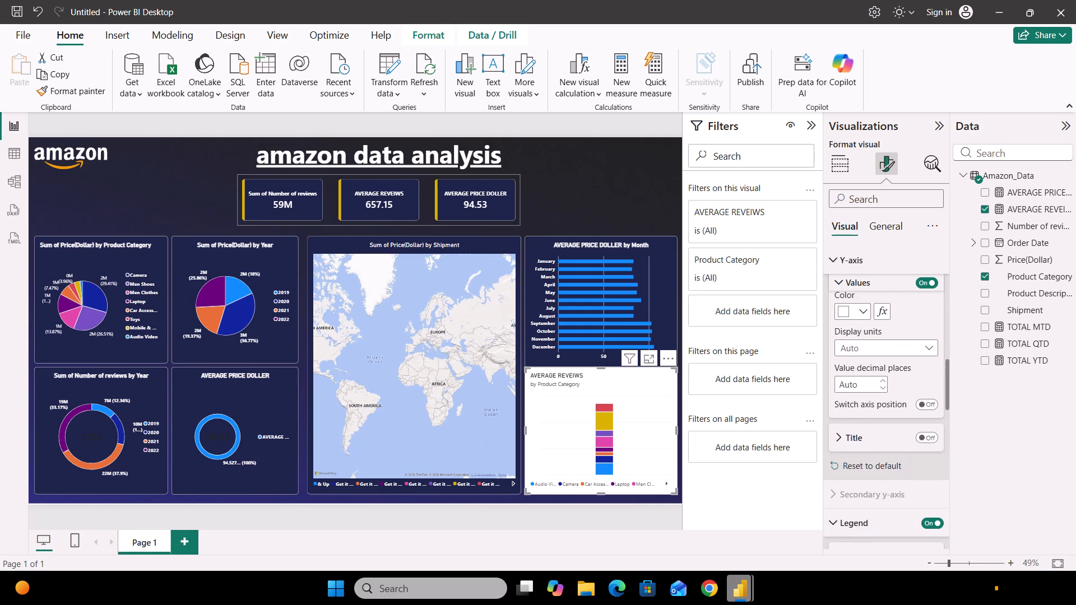
{"action": "scroll", "coordinate": [901, 408], "scroll_direction": "down", "scroll_amount": 2}
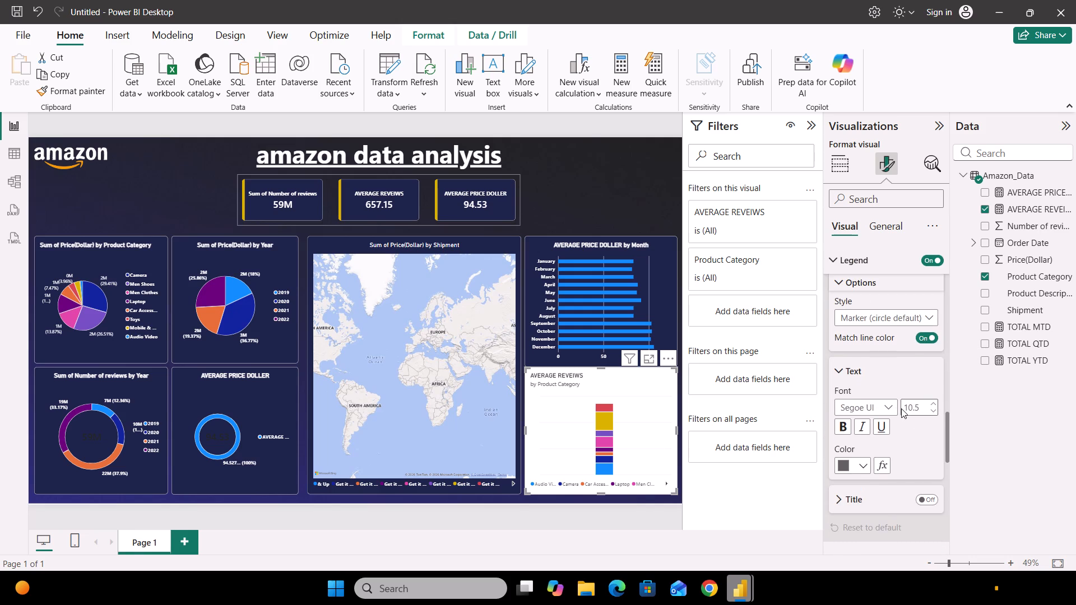
{"action": "left_click", "coordinate": [865, 466]}
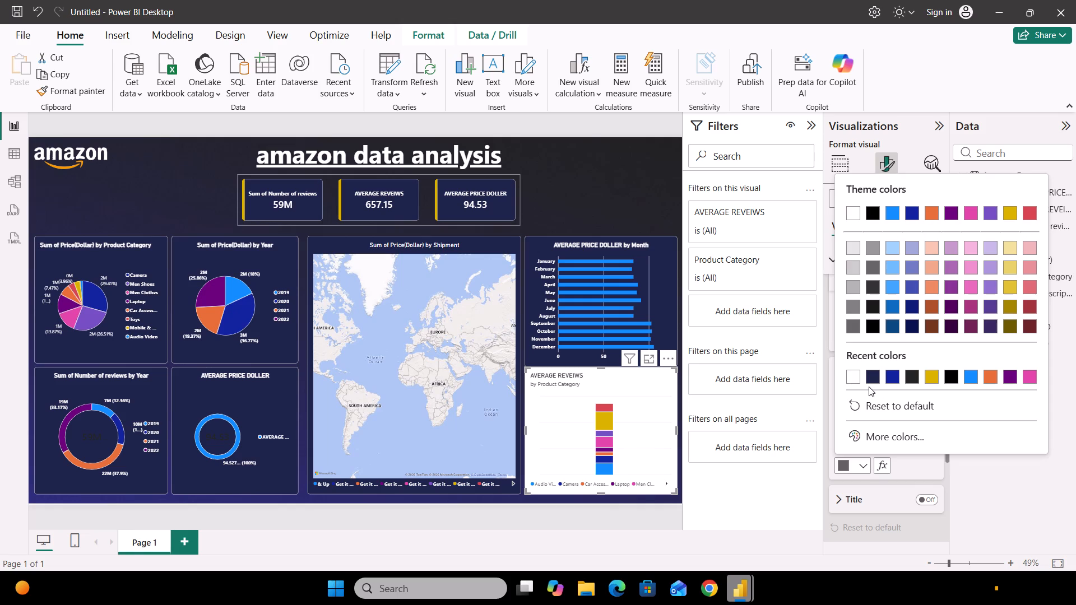
{"action": "left_click", "coordinate": [851, 375]}
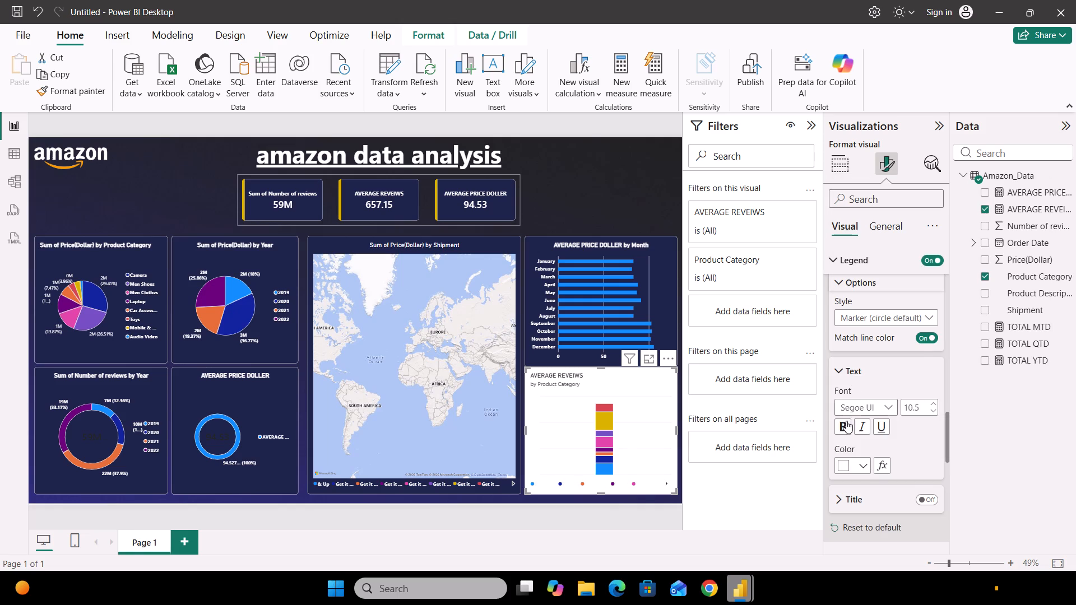
{"action": "left_click", "coordinate": [845, 425]}
Make the title of the AVERAGE REVEIWS by Product Category column chart white and bold.
{"action": "left_click", "coordinate": [872, 227]}
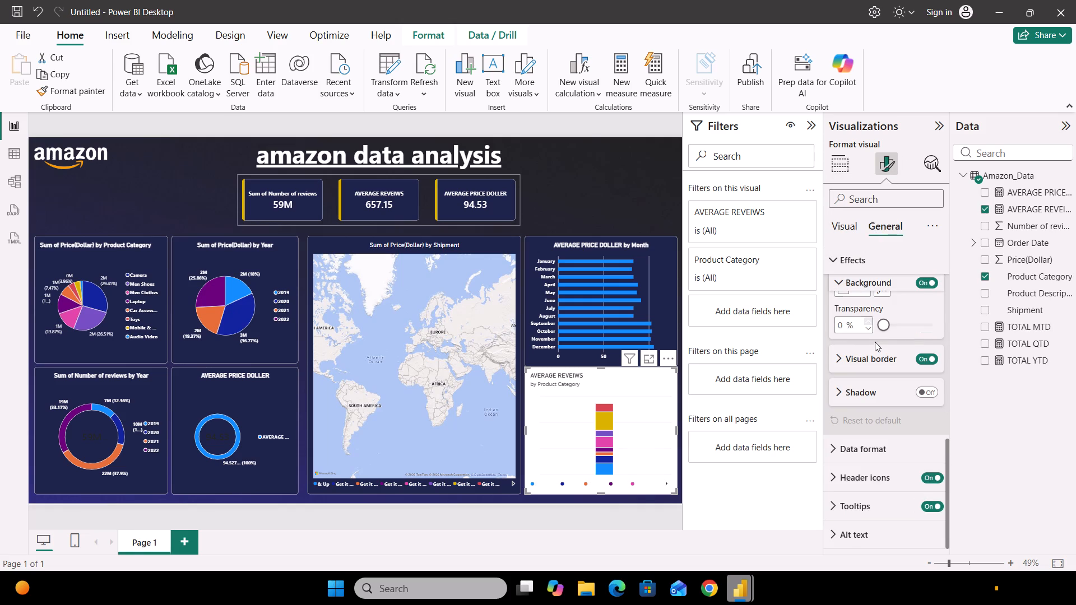
{"action": "scroll", "coordinate": [875, 345], "scroll_direction": "up", "scroll_amount": 6}
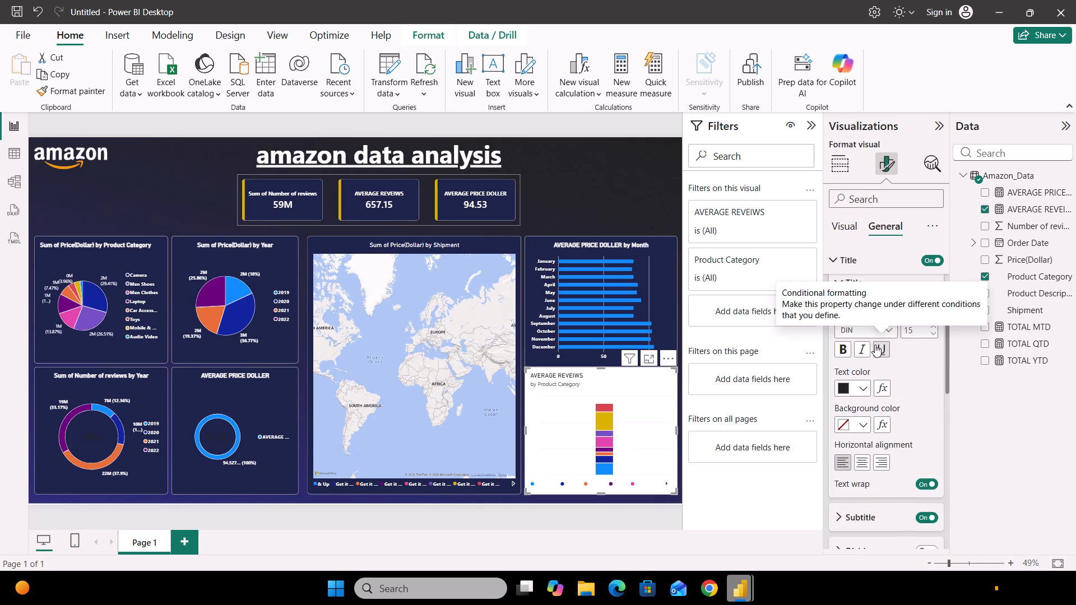
{"action": "scroll", "coordinate": [875, 345], "scroll_direction": "up", "scroll_amount": 1}
{"action": "left_click", "coordinate": [861, 438]}
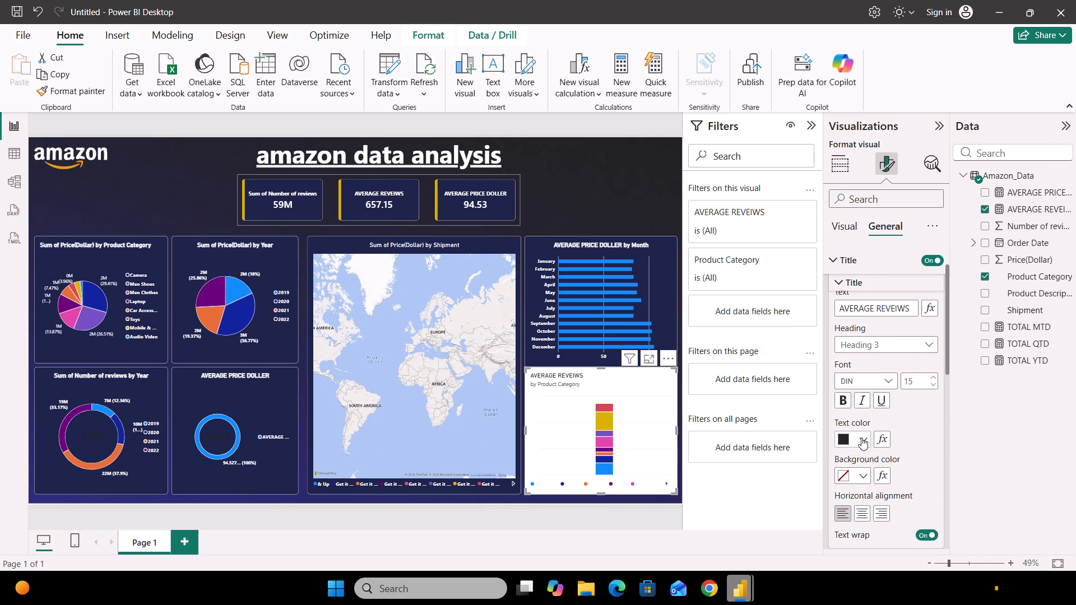
{"action": "left_click", "coordinate": [849, 349]}
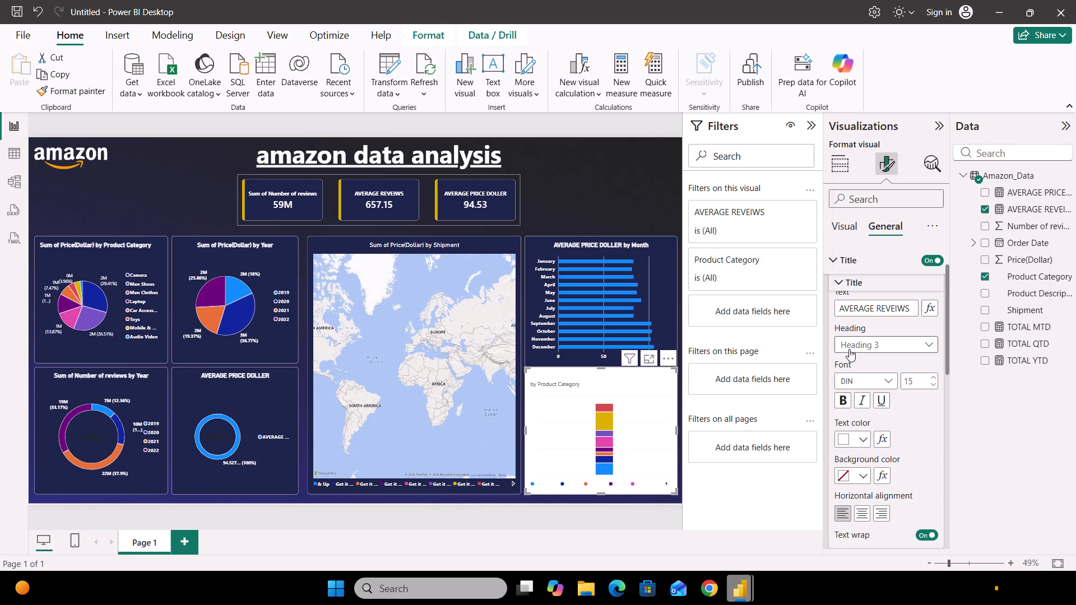
{"action": "left_click", "coordinate": [845, 400]}
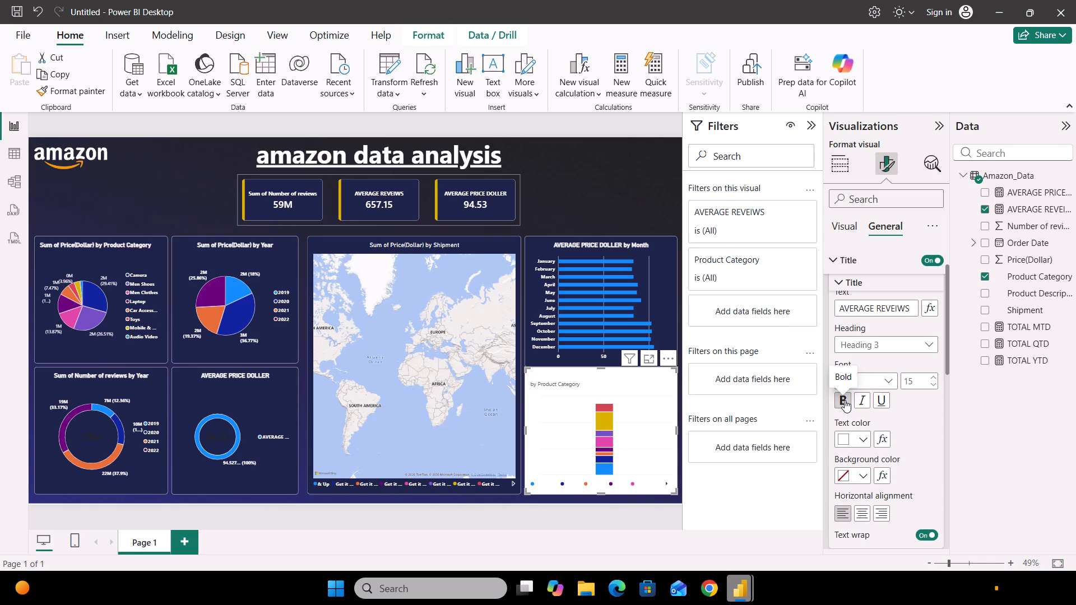
Center the title of the AVERAGE REVEIWS by Product Category column chart and turn off its subtitle.
{"action": "left_click", "coordinate": [857, 524]}
{"action": "left_click", "coordinate": [859, 520]}
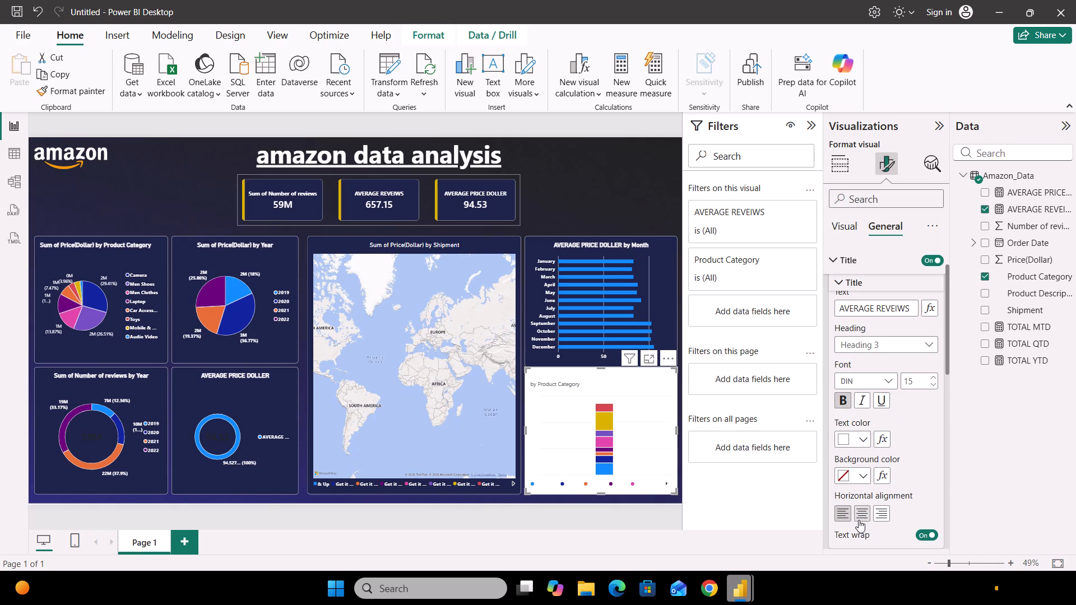
{"action": "scroll", "coordinate": [859, 520], "scroll_direction": "down", "scroll_amount": 4}
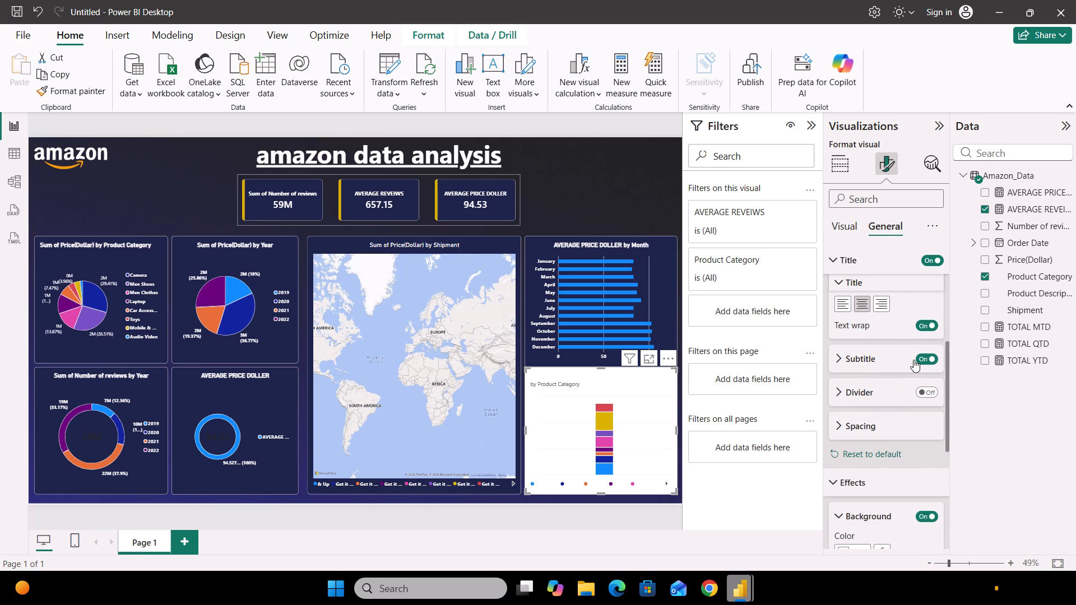
{"action": "left_click", "coordinate": [922, 356]}
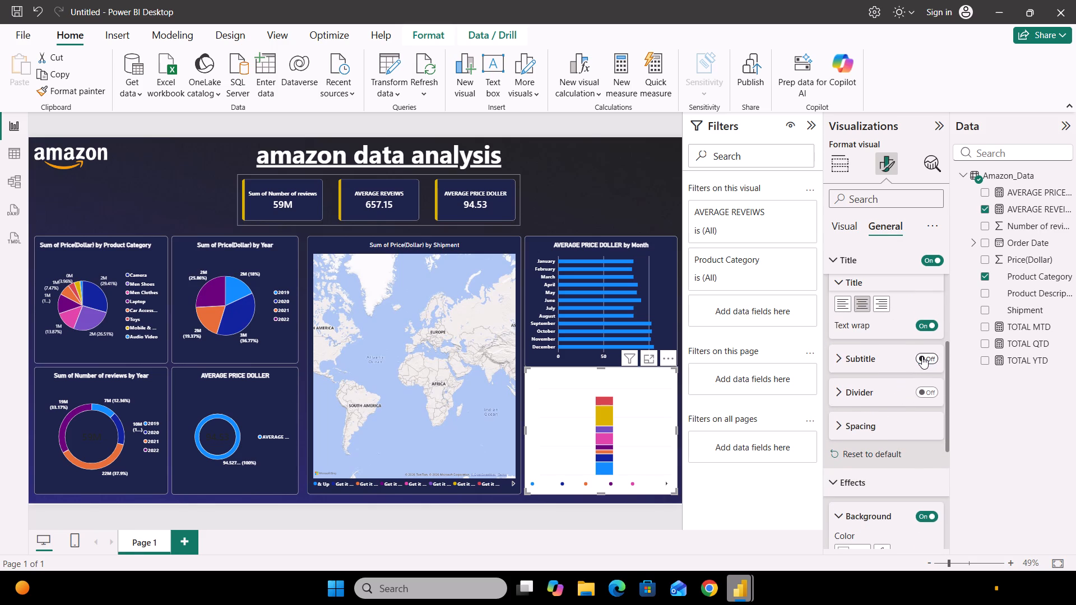
Set the background of the AVERAGE REVEIWS by Product Category column chart to the recently used navy #1E234A.
{"action": "scroll", "coordinate": [889, 433], "scroll_direction": "down", "scroll_amount": 1}
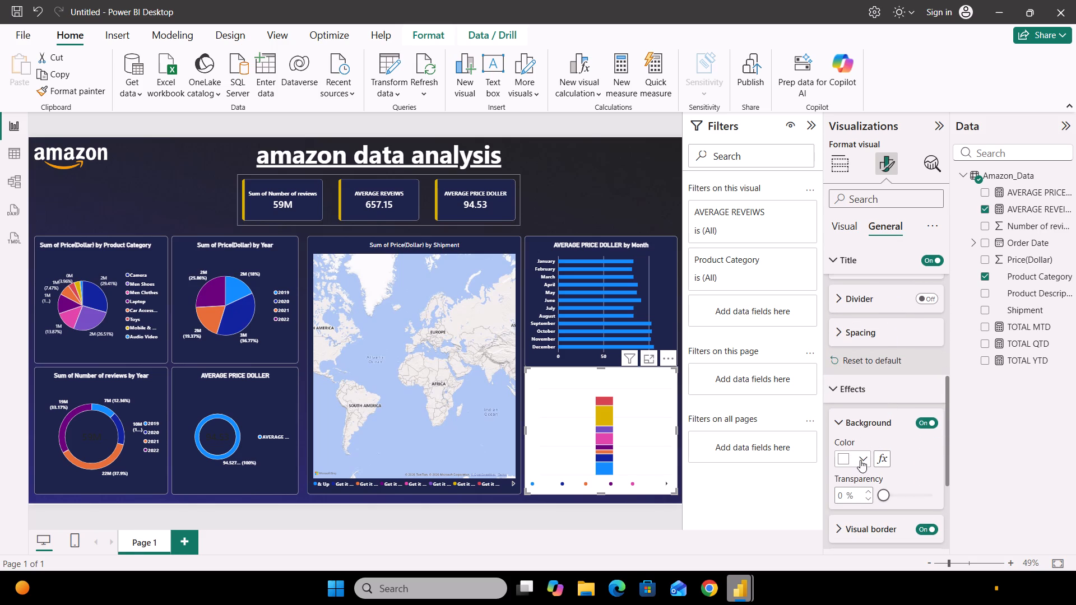
{"action": "left_click", "coordinate": [860, 460]}
{"action": "left_click", "coordinate": [869, 373]}
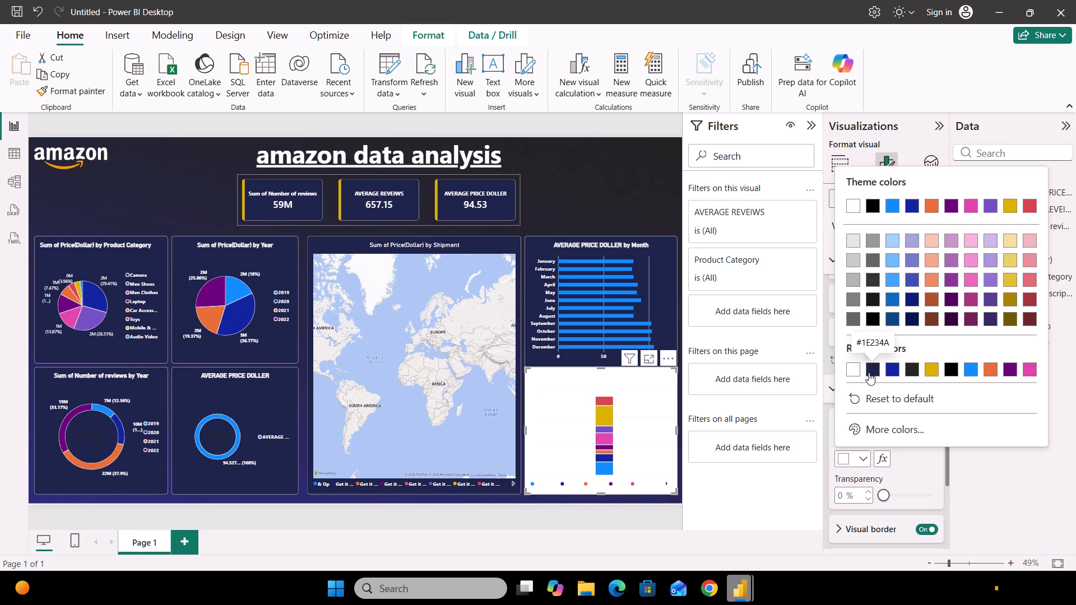
{"action": "left_click", "coordinate": [656, 519]}
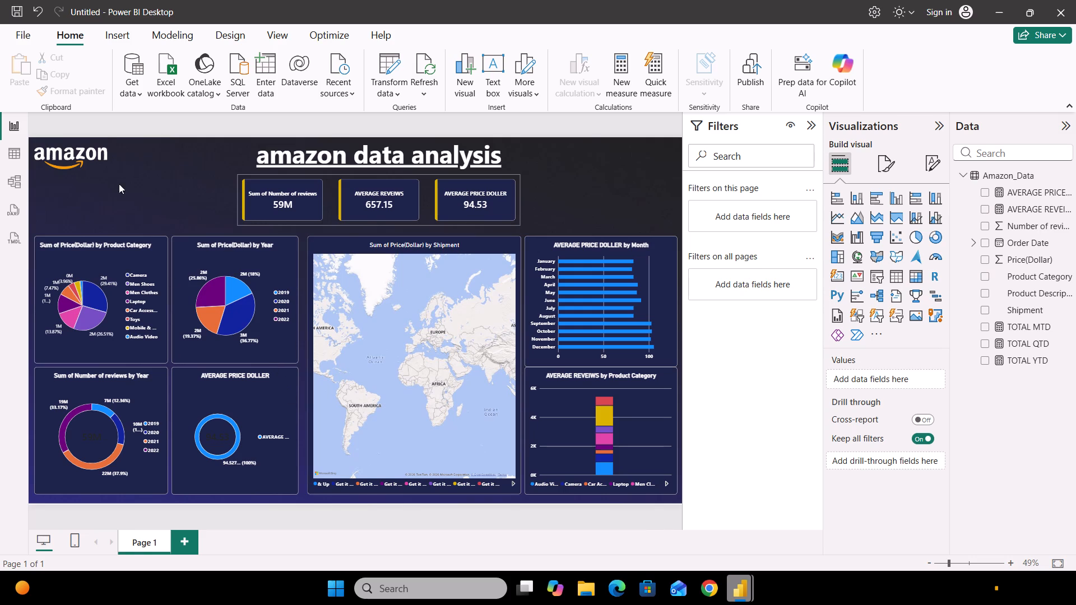
Move the Amazon logo down and inward from the page corner and enlarge it to fill the space beside the cards.
{"action": "left_click_drag", "start_coordinate": [92, 161], "coordinate": [115, 192]}
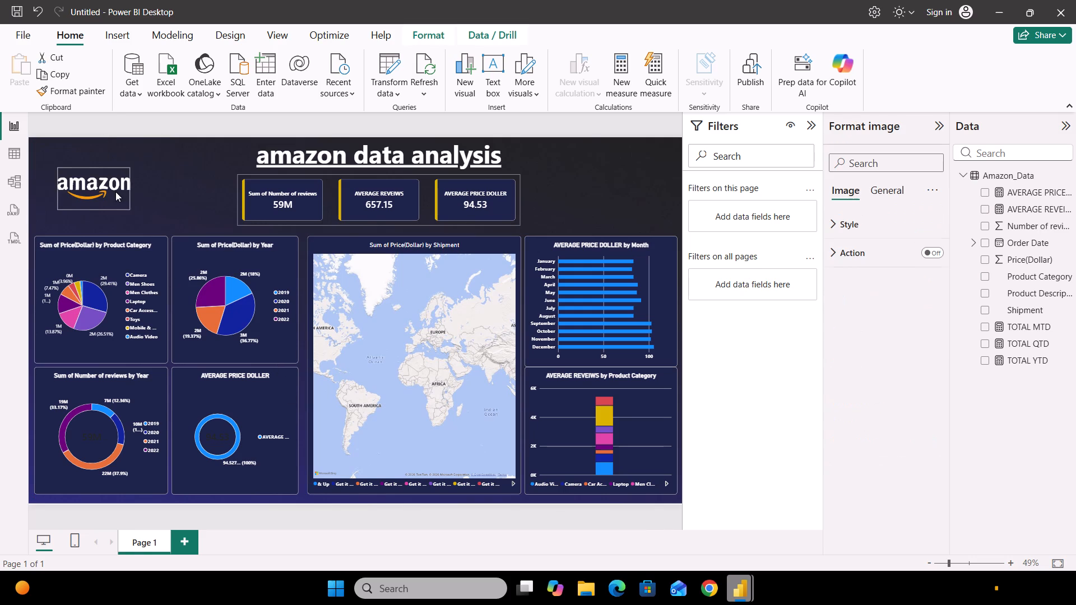
{"action": "left_click_drag", "start_coordinate": [128, 205], "coordinate": [164, 206]}
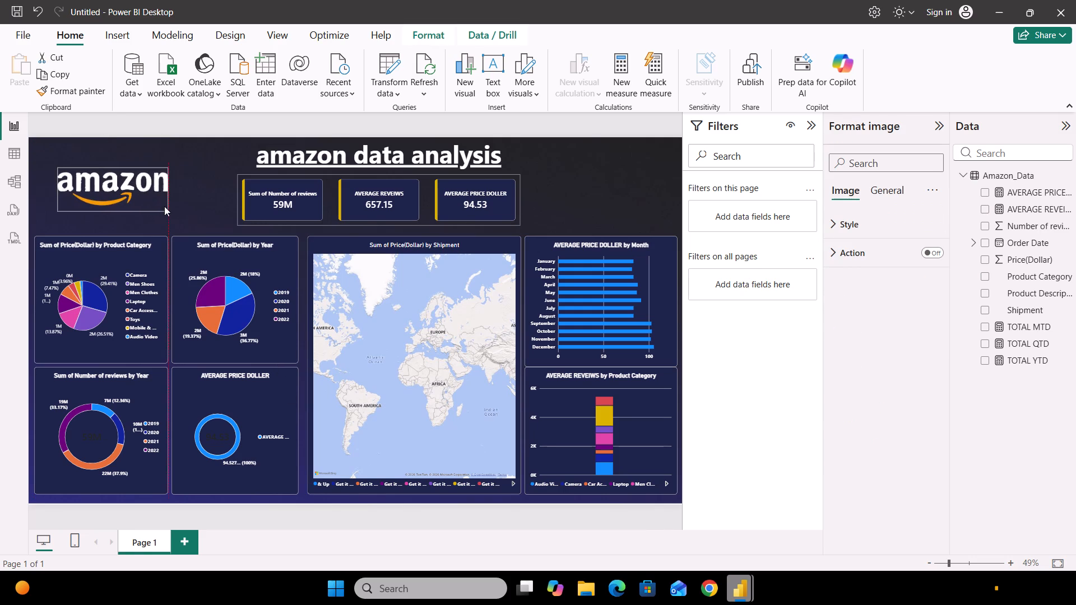
{"action": "left_click_drag", "start_coordinate": [164, 206], "coordinate": [170, 207]}
{"action": "left_click", "coordinate": [205, 200]}
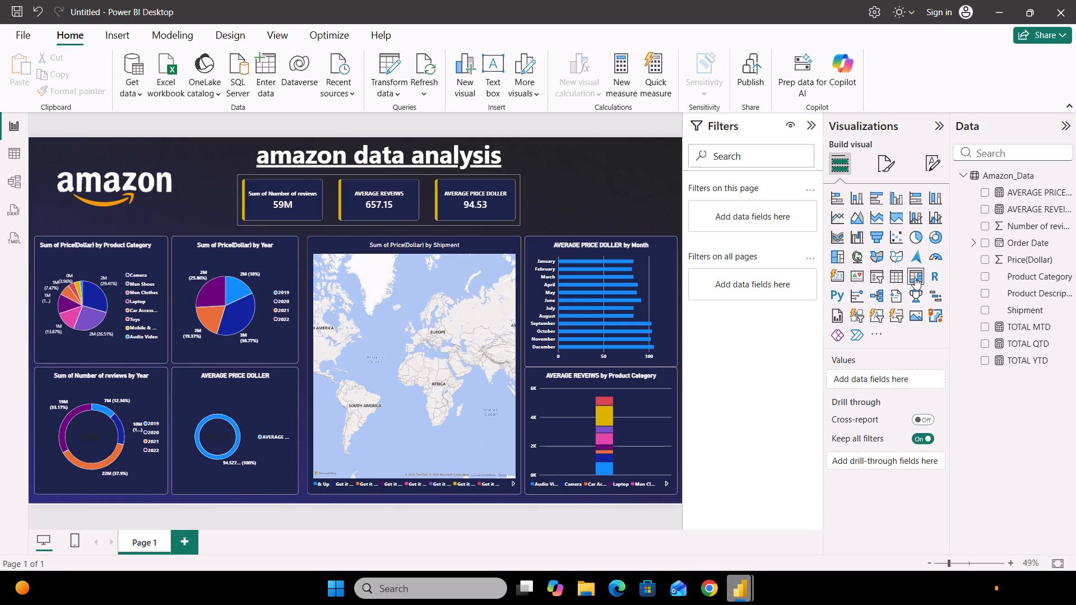
Minimize the report window and launch Kuro from the desktop.
{"action": "left_click", "coordinate": [1005, 3]}
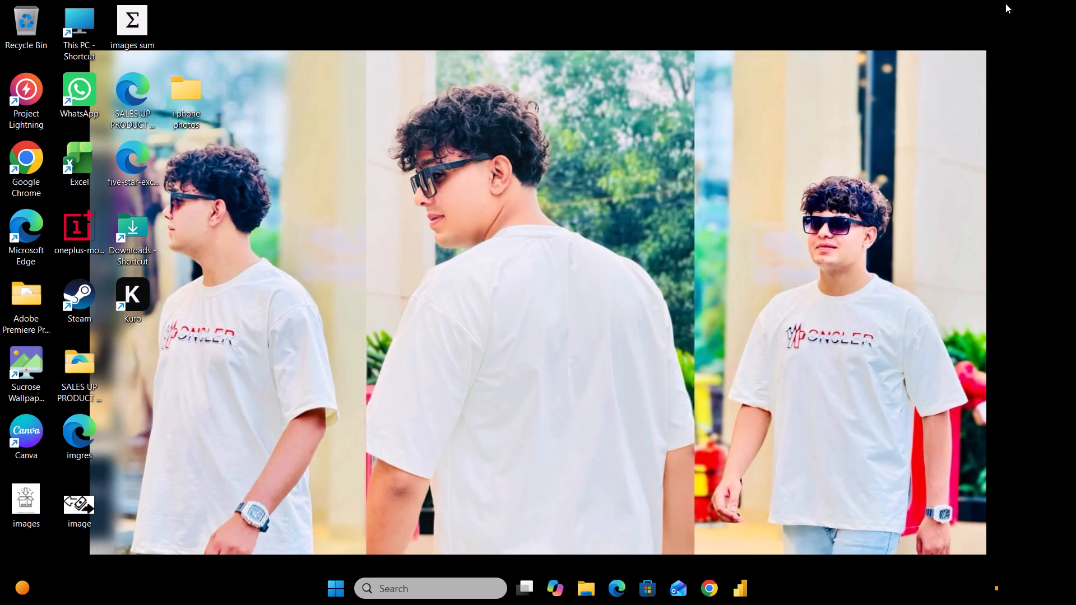
{"action": "double_click", "coordinate": [124, 299]}
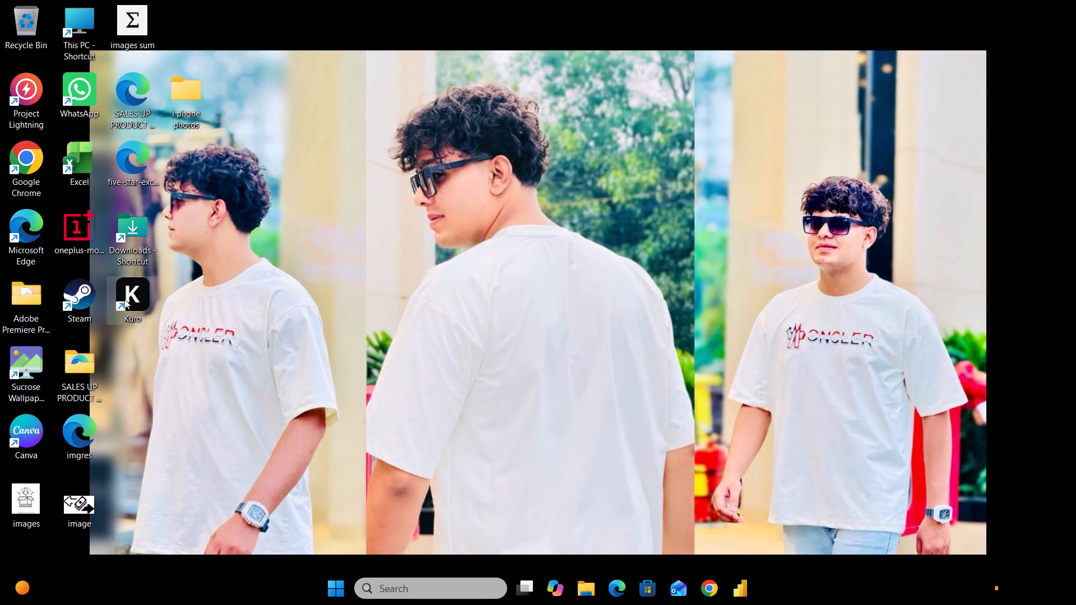